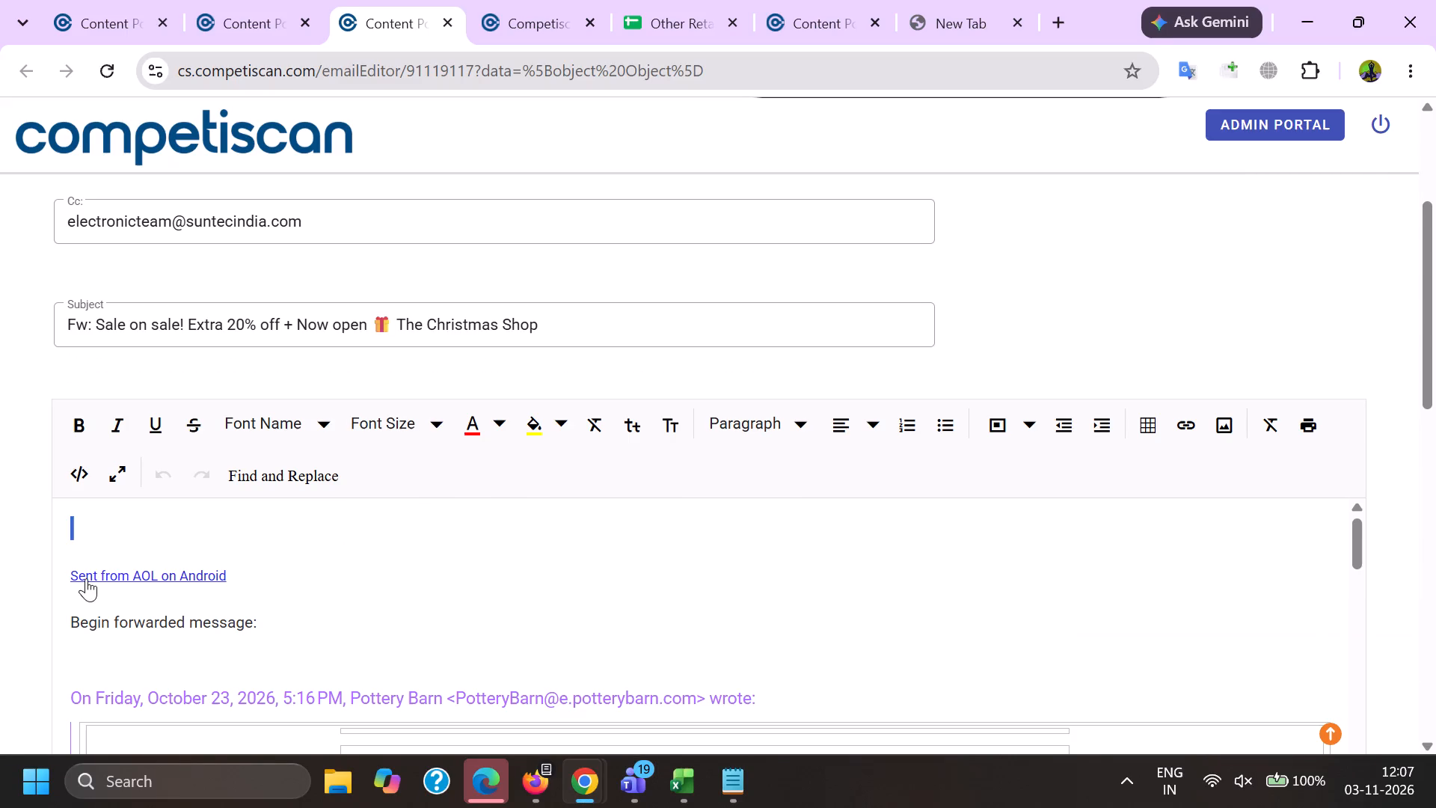
Add three label lines reading From:, Date: and Subject: at the top of the email body.
key("o")
key("m")
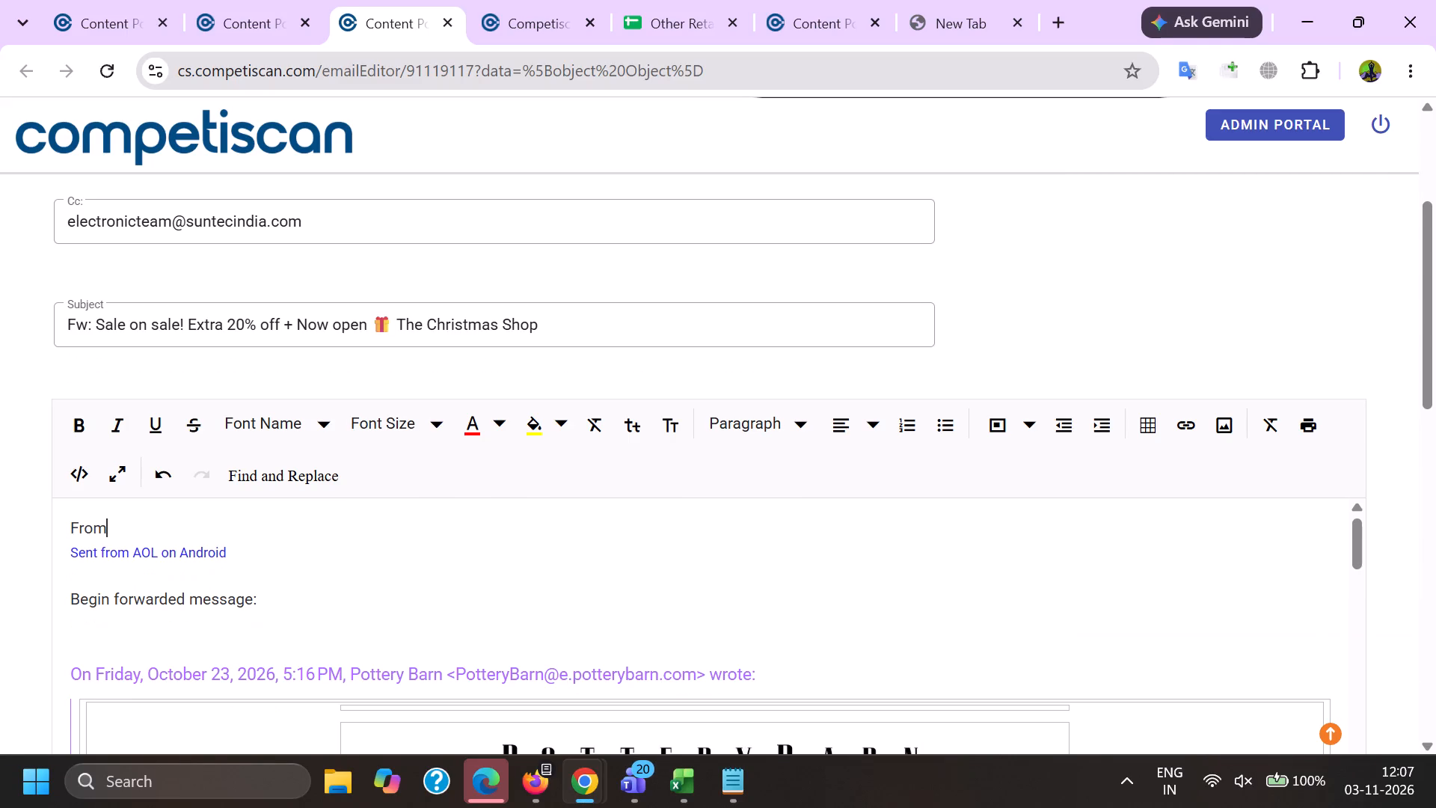
type(":")
key("space")
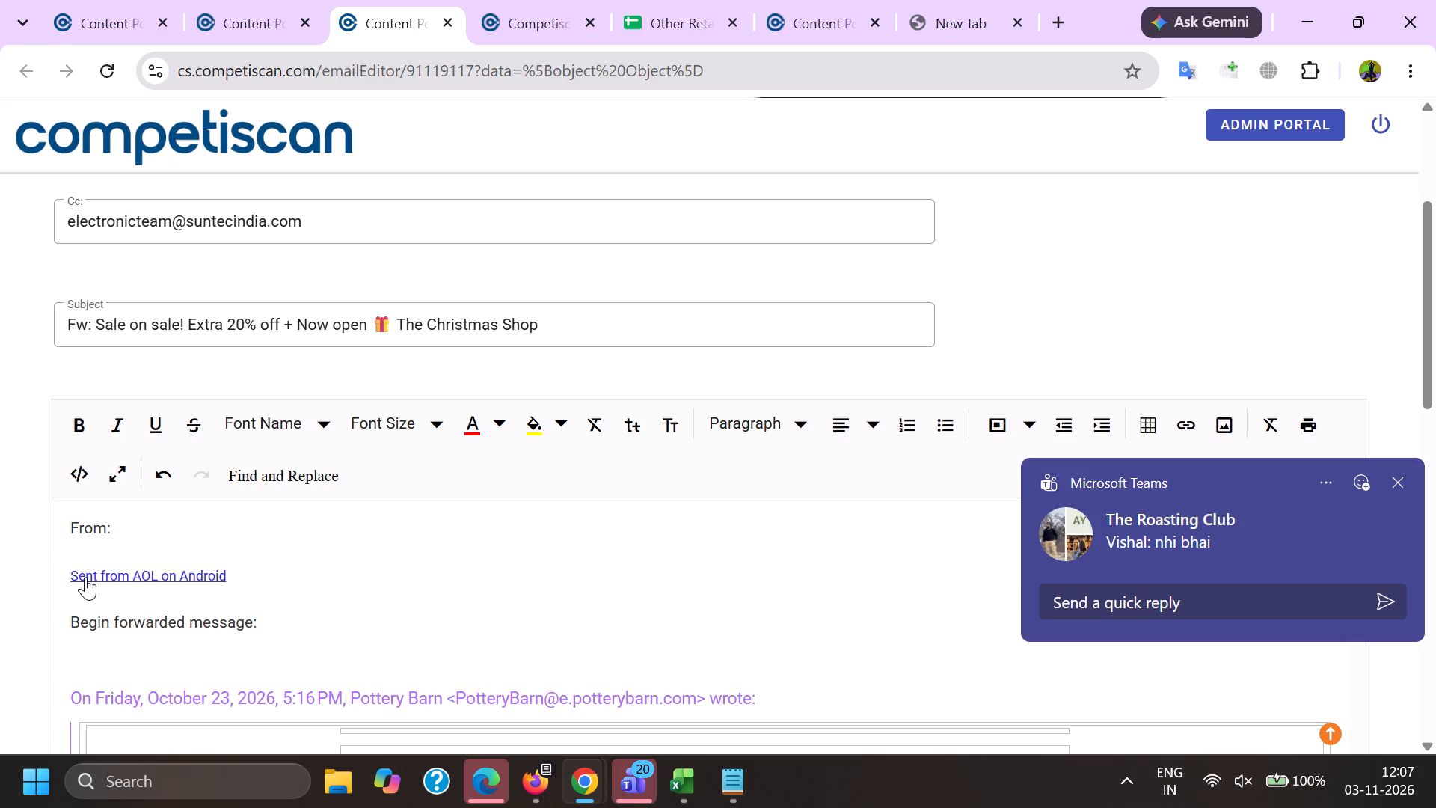
key("t")
key("e")
key("shift+colon")
key("space")
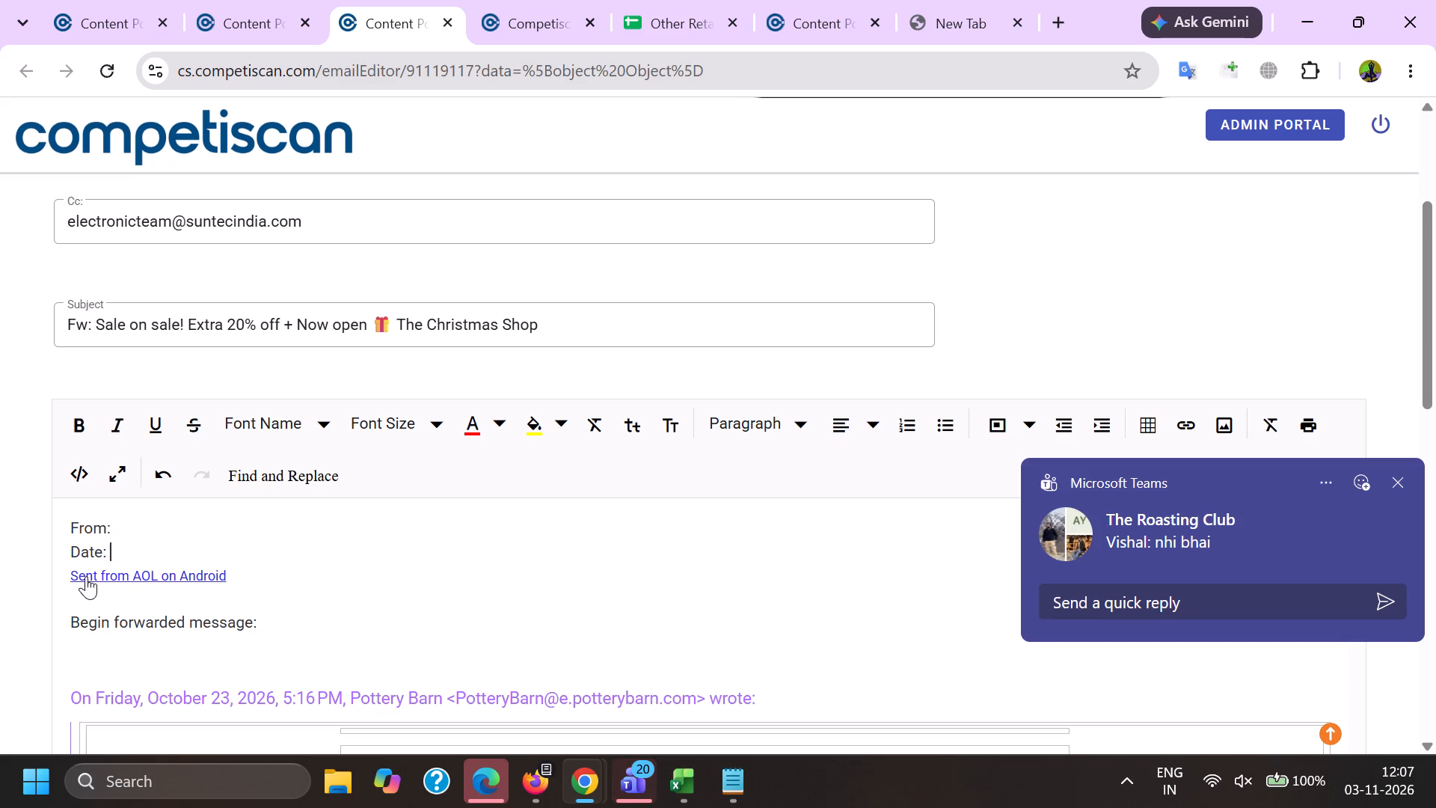
key("b")
key("j")
key("e")
key("c")
key("t")
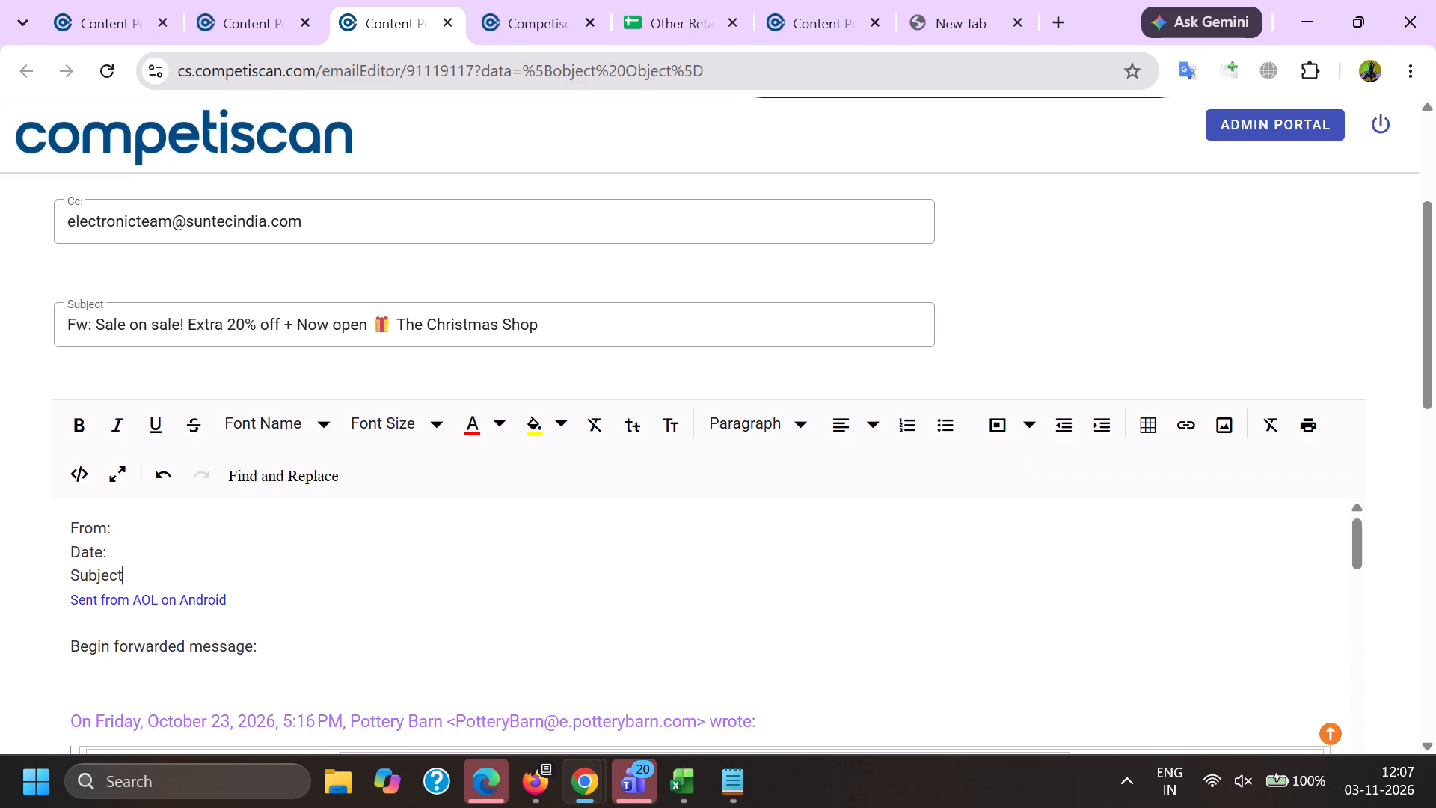
key("shift+colon")
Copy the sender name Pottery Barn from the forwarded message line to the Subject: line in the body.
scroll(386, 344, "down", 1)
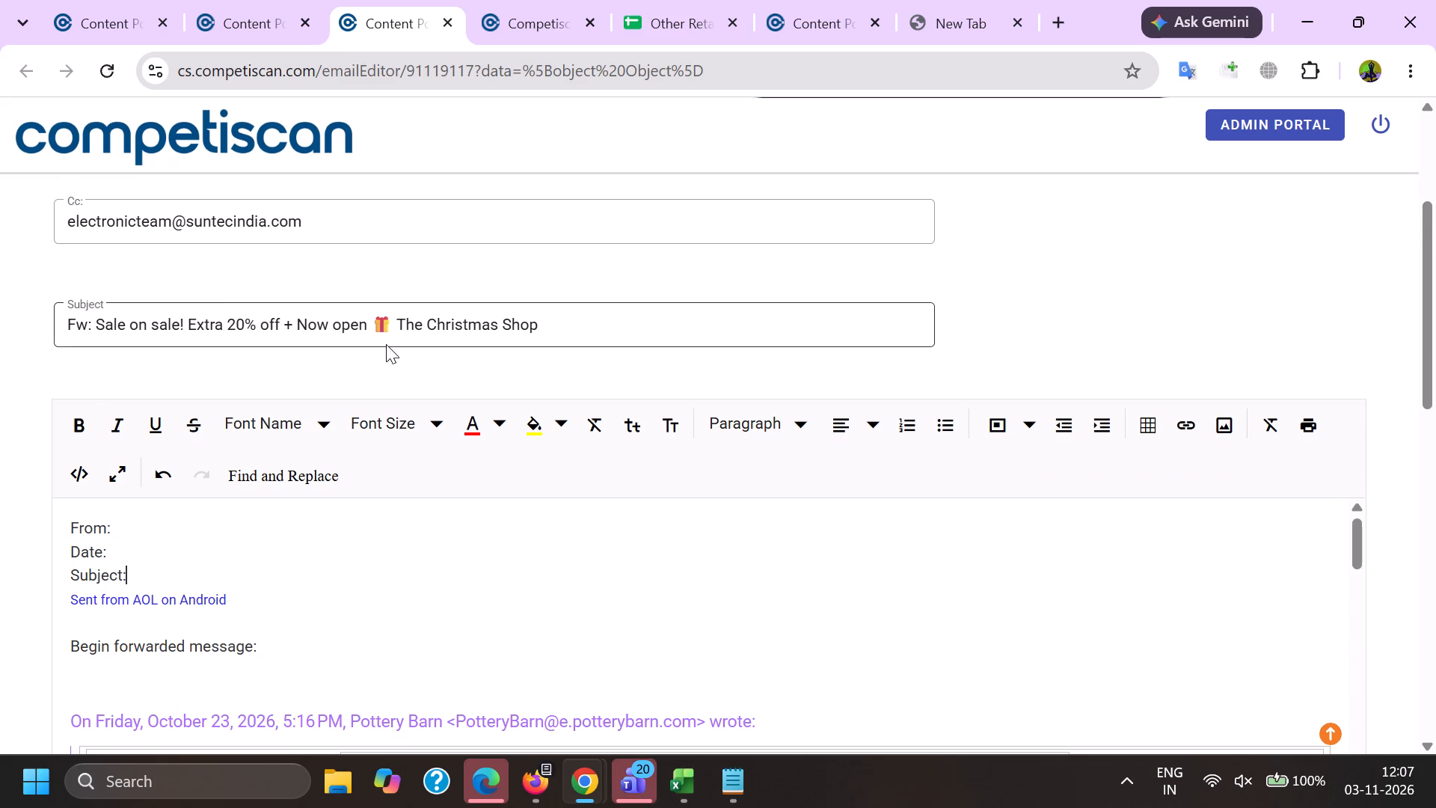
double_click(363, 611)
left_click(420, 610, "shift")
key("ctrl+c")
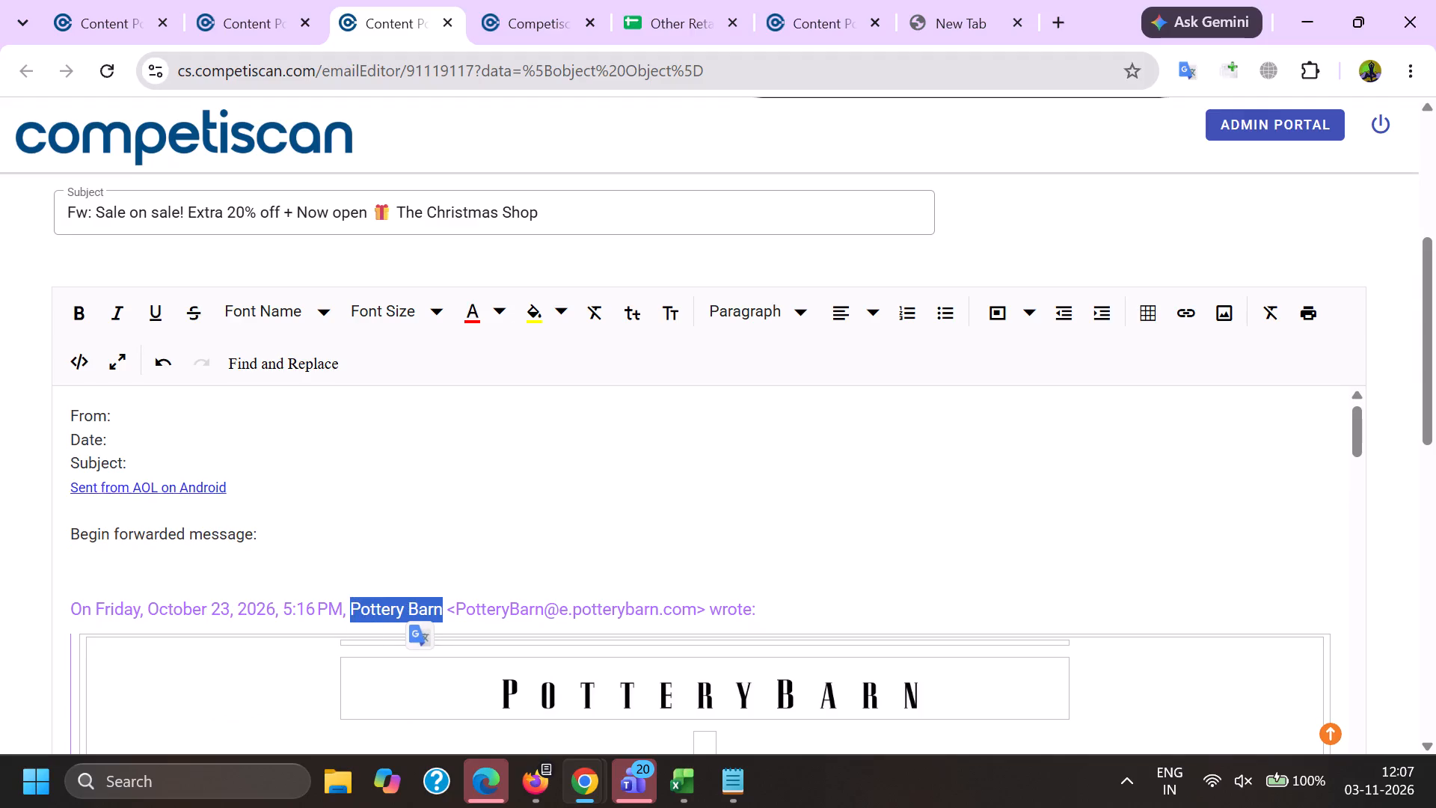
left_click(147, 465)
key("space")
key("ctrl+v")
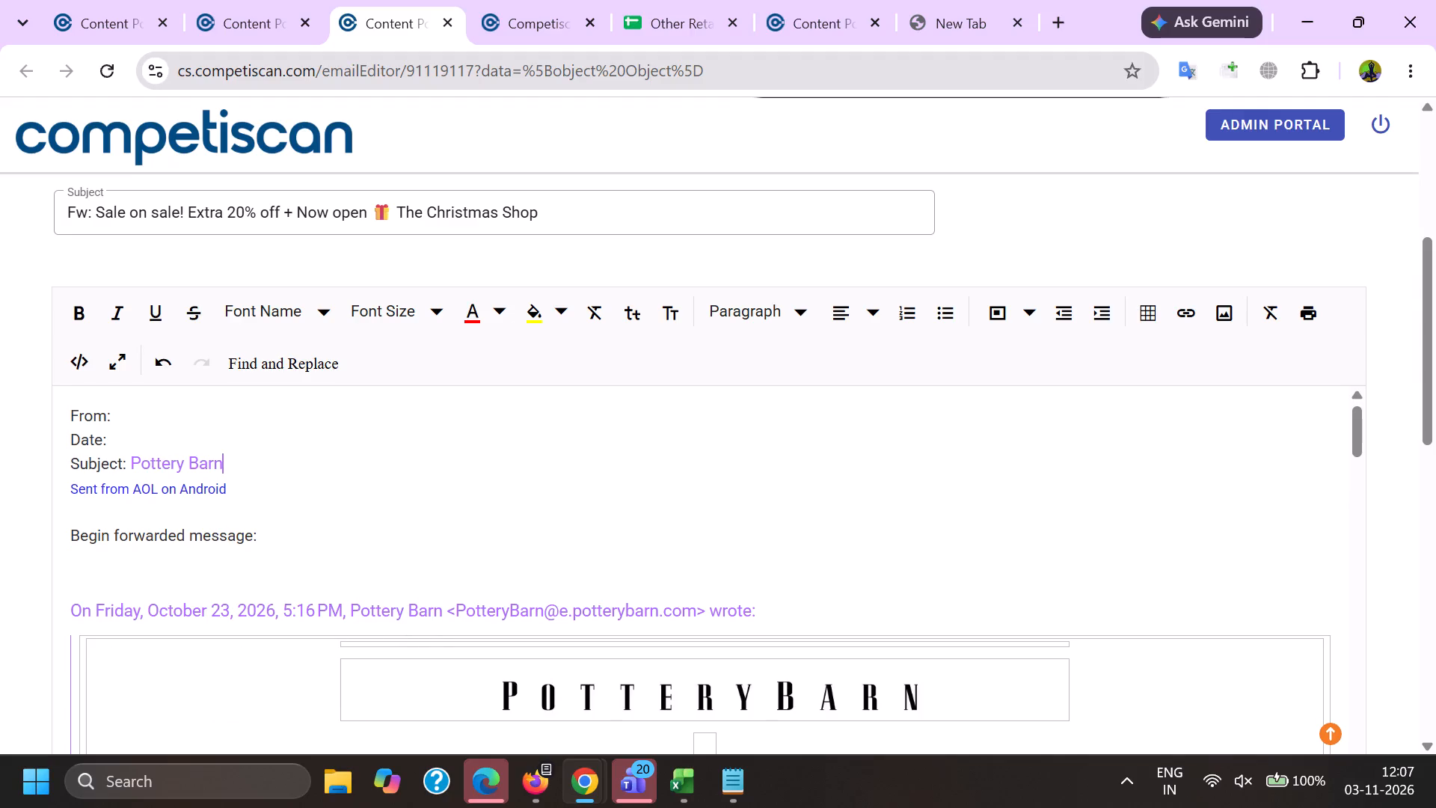
Copy Friday, October 23, 2026, 5:16 PM from the forwarded message line to the Date: line.
left_click(132, 446)
double_click(109, 613)
left_click(328, 615, "shift")
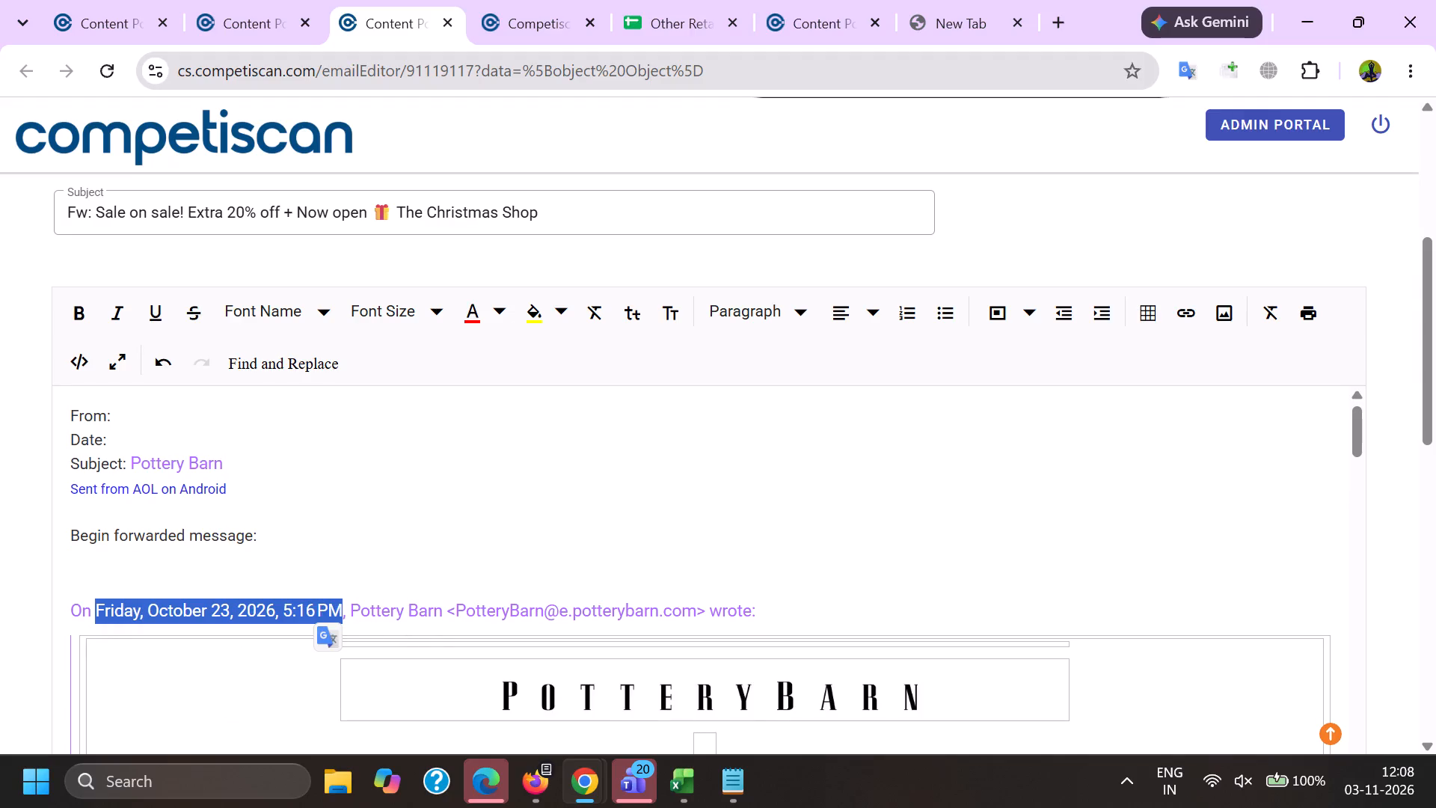
key("ctrl+c")
left_click(142, 437)
key("ctrl+v")
Copy the sender name Pottery Barn from the forwarded message line to the From: line.
left_click(134, 425)
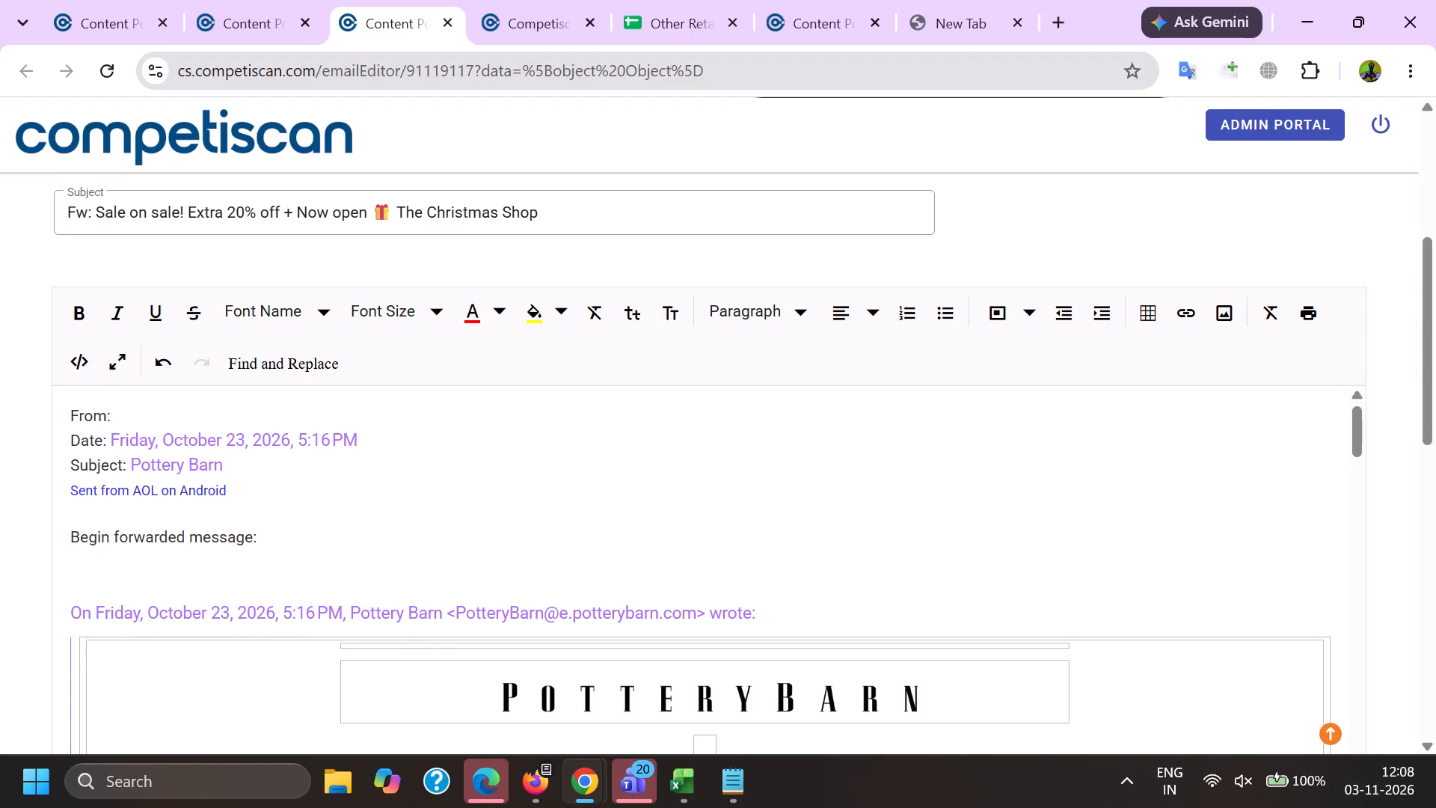
scroll(151, 545, "up", 4)
scroll(194, 542, "down", 3)
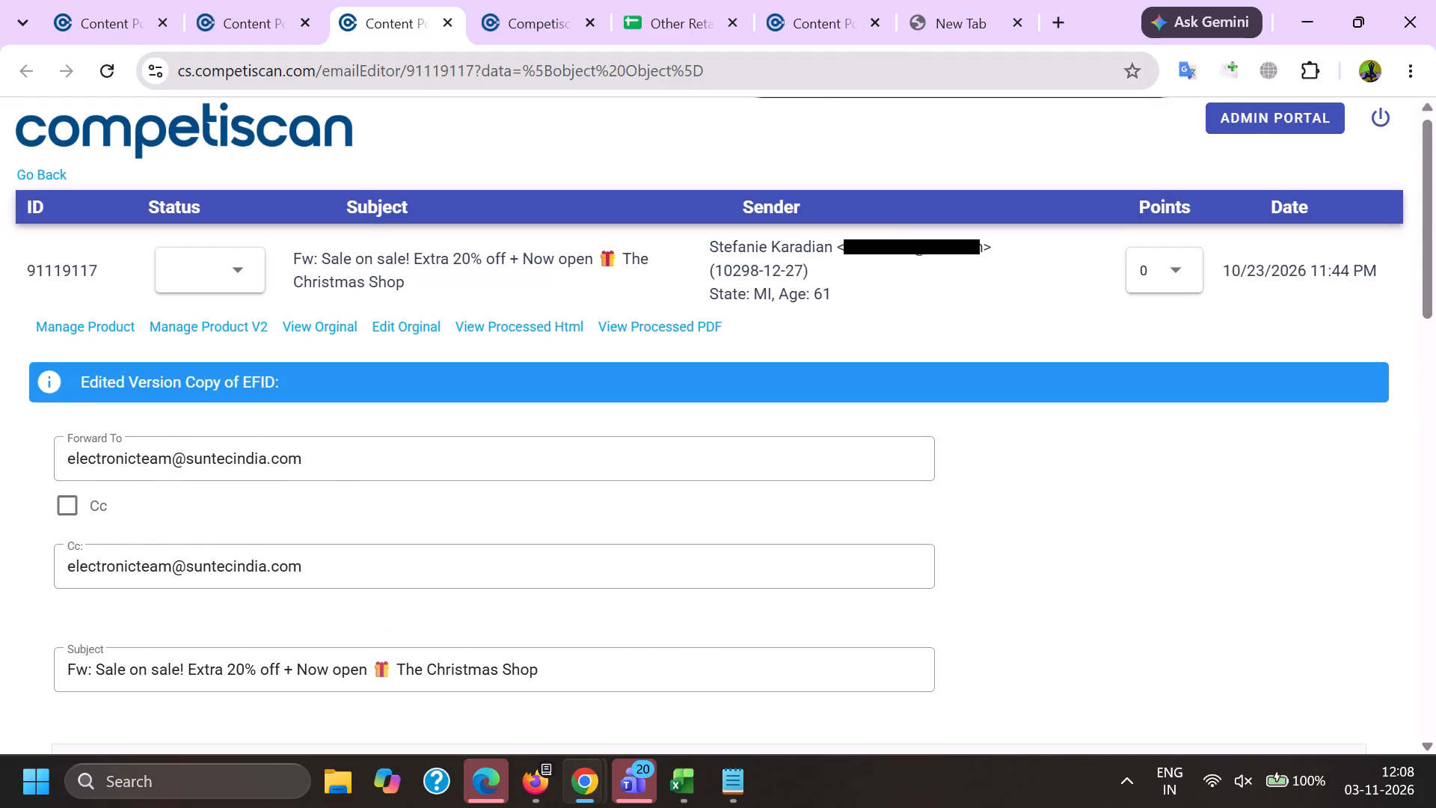
double_click(381, 658)
left_click(432, 658, "shift")
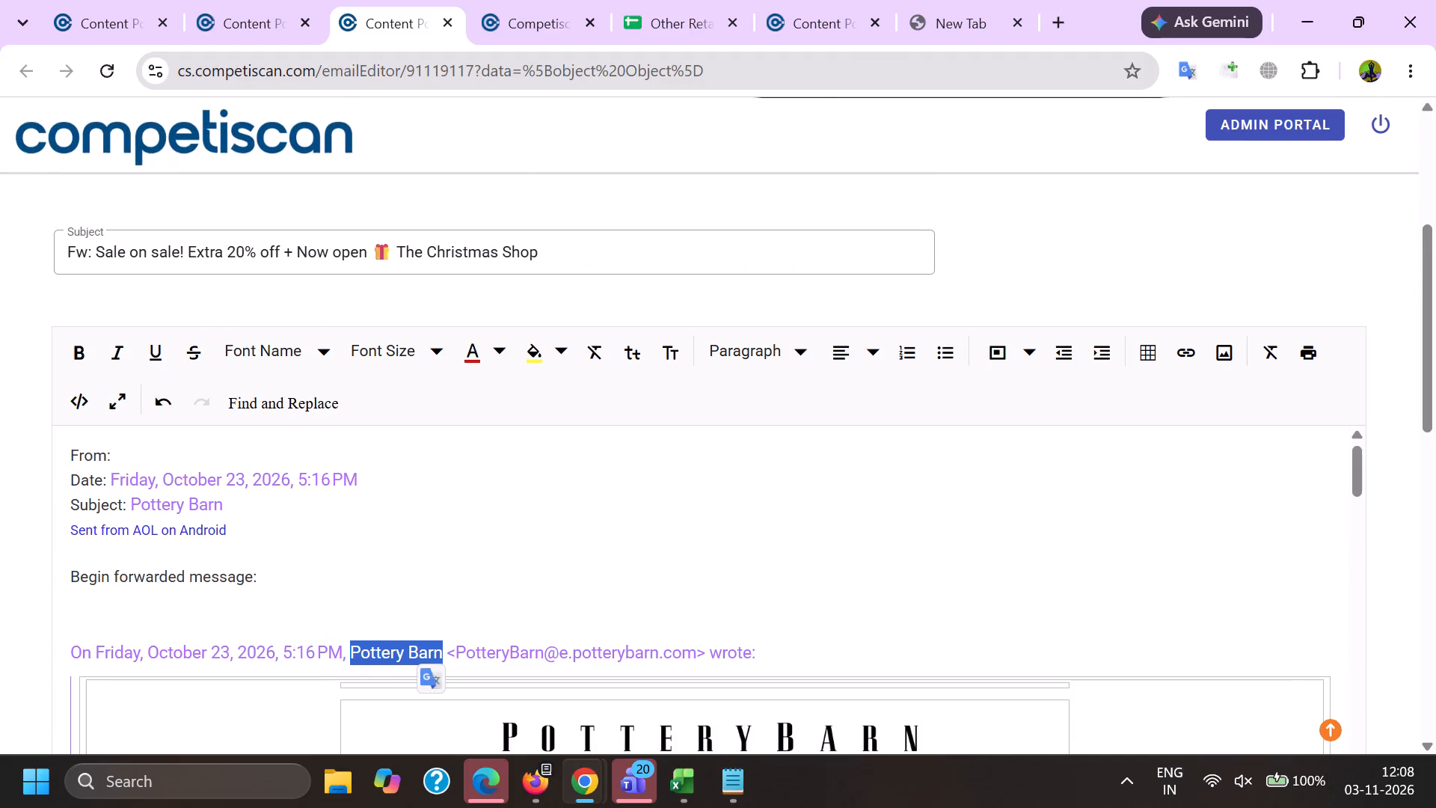
key("ctrl+c")
left_click(130, 465)
key("ctrl+v")
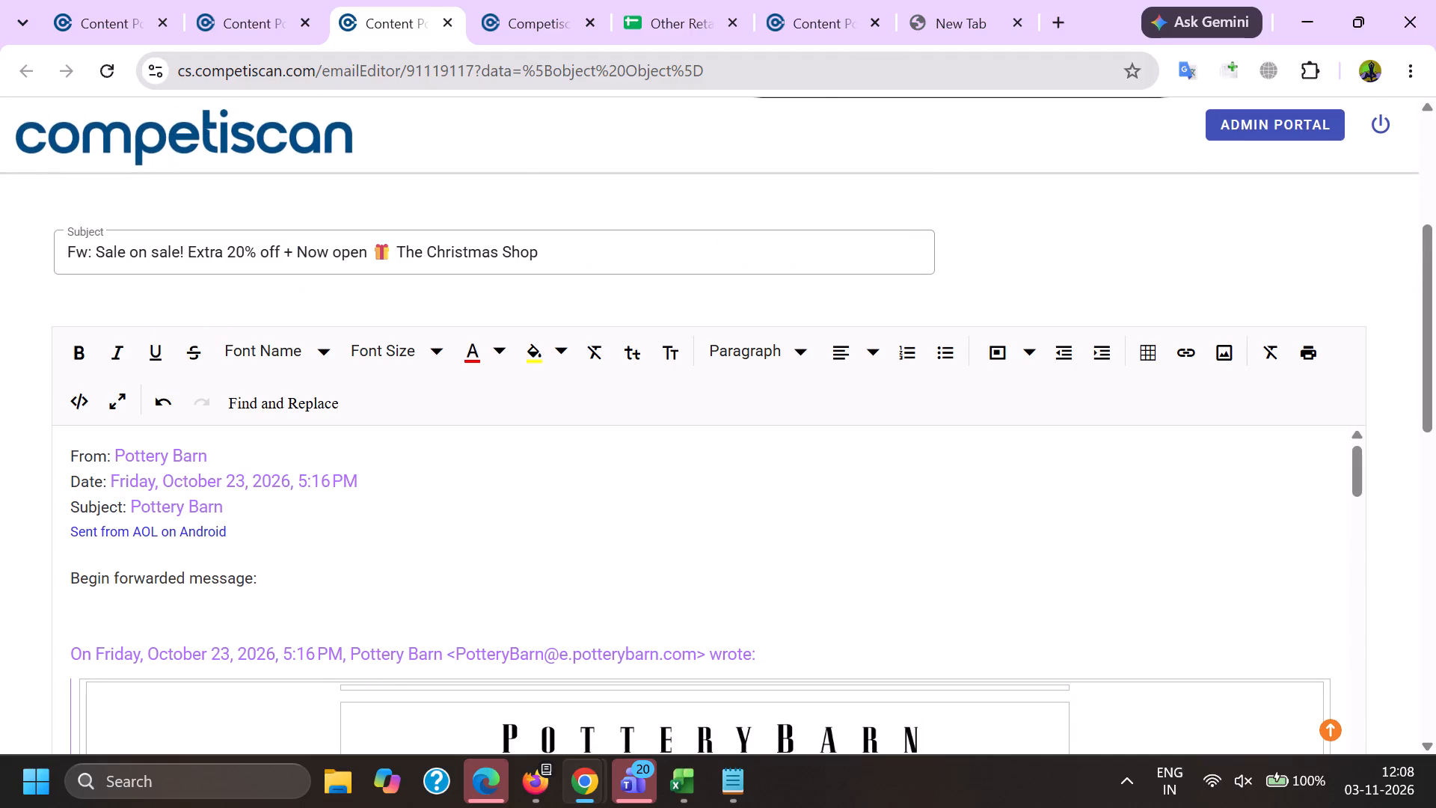
Replace the body's Subject: value with the email subject without Fw:, "Sale on sale! Extra 20% off + Now open 🎁 The Christmas Shop".
double_click(98, 251)
left_click(580, 248, "shift")
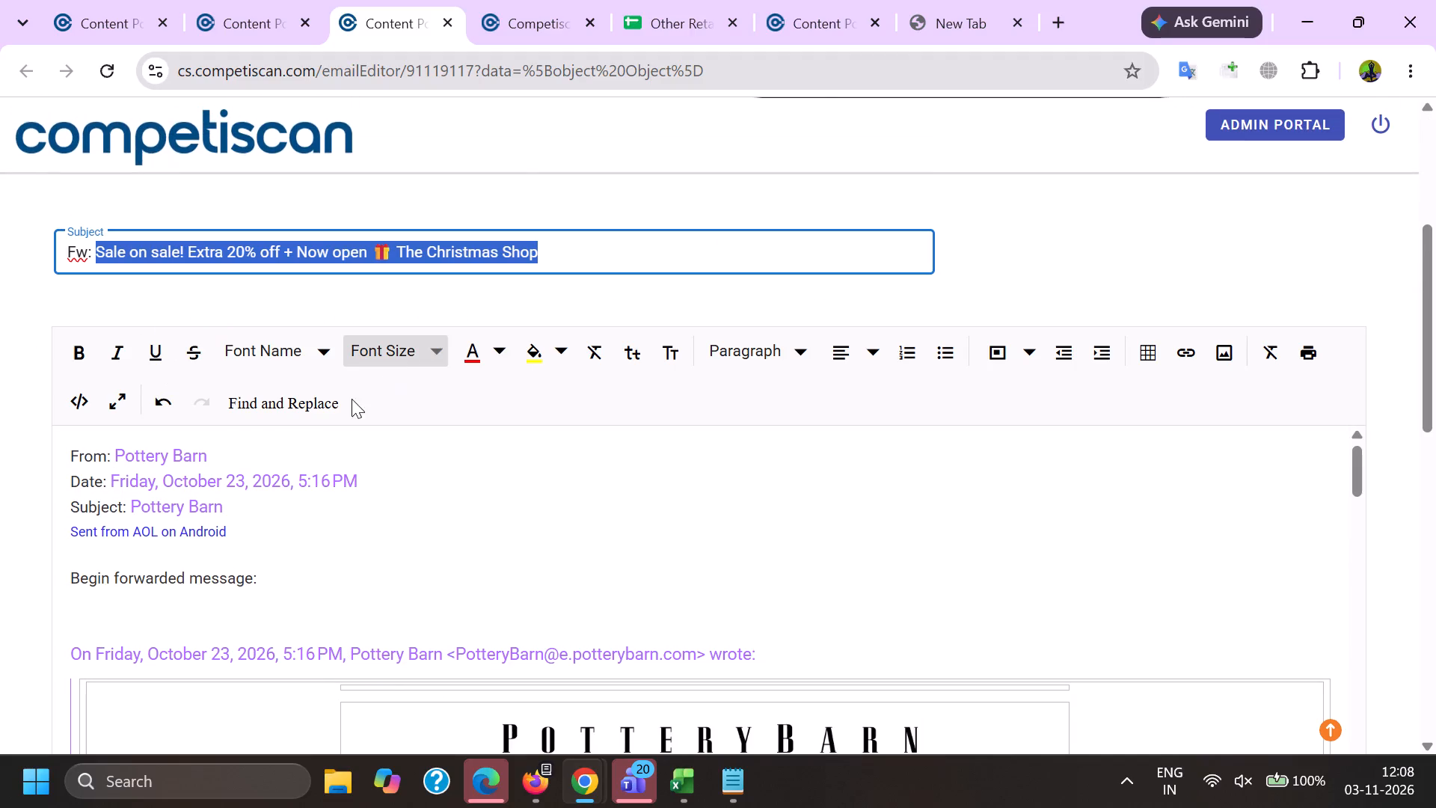
key("ctrl+c")
left_click_drag(134, 508, 259, 508)
key("ctrl+v")
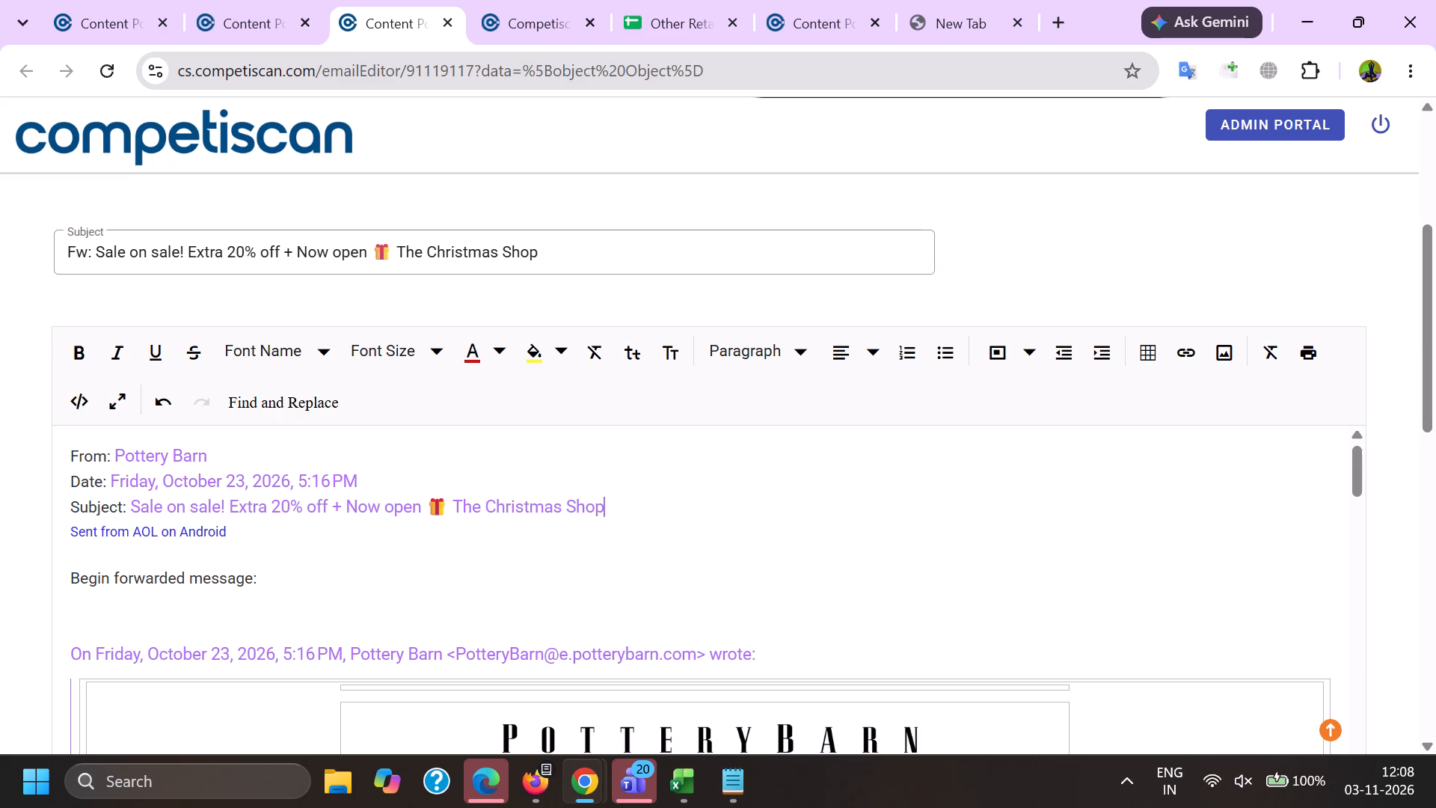
Delete the text from "Sent from AOL on Android" through the "On Friday, October 23, 2026 … wrote:" line.
left_click_drag(782, 653, 60, 539)
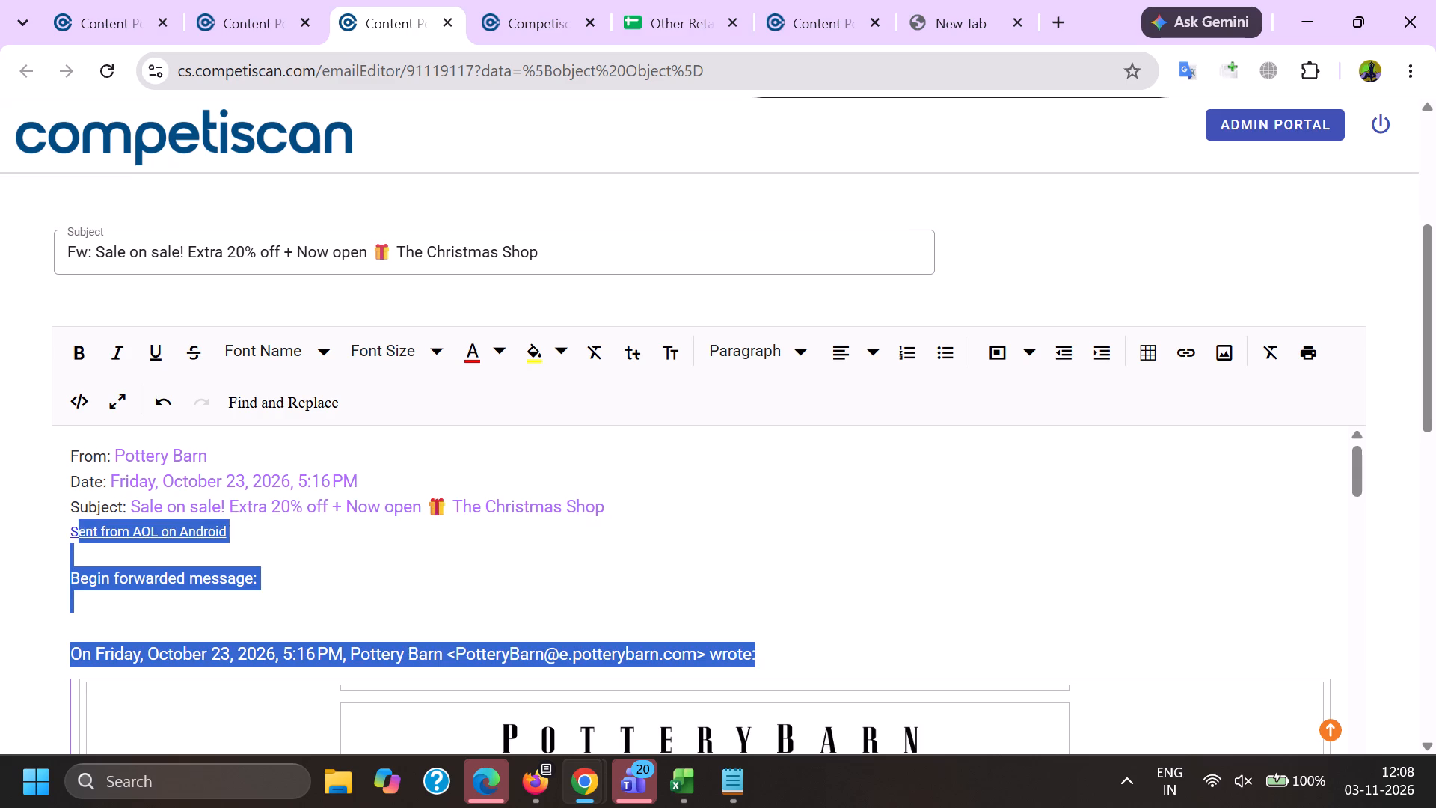
key("BackSpace")
Set the font color of the From, Date and Subject lines to black.
left_click_drag(817, 506, 0, 414)
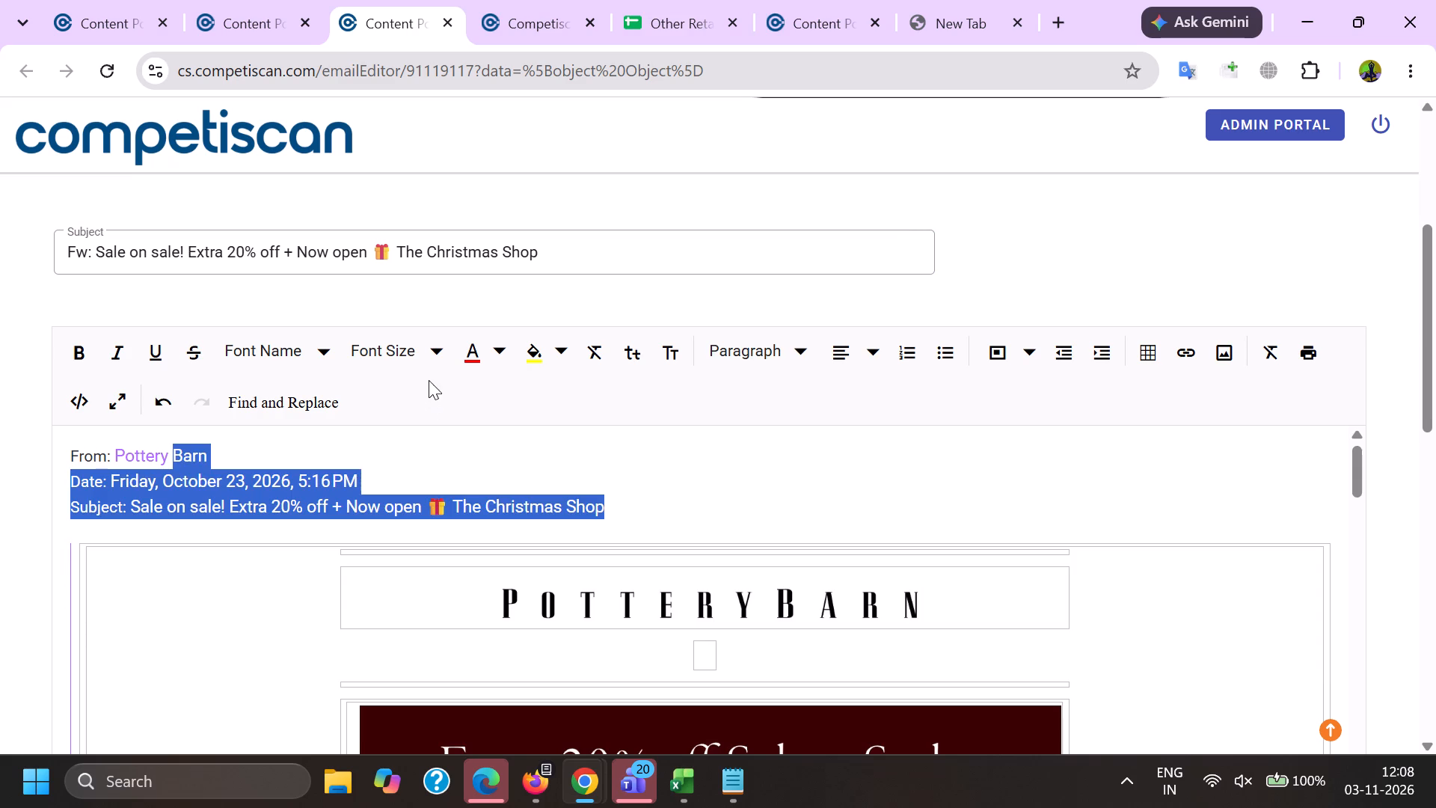
left_click(510, 348)
left_click(494, 353)
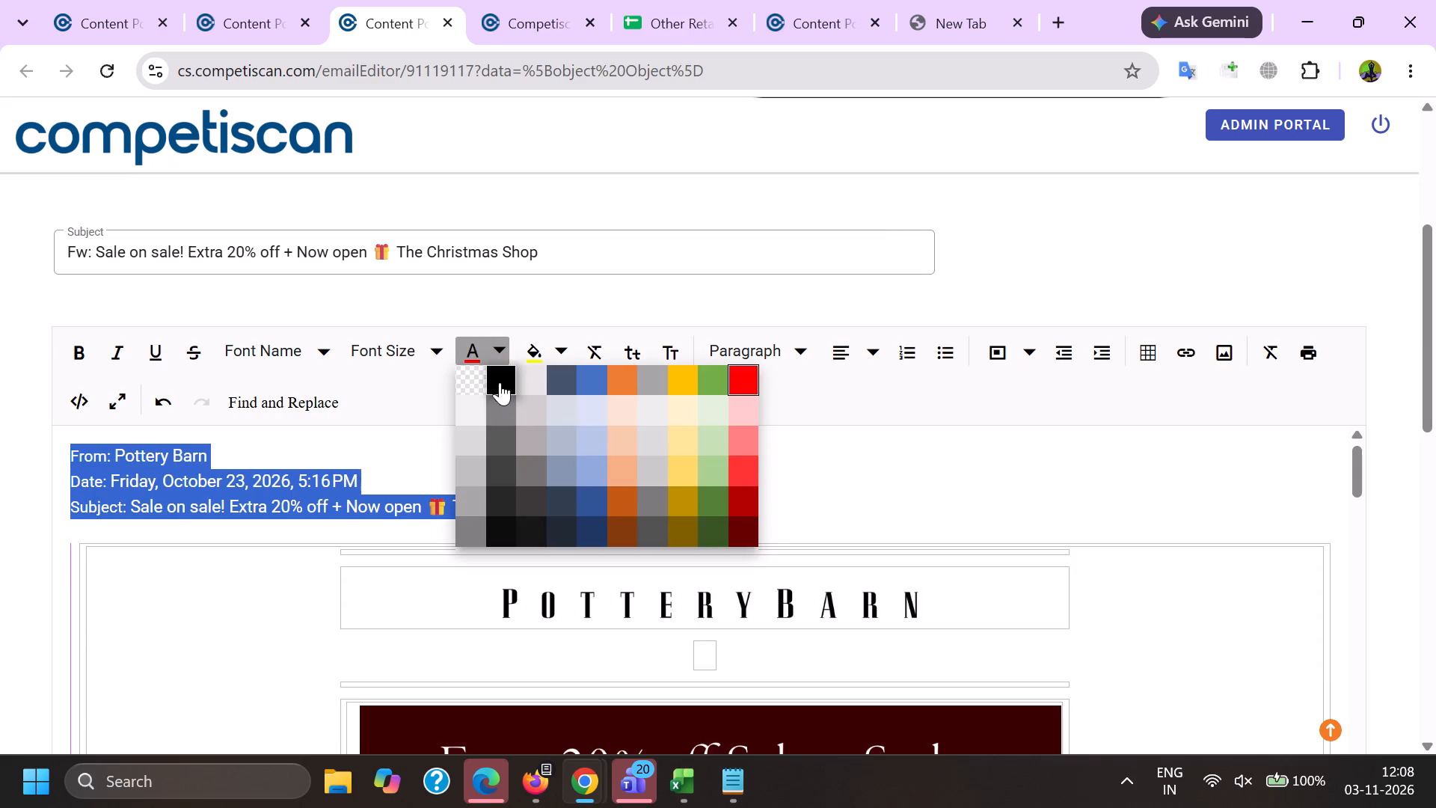
left_click(500, 380)
left_click(417, 501)
Look through the rest of the Pottery Barn email body, including the product, nearest store, app and credit card sections.
scroll(584, 323, "down", 20)
scroll(584, 323, "down", 18)
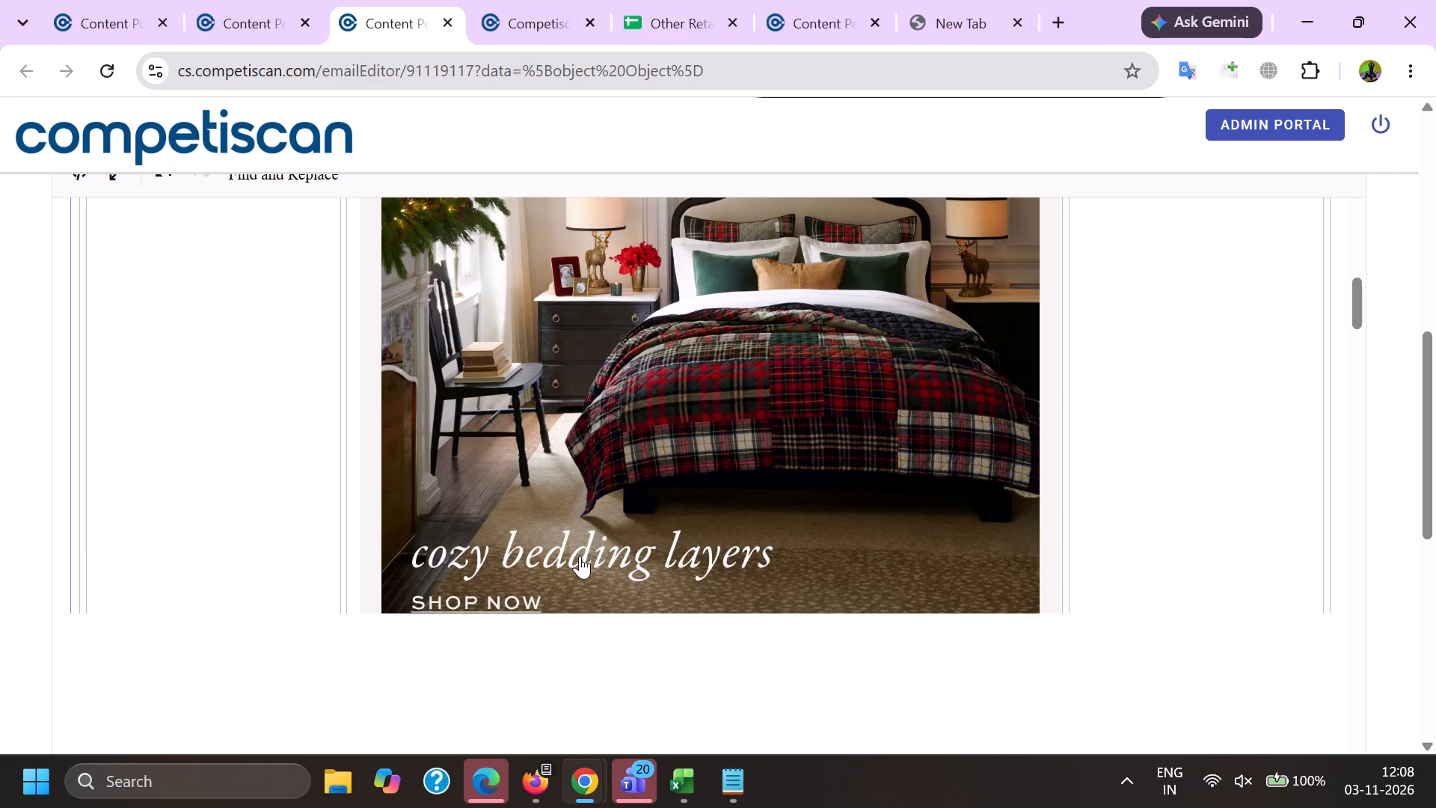
scroll(580, 556, "down", 2)
scroll(666, 465, "down", 8)
scroll(687, 501, "up", 1)
scroll(687, 504, "down", 5)
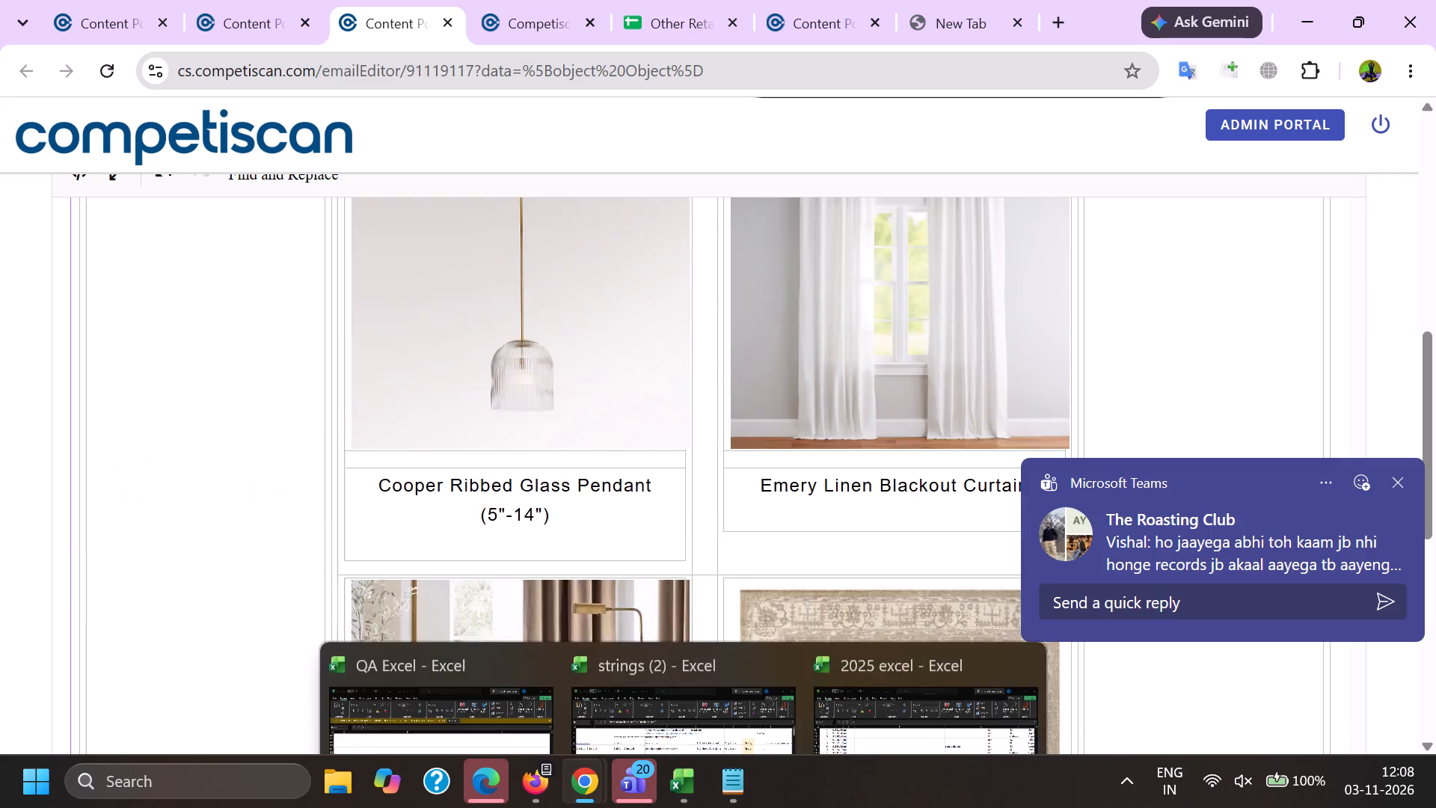
scroll(704, 542, "down", 10)
scroll(639, 561, "down", 5)
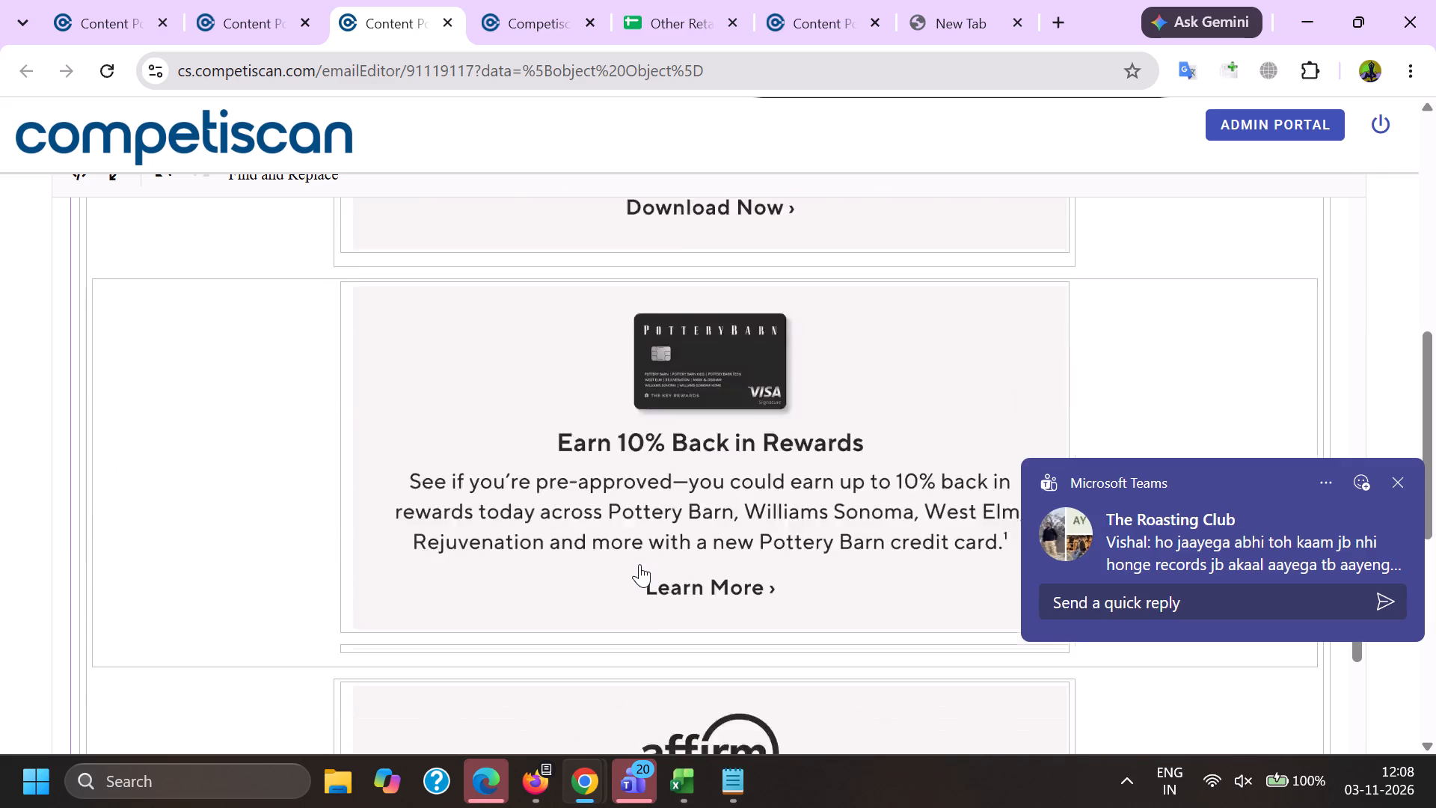
scroll(639, 564, "down", 4)
scroll(676, 584, "up", 5)
scroll(671, 536, "down", 3)
scroll(642, 559, "up", 5)
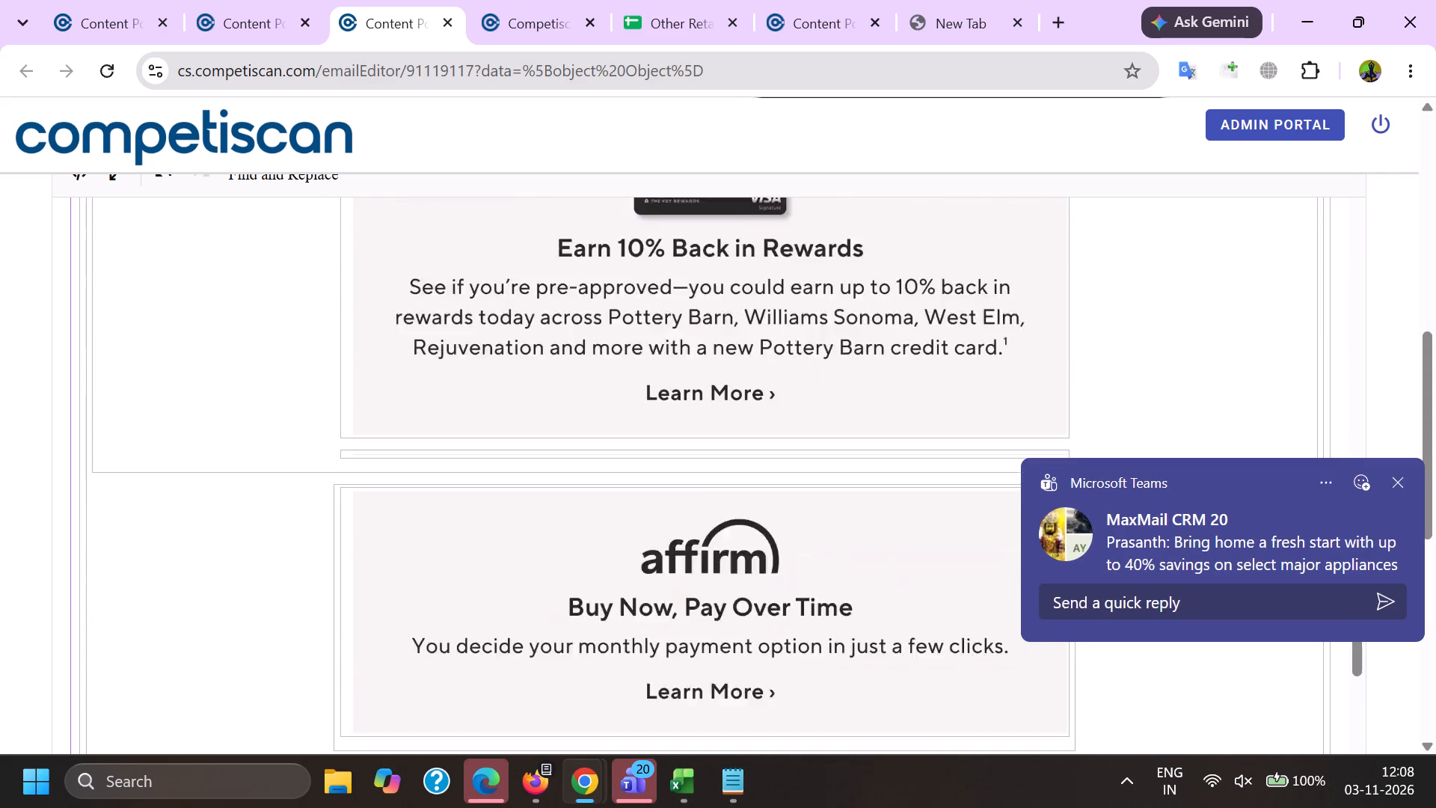
scroll(568, 561, "up", 3)
left_click(564, 506)
left_click(652, 358)
scroll(651, 379, "down", 5)
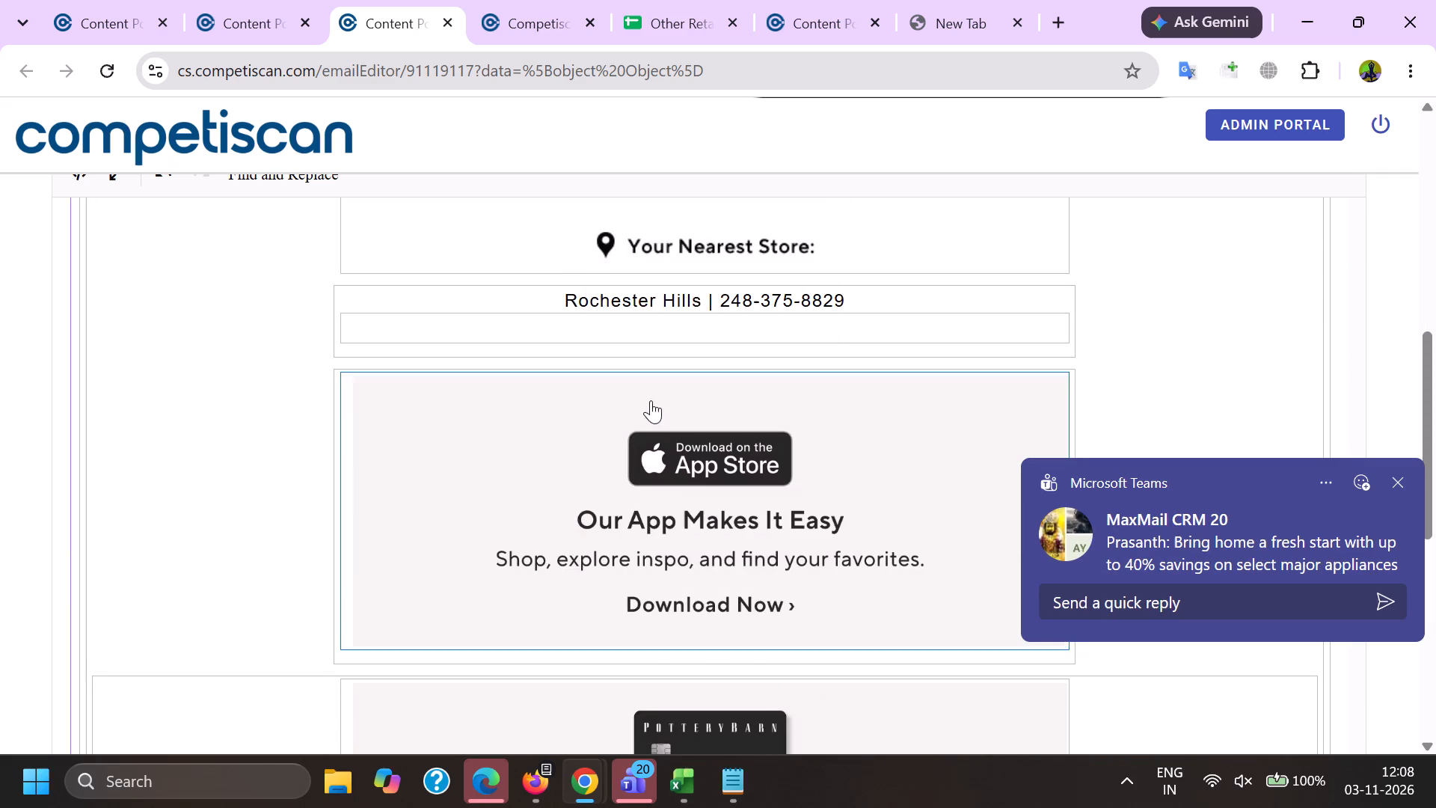
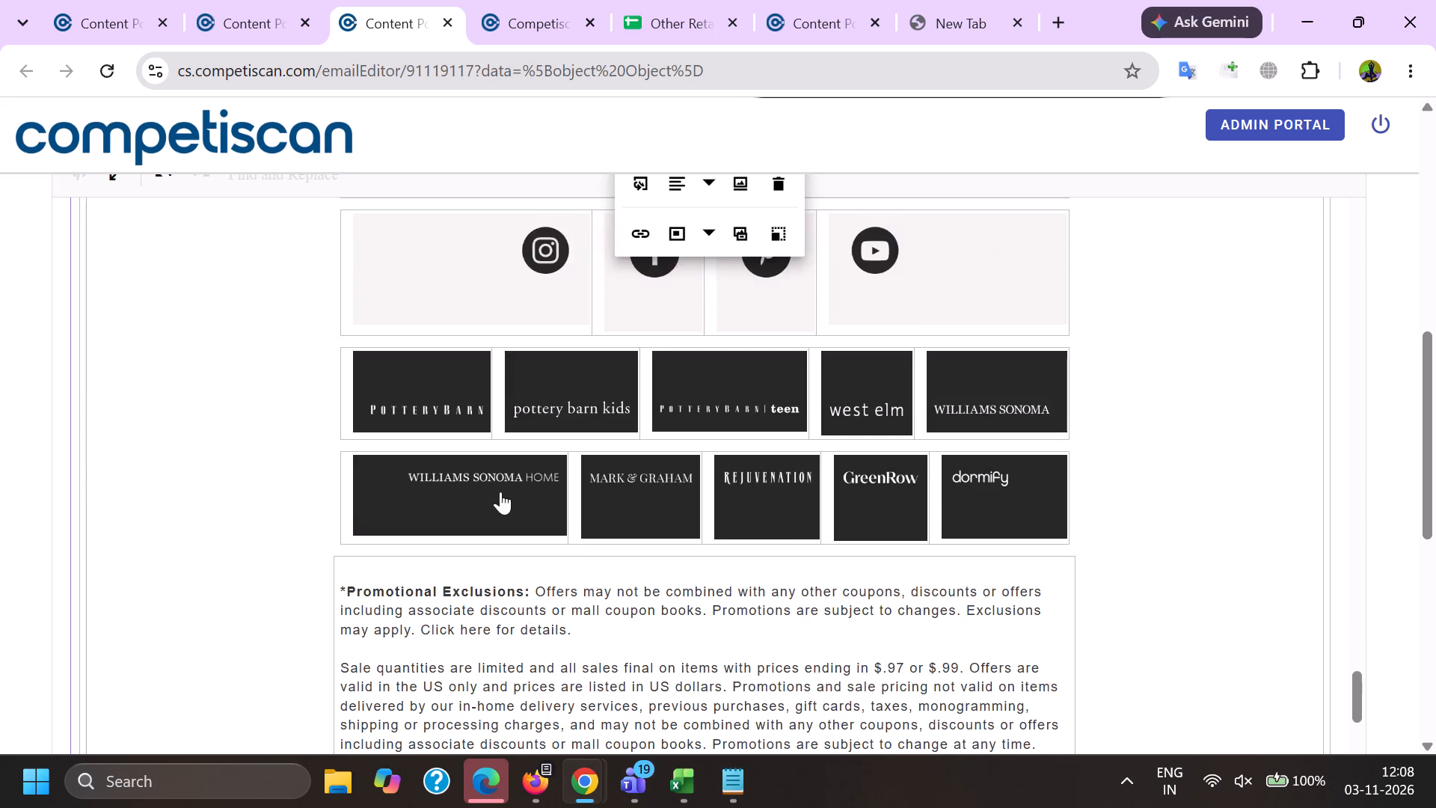
scroll(448, 580, "up", 3)
left_click(451, 612)
left_click(423, 518)
left_click(675, 619)
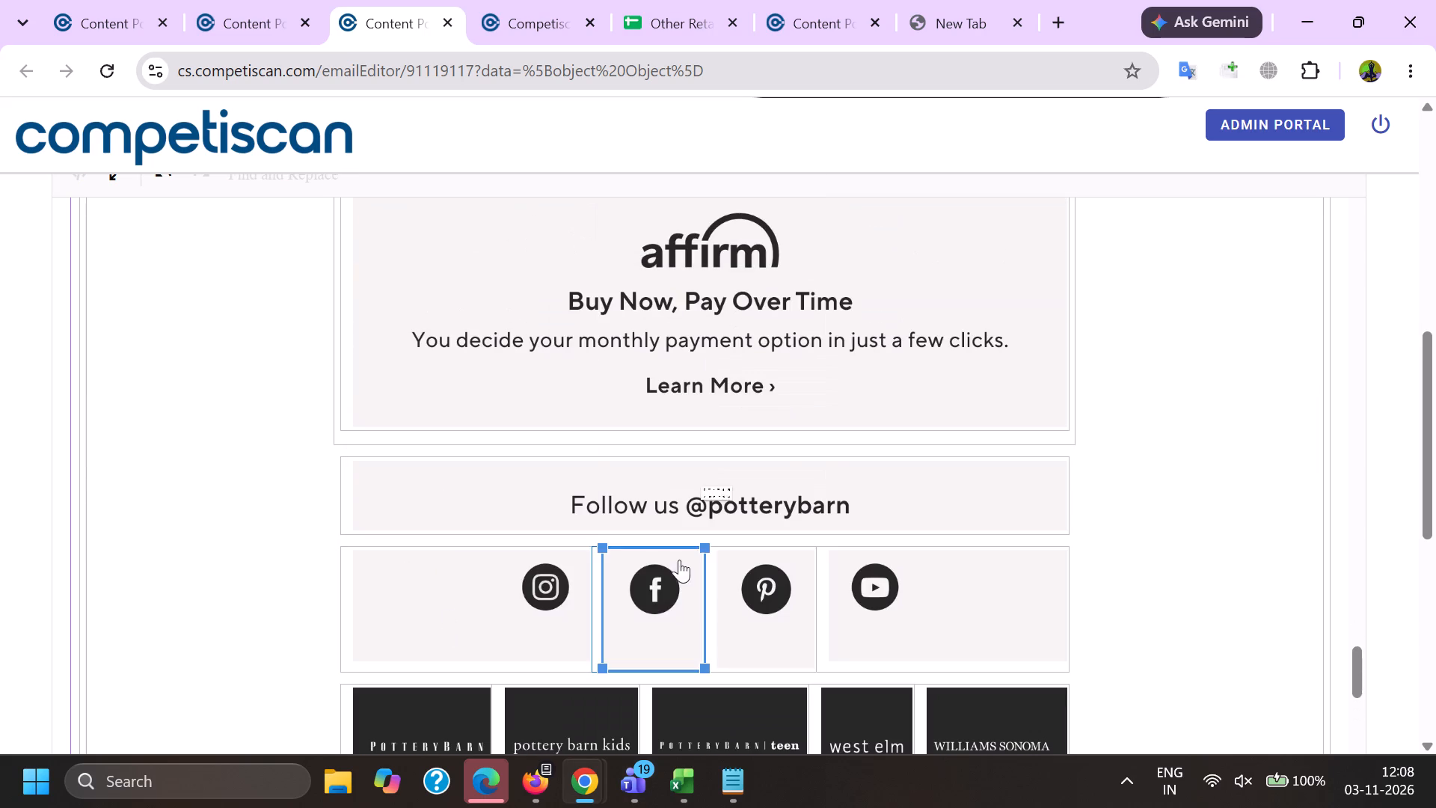
left_click(659, 512)
left_click(758, 631)
left_click(787, 508)
left_click(853, 600)
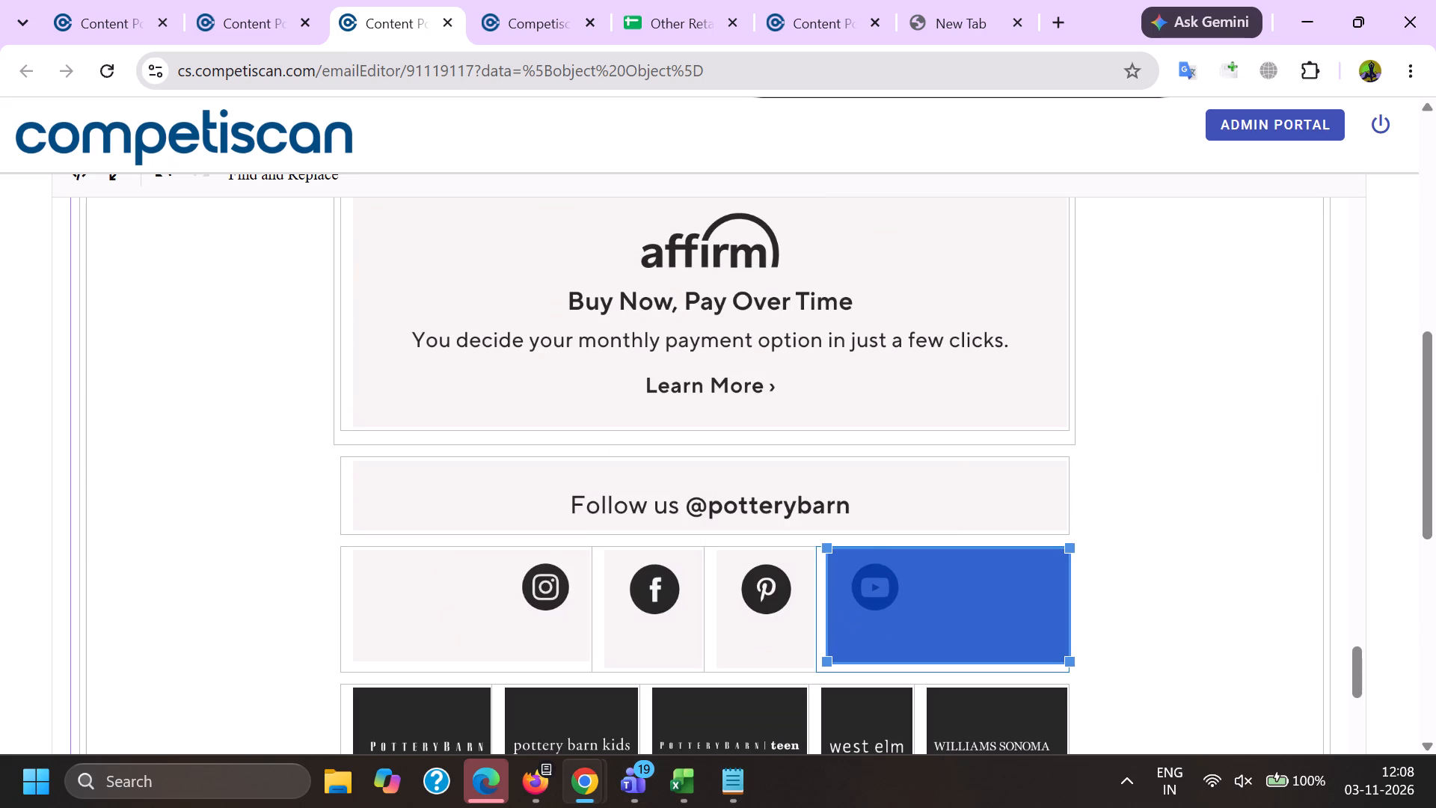
left_click(874, 614)
left_click(896, 516)
left_click(645, 501)
left_click(656, 436)
Delete the Pottery Barn sender email address from the "To ensure delivery to your inbox" line in the email footer.
scroll(654, 446, "down", 4)
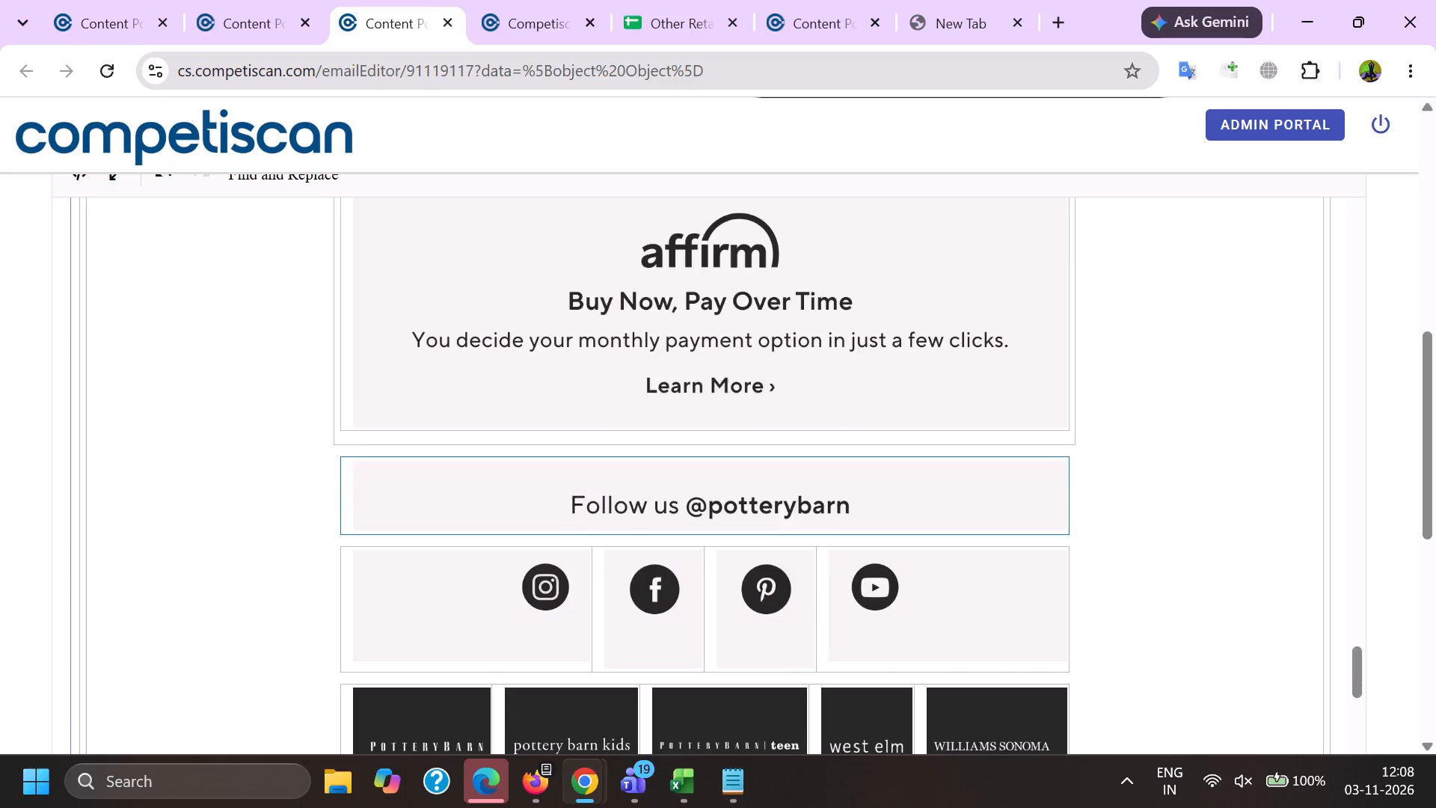
scroll(649, 462, "down", 4)
scroll(561, 702, "down", 1)
left_click_drag(606, 628, 692, 628)
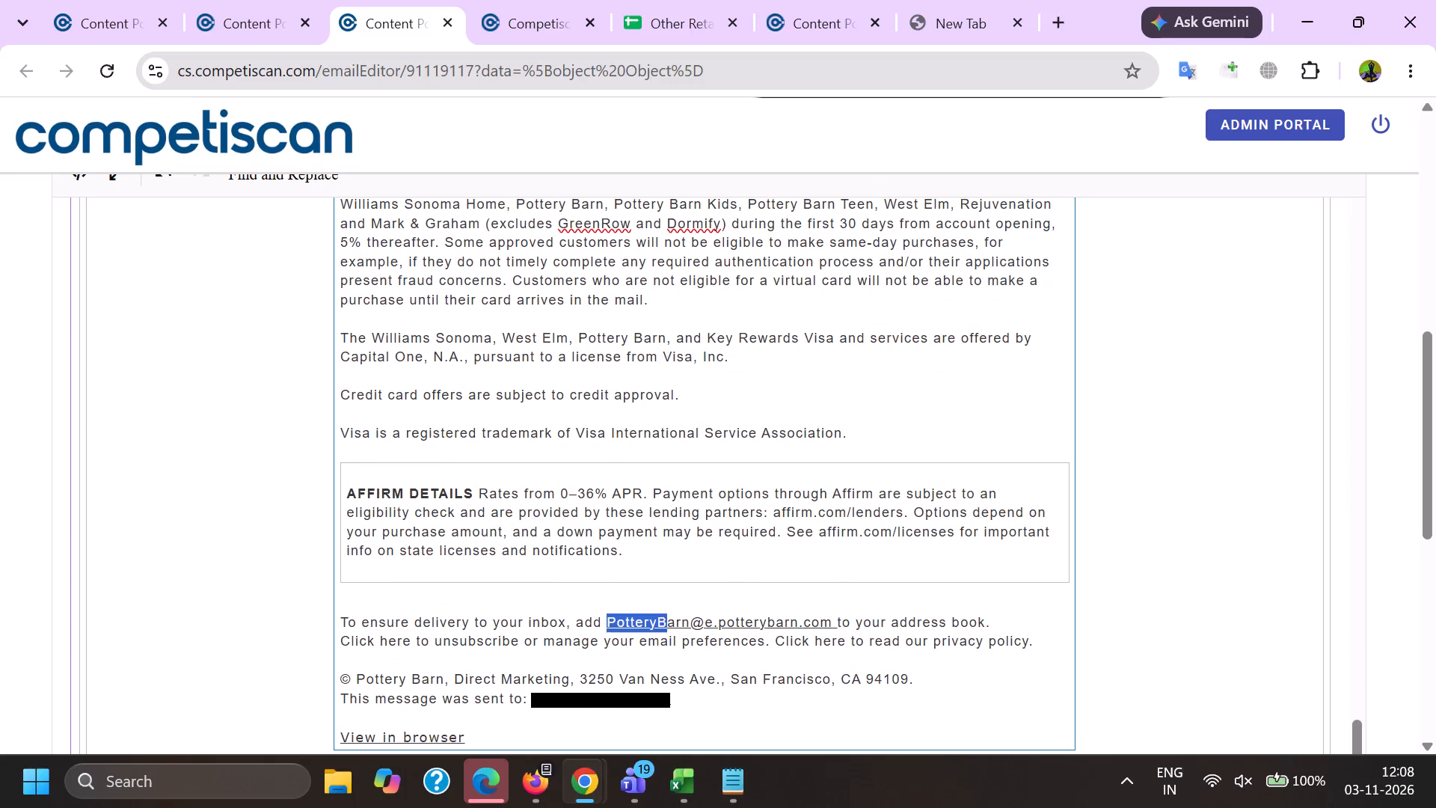
left_click_drag(692, 628, 838, 623)
key("BackSpace")
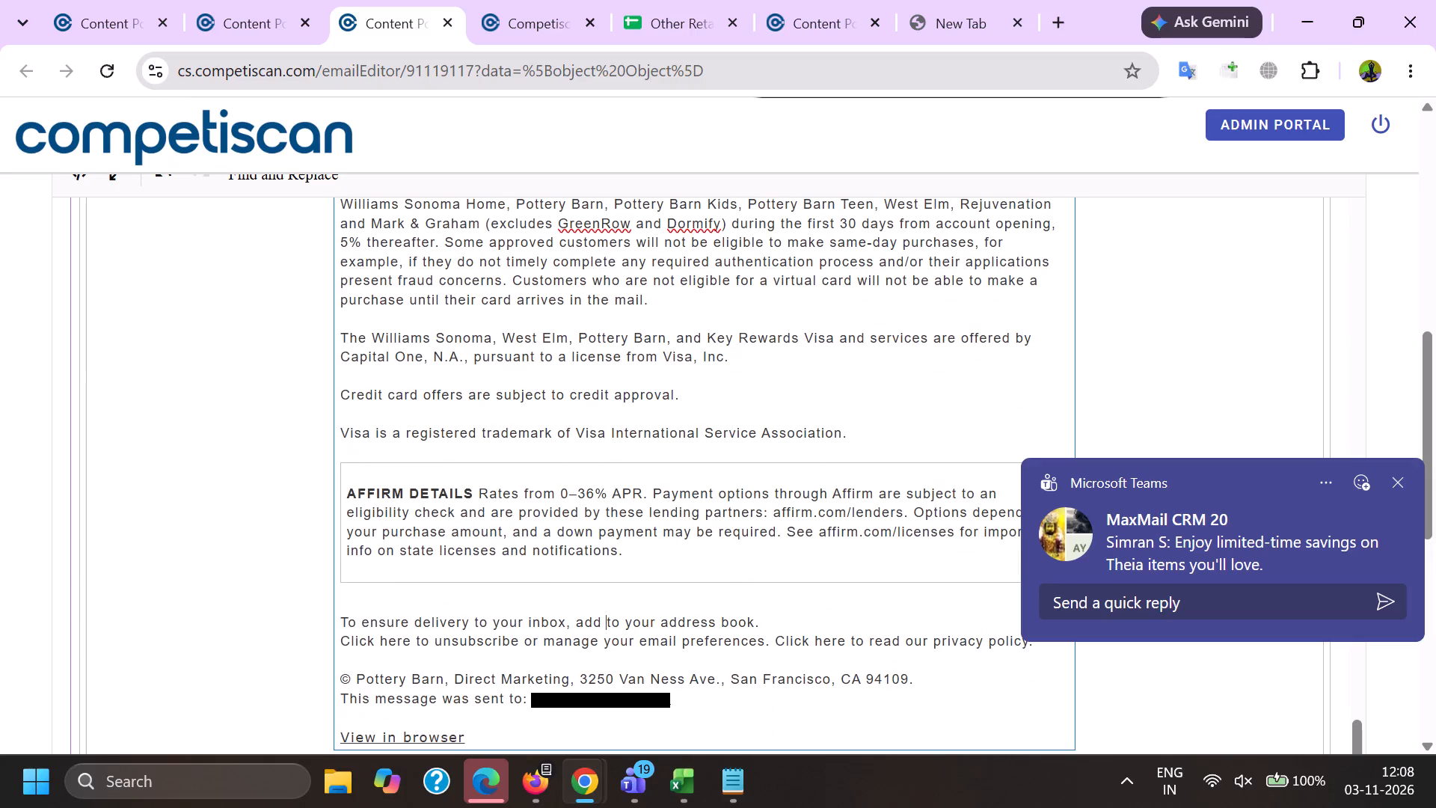
Delete the recipient's email address following "This message was sent to:" in the footer.
left_click_drag(536, 701, 714, 697)
key("BackSpace")
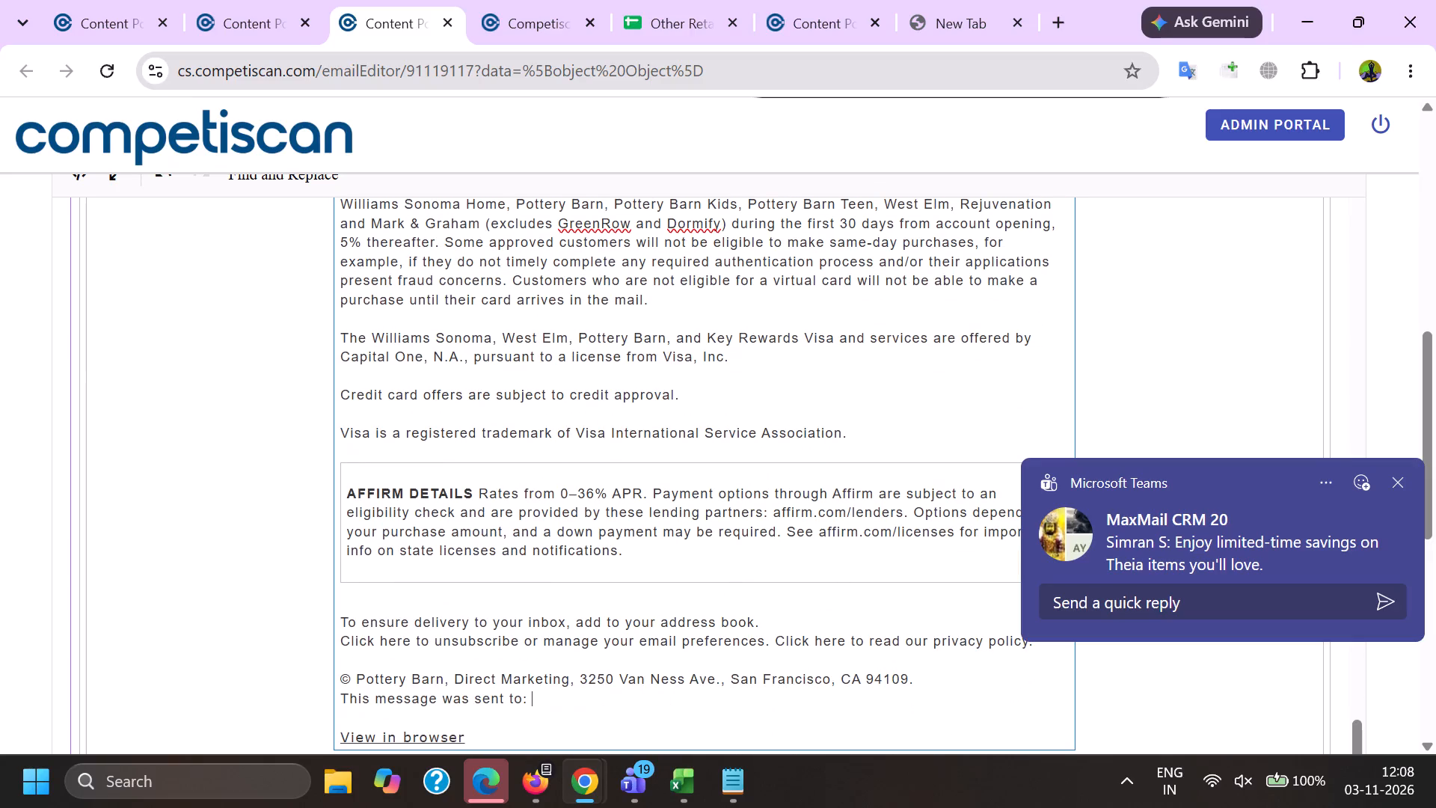
Check the unsubscribe and View in browser text at the end of the footer, and save the email's product info.
left_click(406, 642)
left_click(530, 686)
scroll(503, 512, "down", 3)
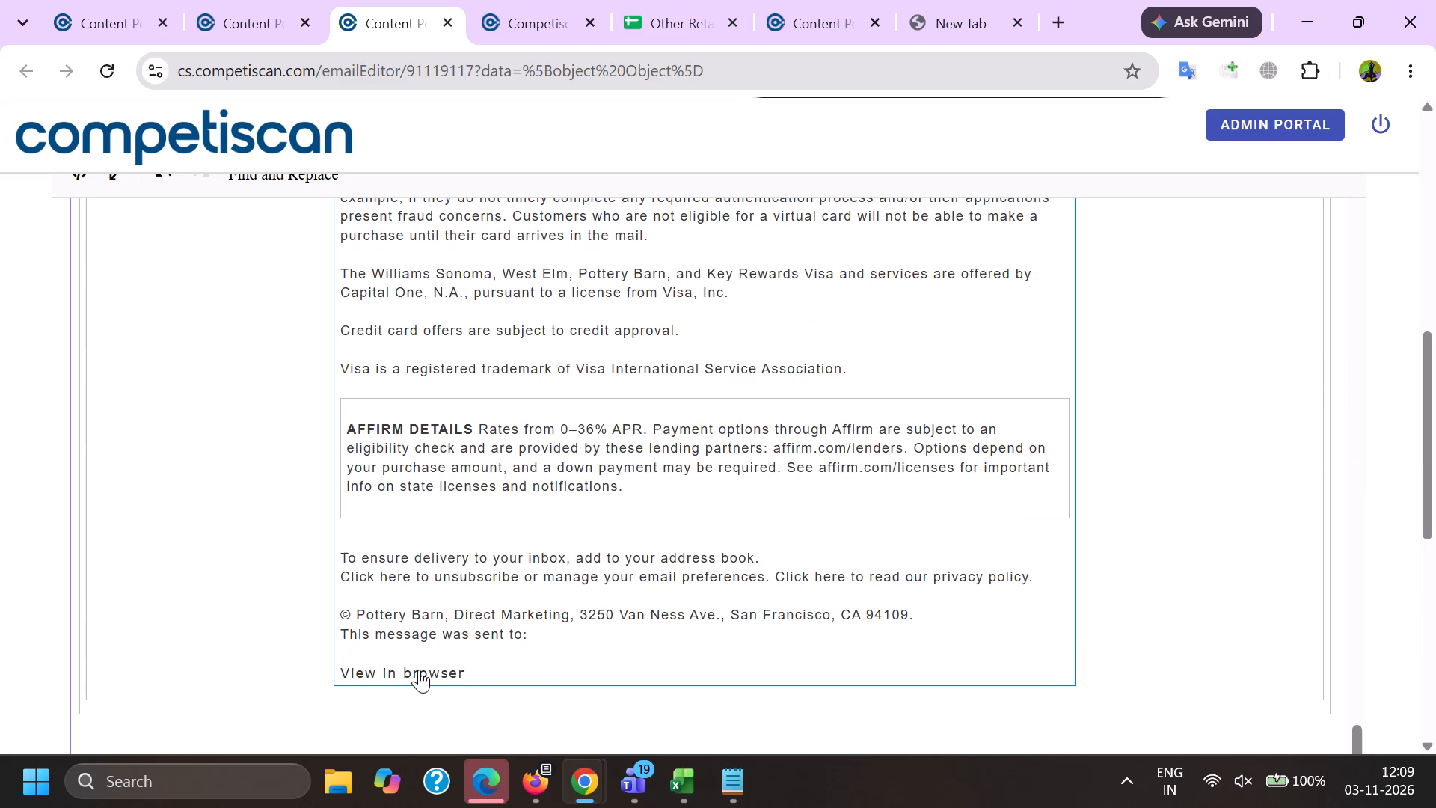
left_click(420, 670)
left_click(541, 710)
scroll(515, 521, "down", 10)
left_click(492, 572)
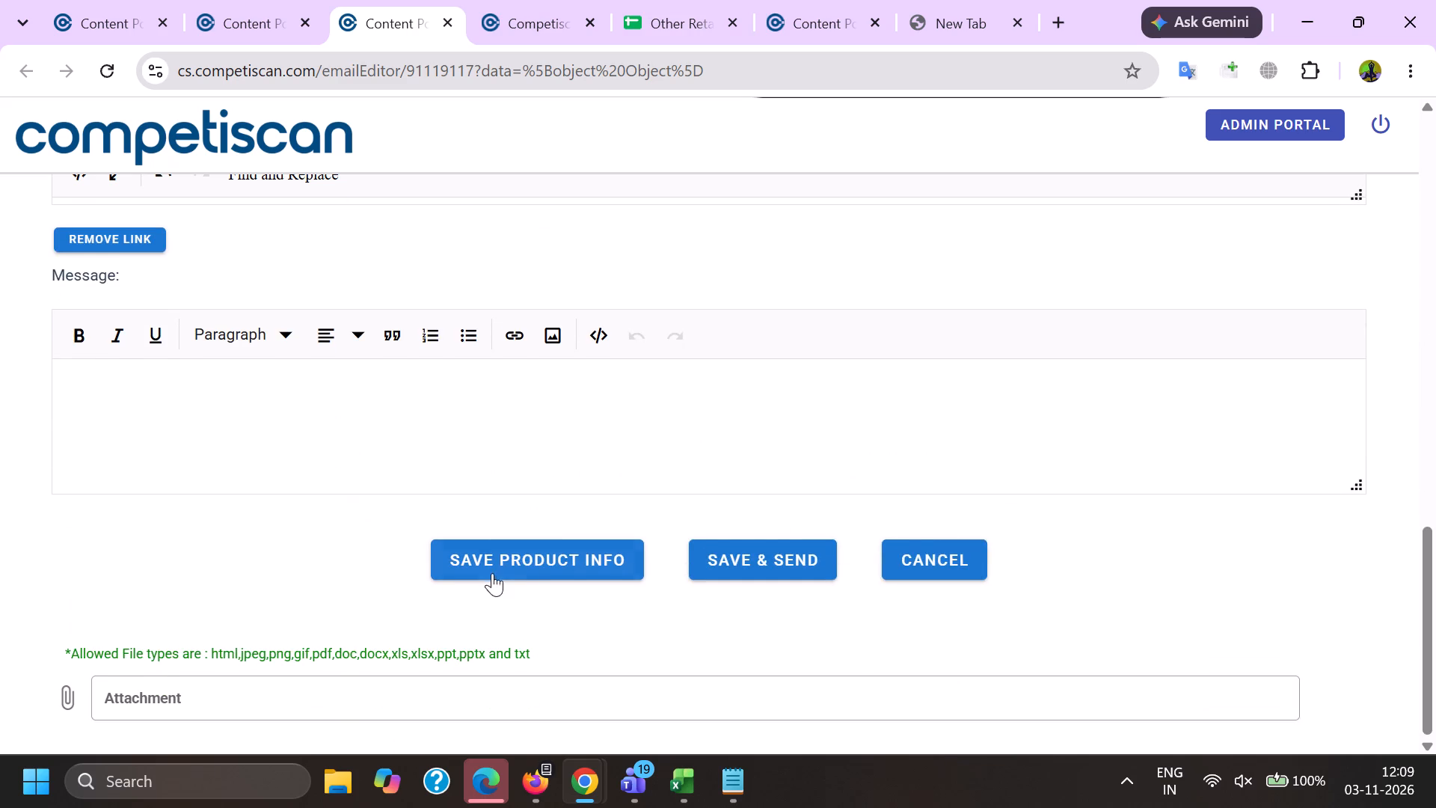
left_click(732, 471)
Copy the email ID 91119117 from the editor's page address and switch to the Excel tracking workbook's may 26 sheet.
double_click(429, 58)
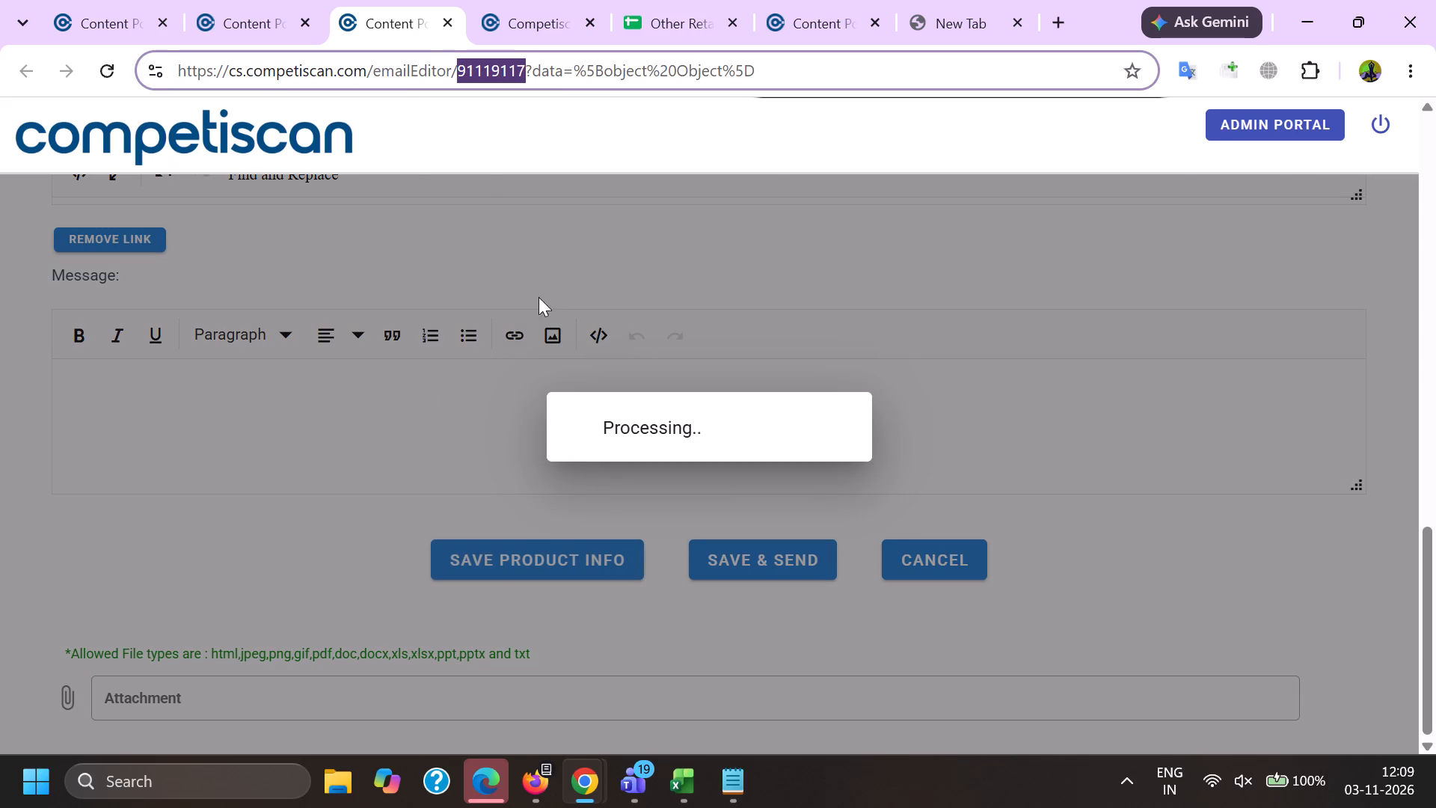
key("ctrl+c")
key("ctrl+c")
left_click(688, 799)
left_click(898, 727)
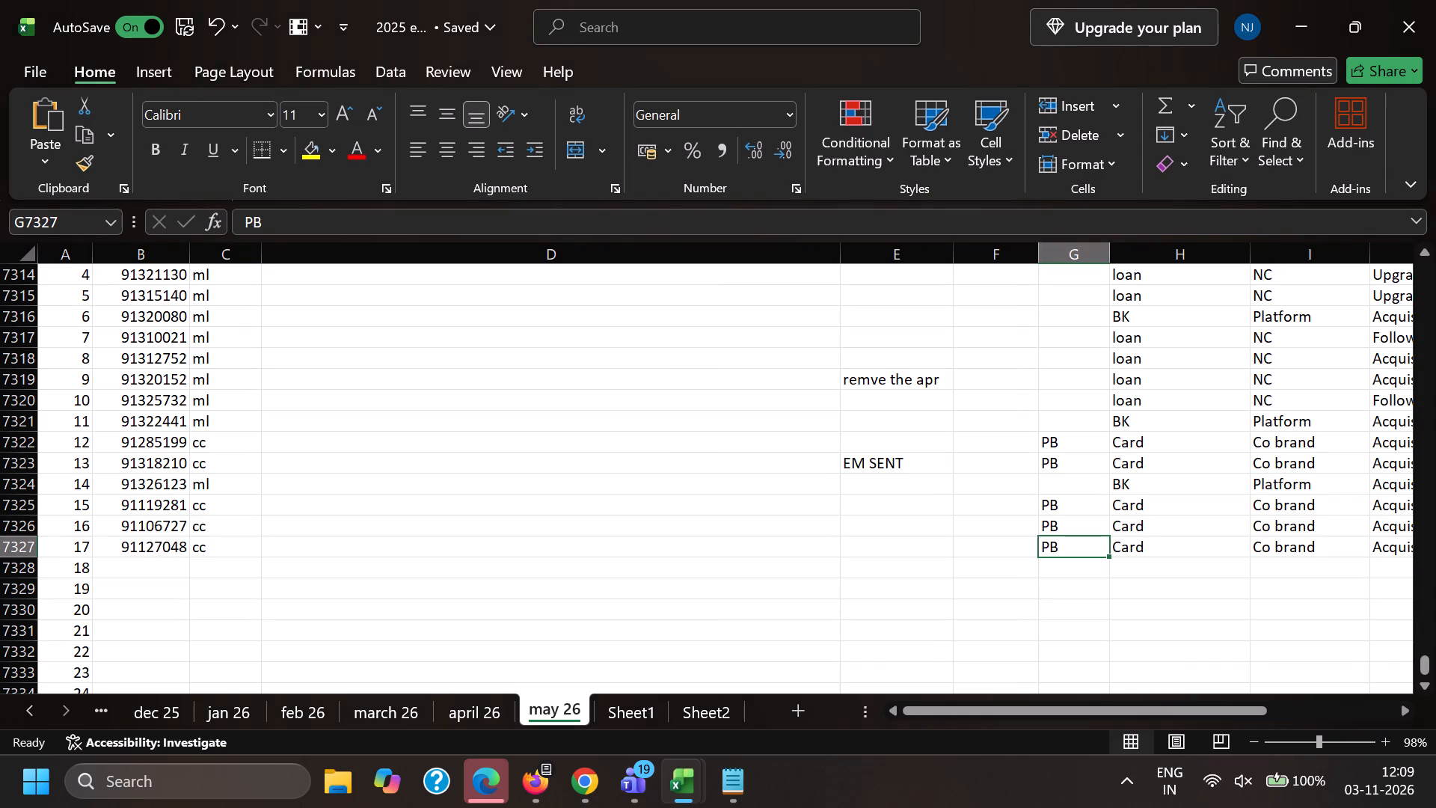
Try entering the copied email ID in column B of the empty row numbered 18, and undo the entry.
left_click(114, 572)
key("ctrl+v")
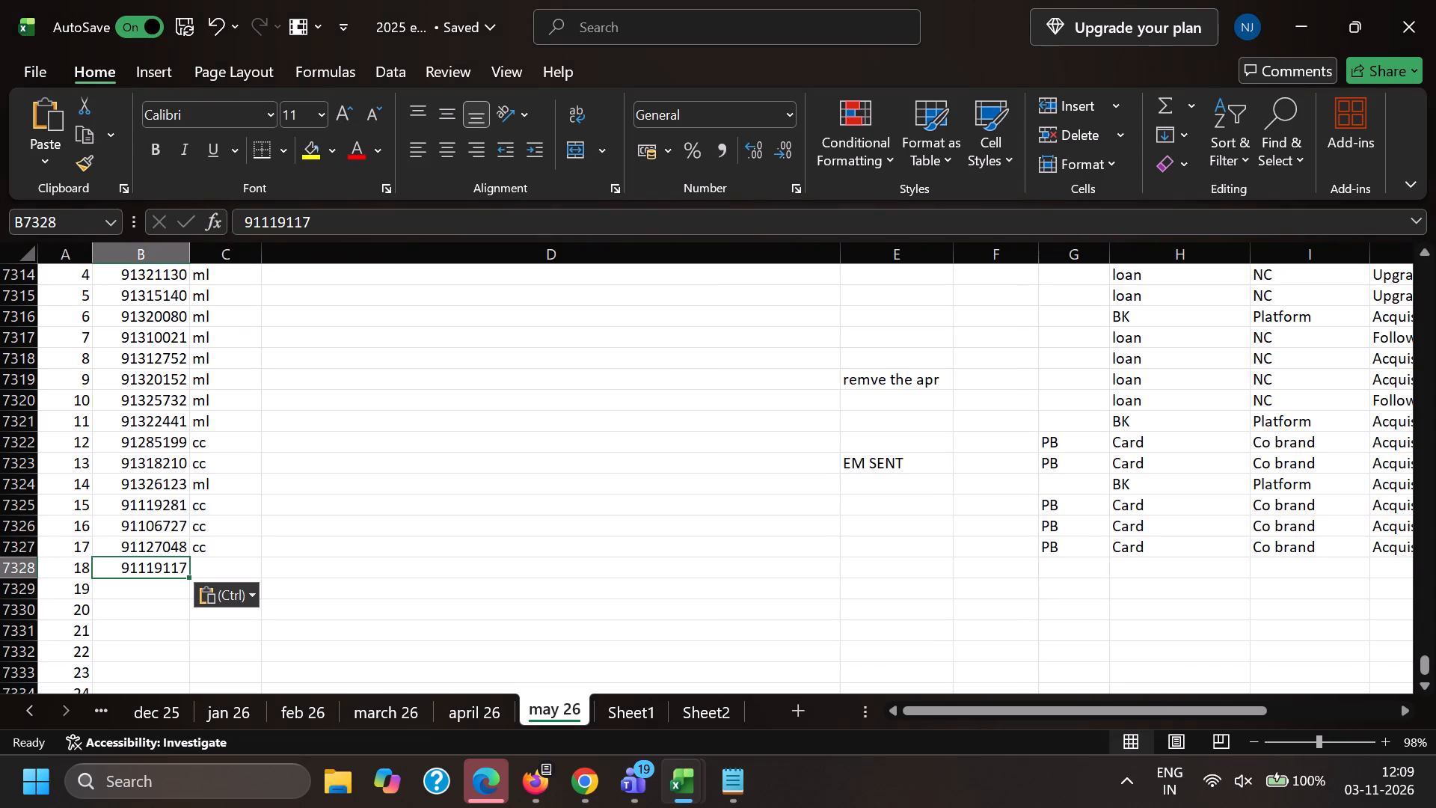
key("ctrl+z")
left_click(130, 546)
key("ctrl+v")
left_click(435, 567)
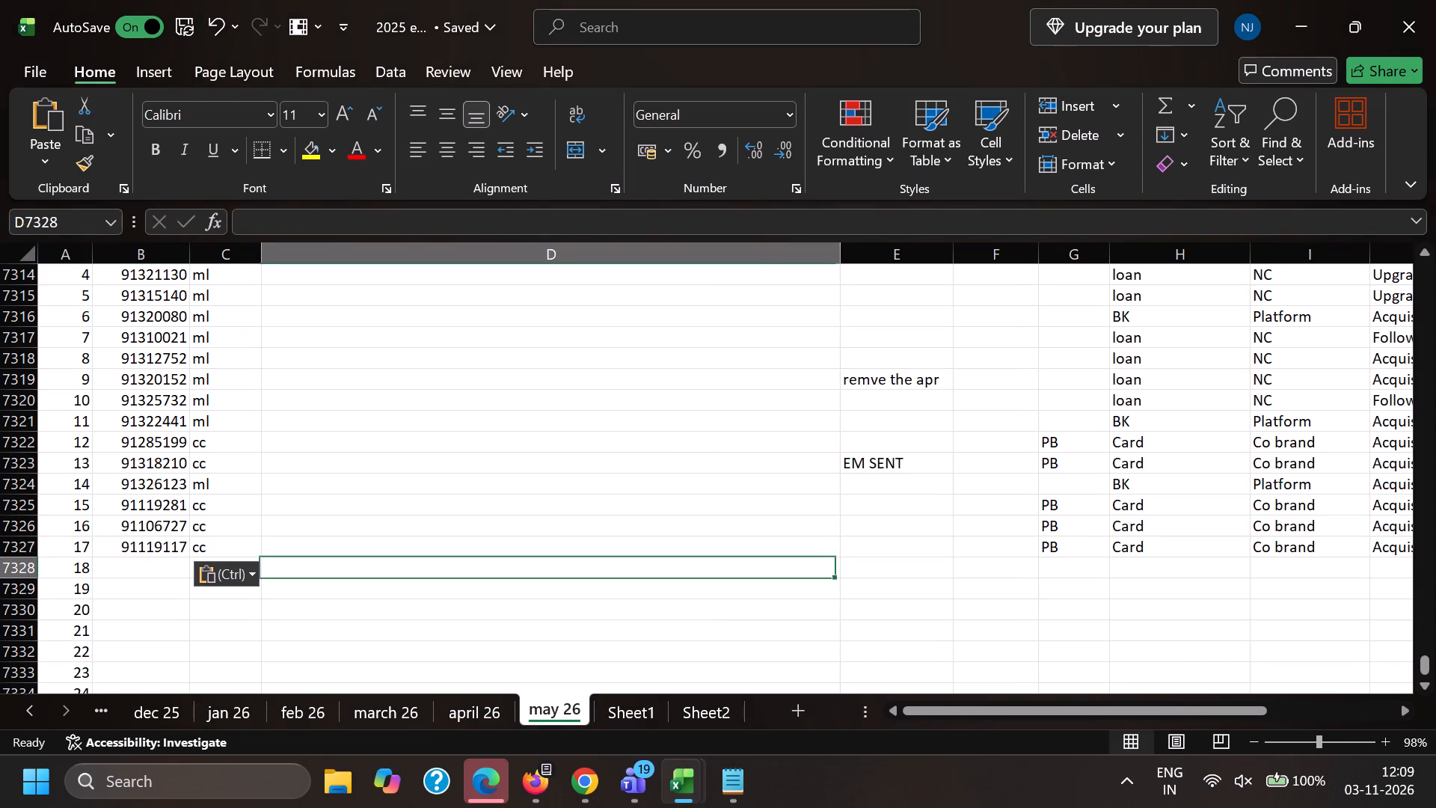
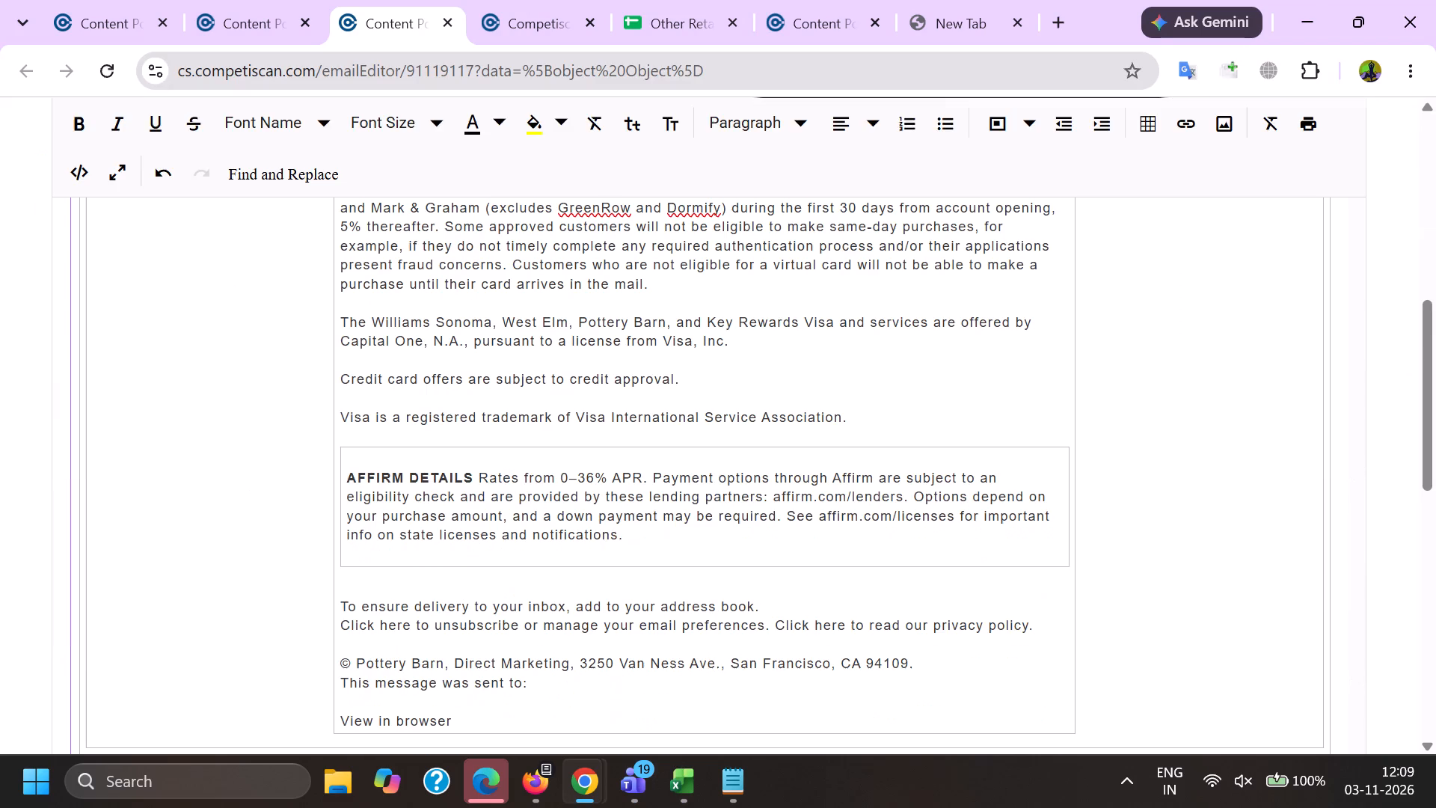
Copy the sender name Pottery Barn from the From line at the start of the email.
left_click(246, 477)
key("Page_Up")
key("Page_Up")
key("Page_Up")
key("Page_Up")
key("Page_Up")
key("Page_Up")
key("Page_Up")
key("Page_Up")
key("Page_Up")
key("Page_Up")
key("Page_Up")
key("Page_Up")
key("Page_Up")
key("Page_Up")
key("Page_Up")
key("Page_Up")
key("Page_Up")
key("Page_Up")
key("Page_Up")
key("Page_Up")
key("Home")
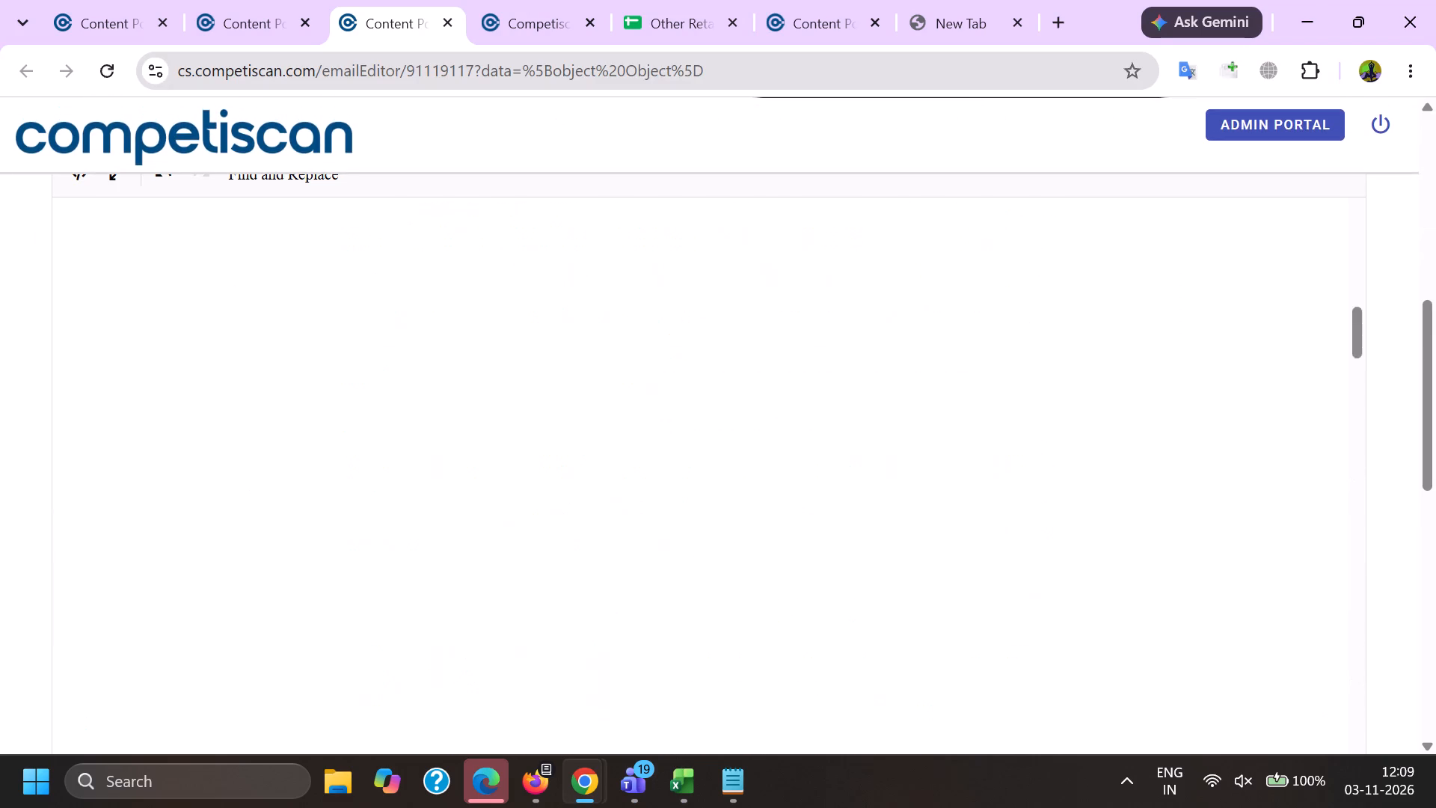
scroll(194, 349, "down", 4)
double_click(132, 344)
left_click(191, 351, "shift")
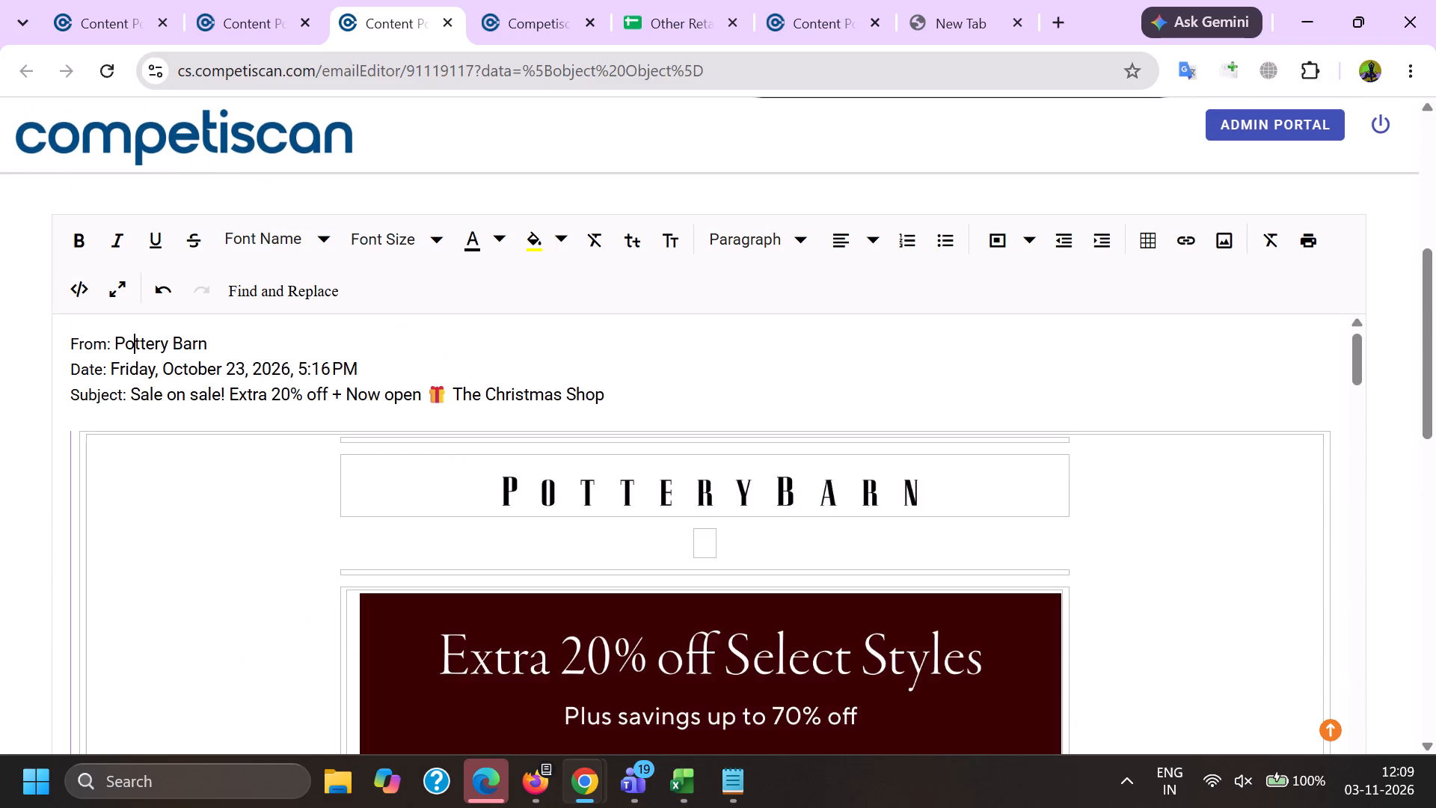
key("ctrl+c")
Switch to the product form for 91119117 and add Pottery Barn as a company.
key("alt+Tab")
scroll(470, 259, "down", 5)
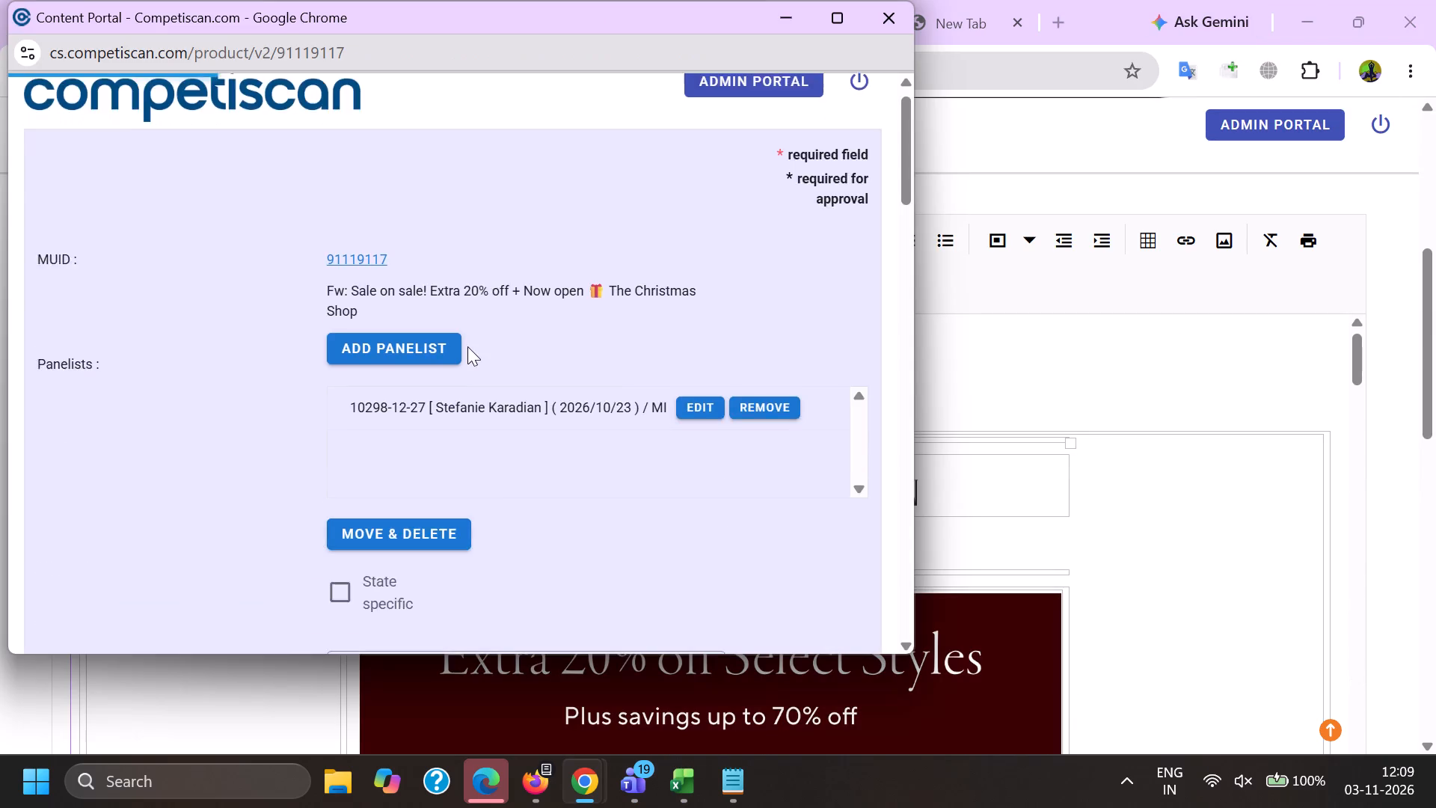
left_click(438, 378)
left_click(410, 331)
key("ctrl+v")
scroll(433, 317, "down", 2)
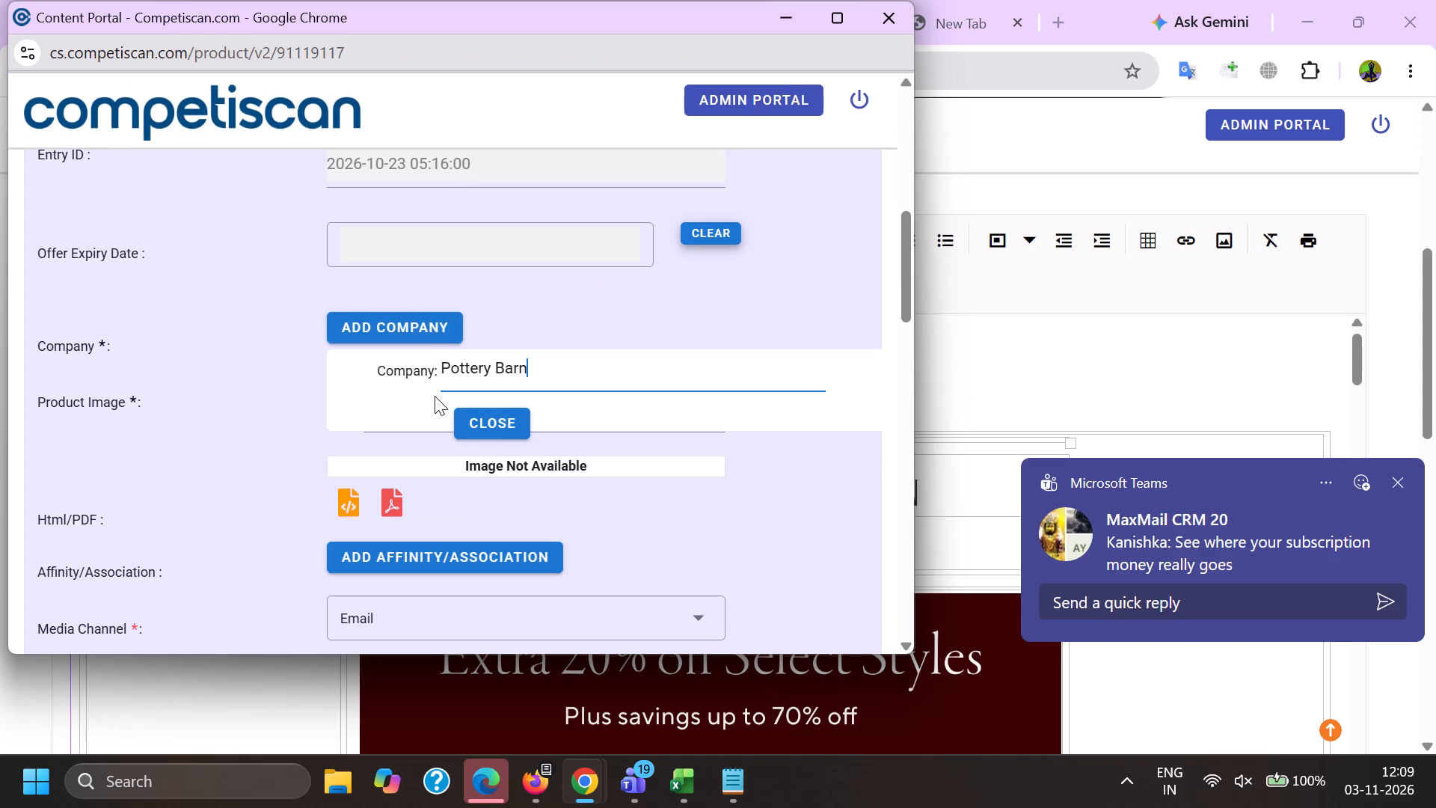
left_click(431, 335)
left_click(558, 393)
key("ctrl+v")
scroll(524, 521, "up", 3)
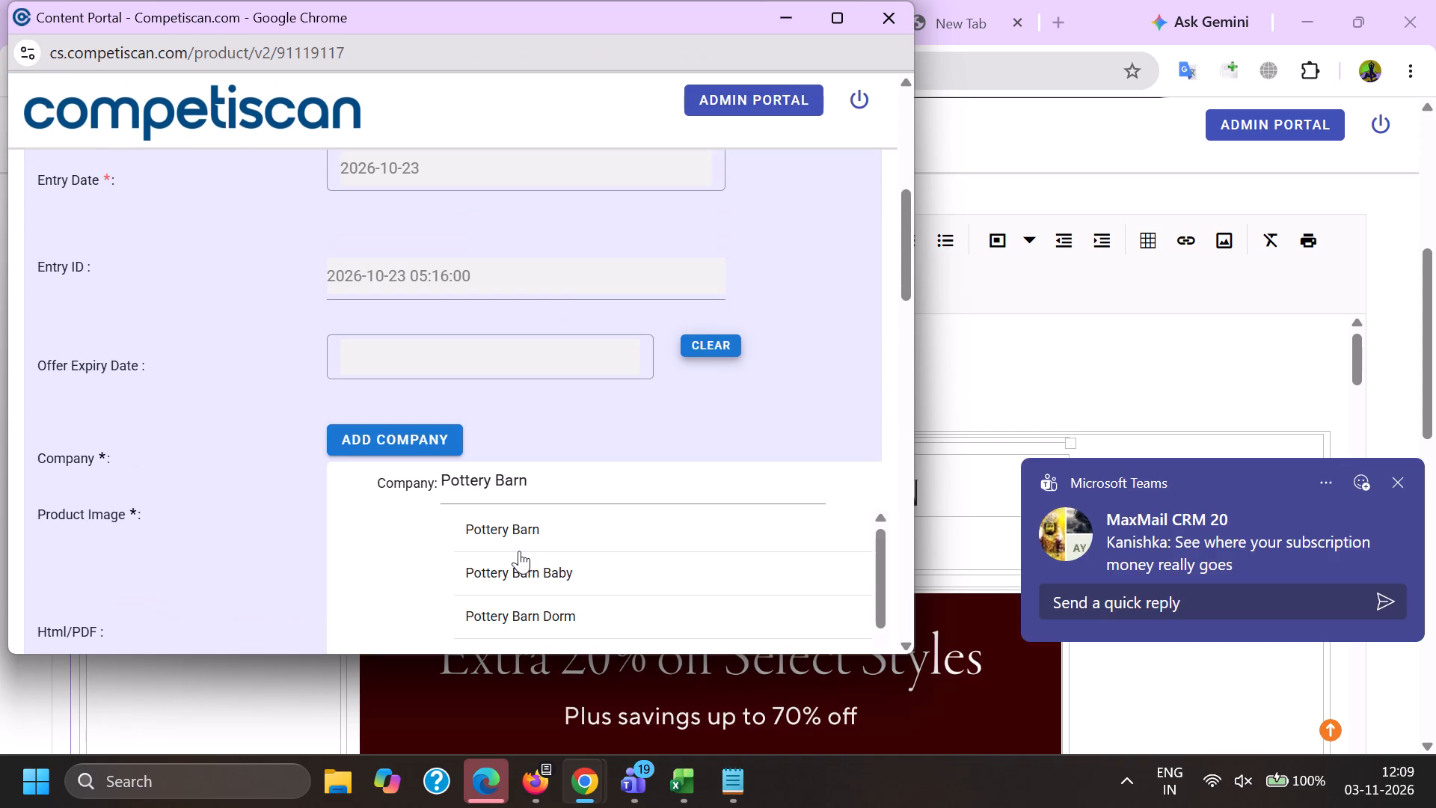
left_click(515, 539)
Add Capital One as a second company on the product form.
left_click(390, 494)
left_click(387, 426)
key("c")
key("a")
type("pita")
type("l")
key("space")
type("one")
scroll(388, 435, "down", 2)
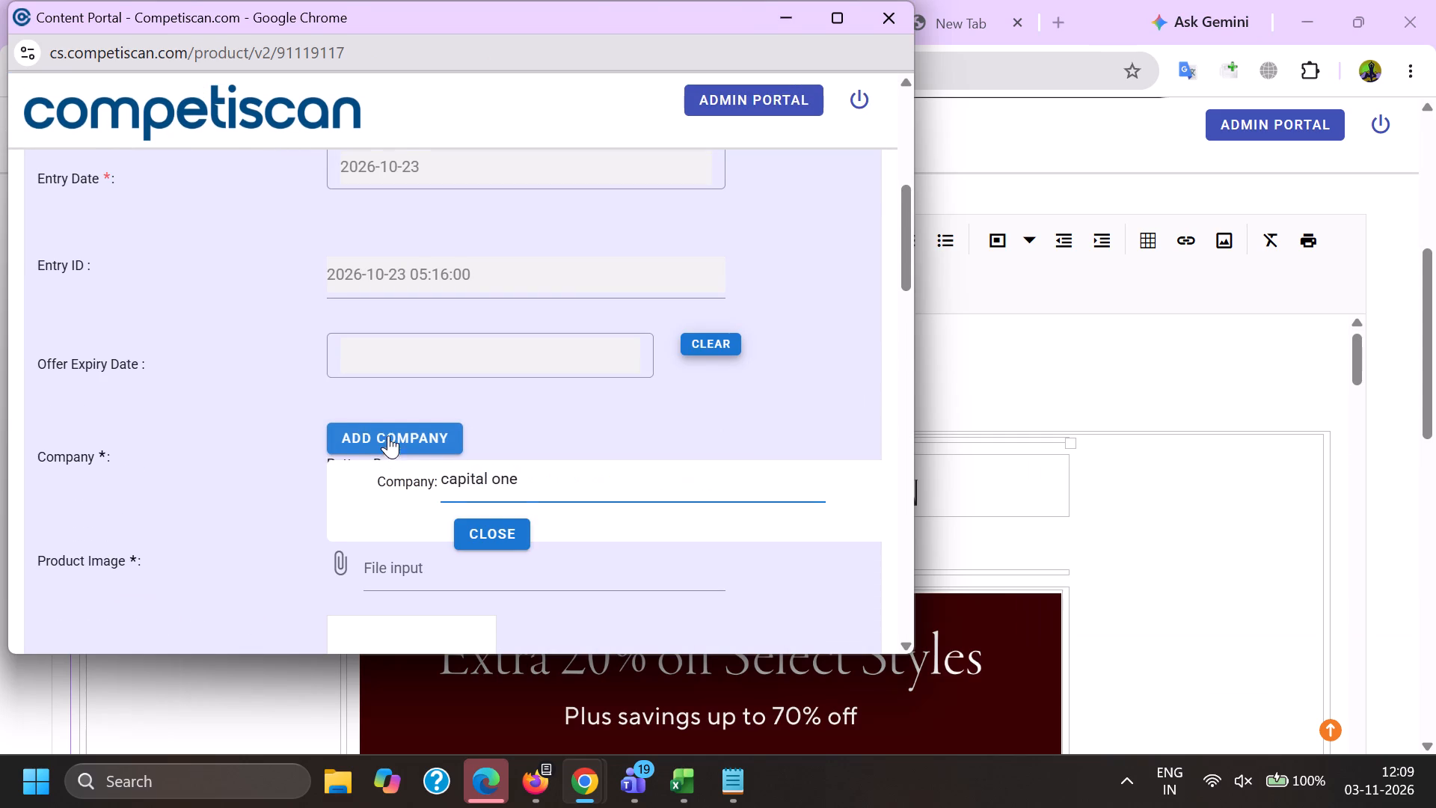
scroll(388, 435, "down", 1)
left_click(476, 571)
scroll(480, 571, "up", 3)
left_click(497, 526)
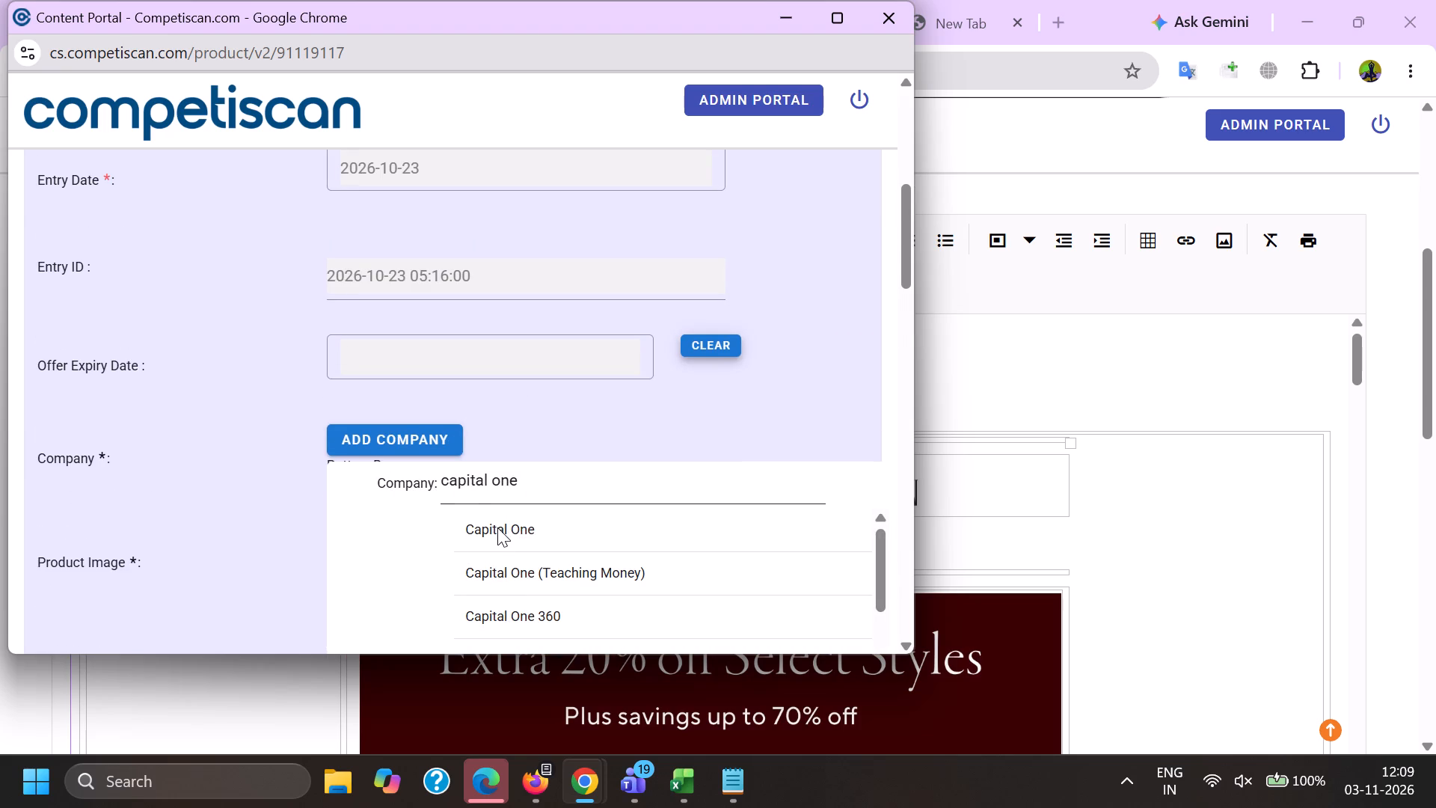
left_click(497, 536)
left_click(503, 536)
Add Affirm as a third company on the product form.
left_click(424, 436)
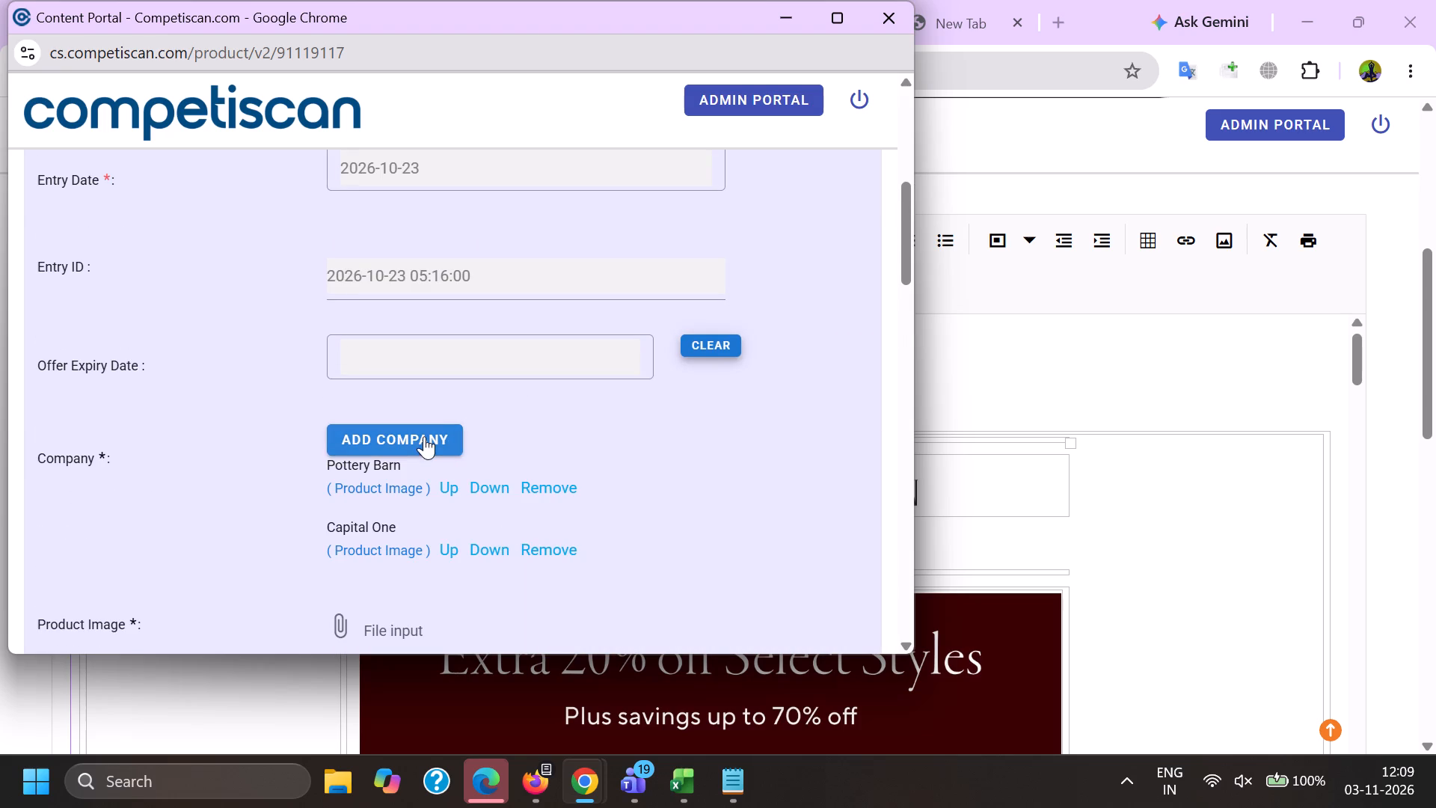
key("a")
type("ffrim")
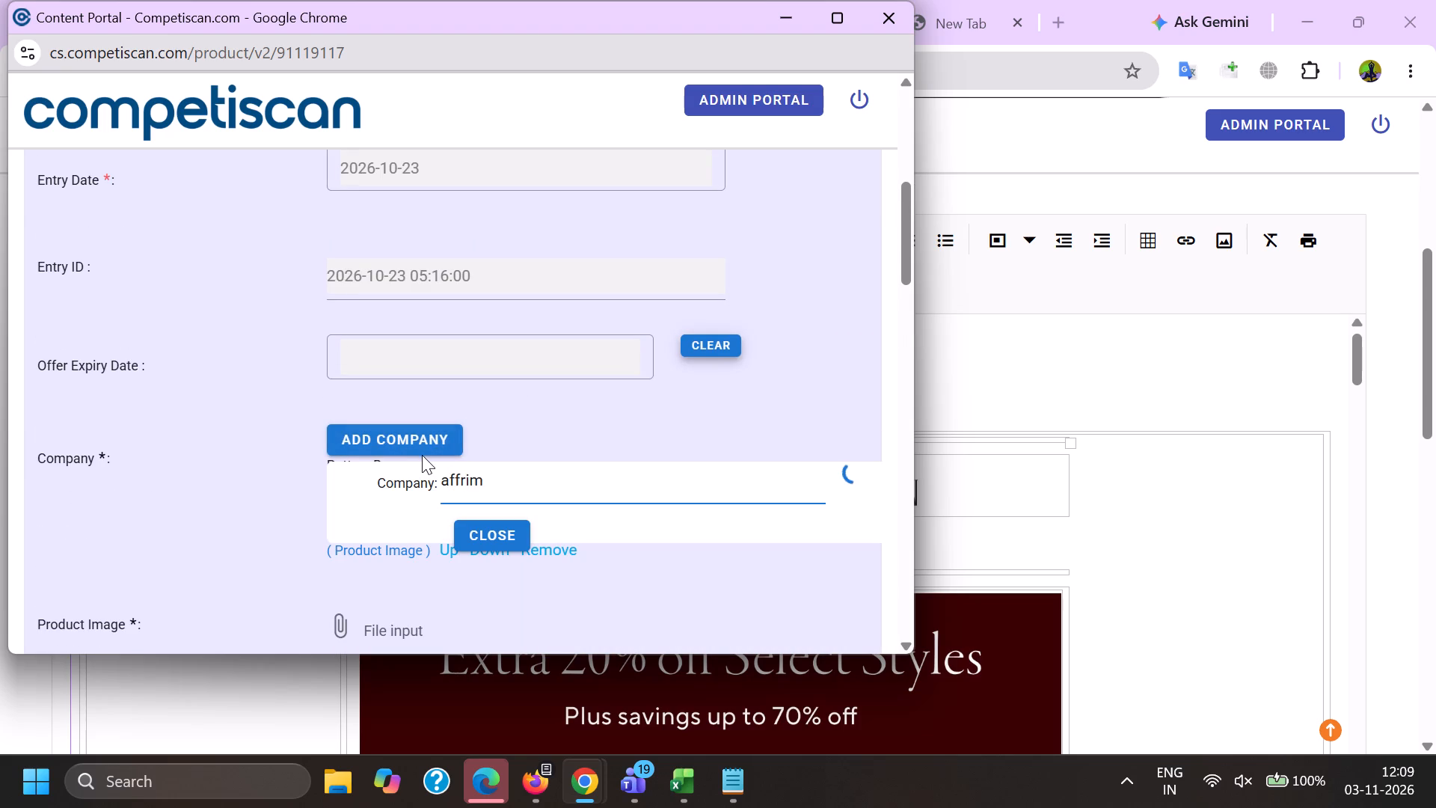
key("BackSpace")
key("BackSpace")
key("BackSpace")
key("i")
key("r")
key("m")
left_click(501, 530)
Set the sector of the product's classification to Retail.
scroll(487, 334, "down", 4)
scroll(414, 467, "down", 3)
left_click(393, 483)
scroll(392, 475, "down", 6)
left_click(393, 424)
left_click(247, 456)
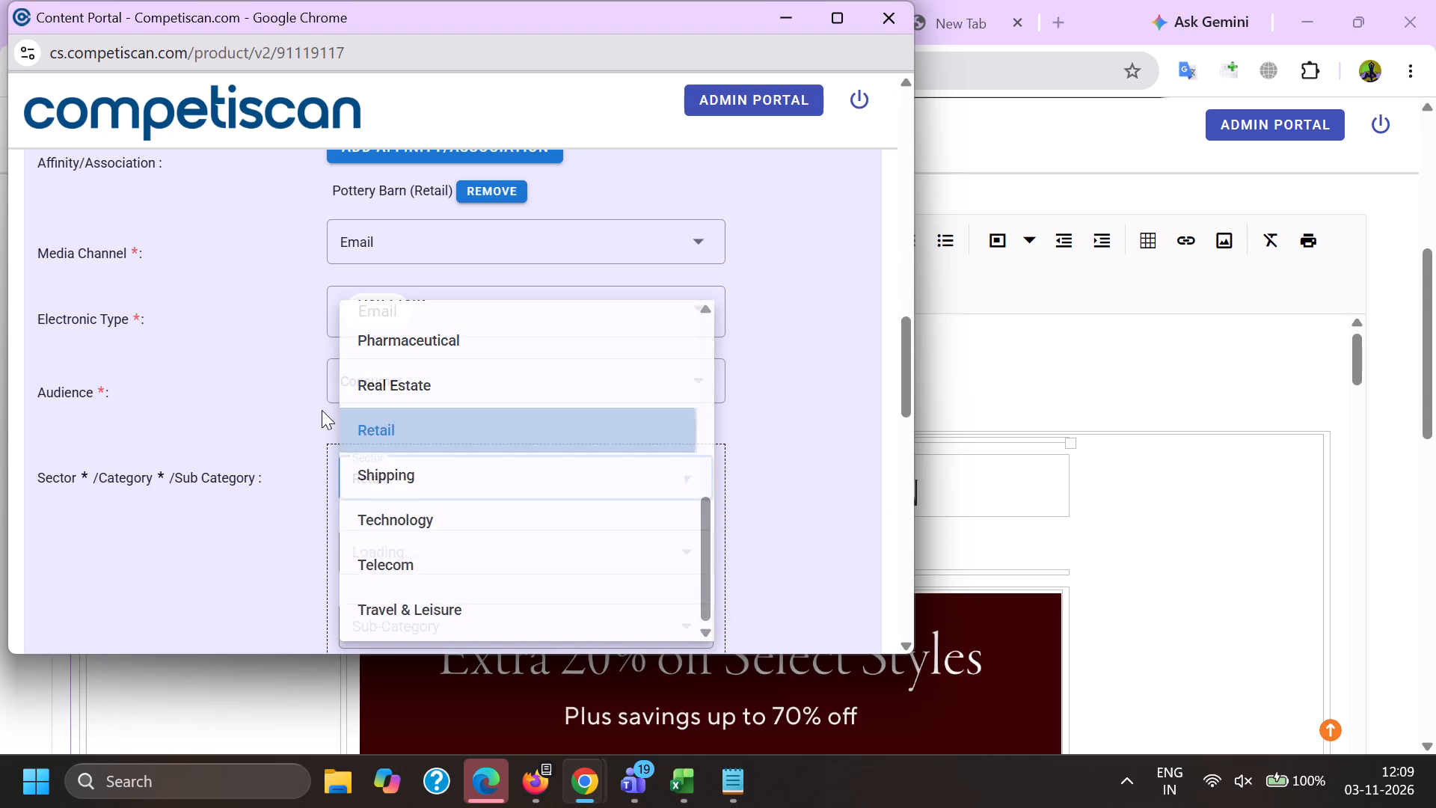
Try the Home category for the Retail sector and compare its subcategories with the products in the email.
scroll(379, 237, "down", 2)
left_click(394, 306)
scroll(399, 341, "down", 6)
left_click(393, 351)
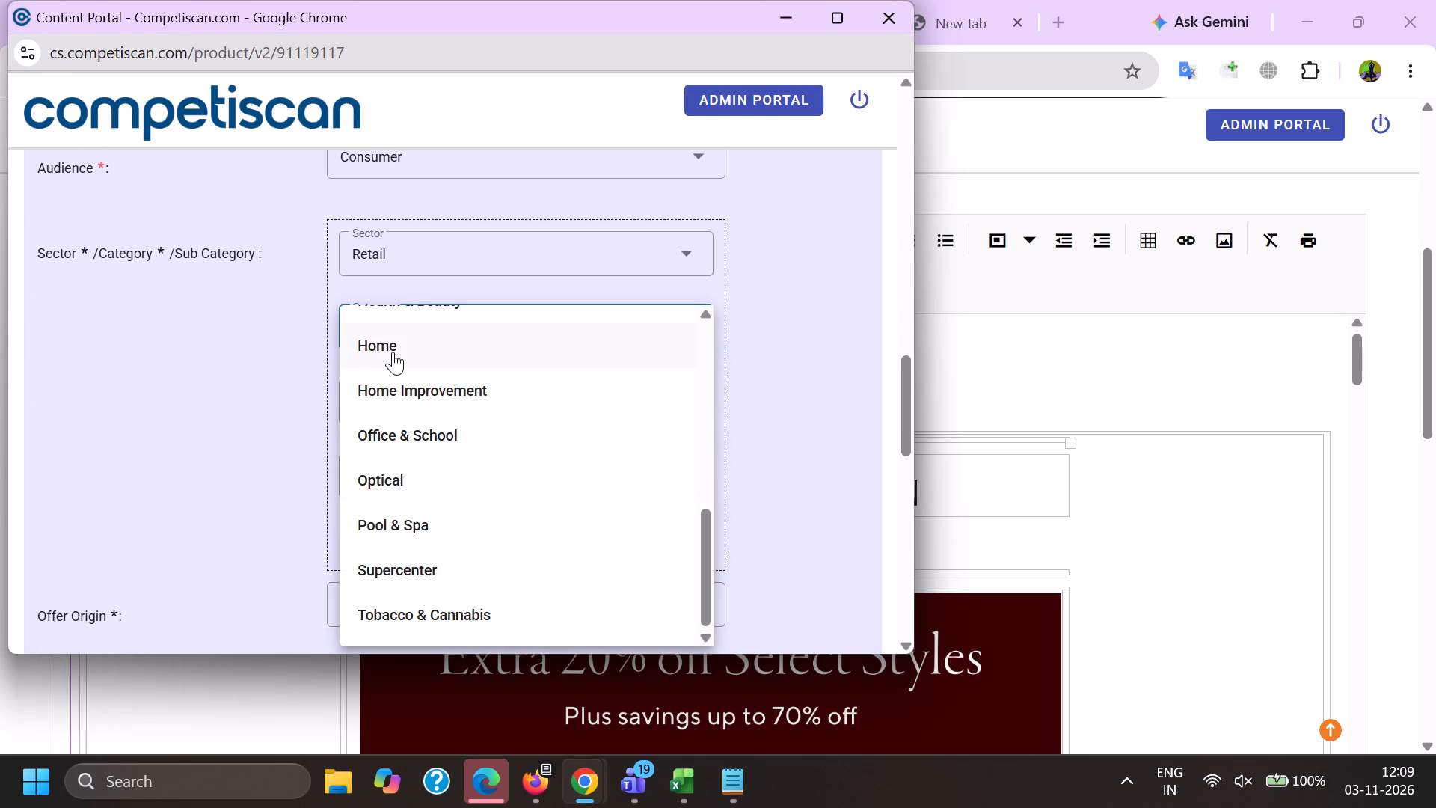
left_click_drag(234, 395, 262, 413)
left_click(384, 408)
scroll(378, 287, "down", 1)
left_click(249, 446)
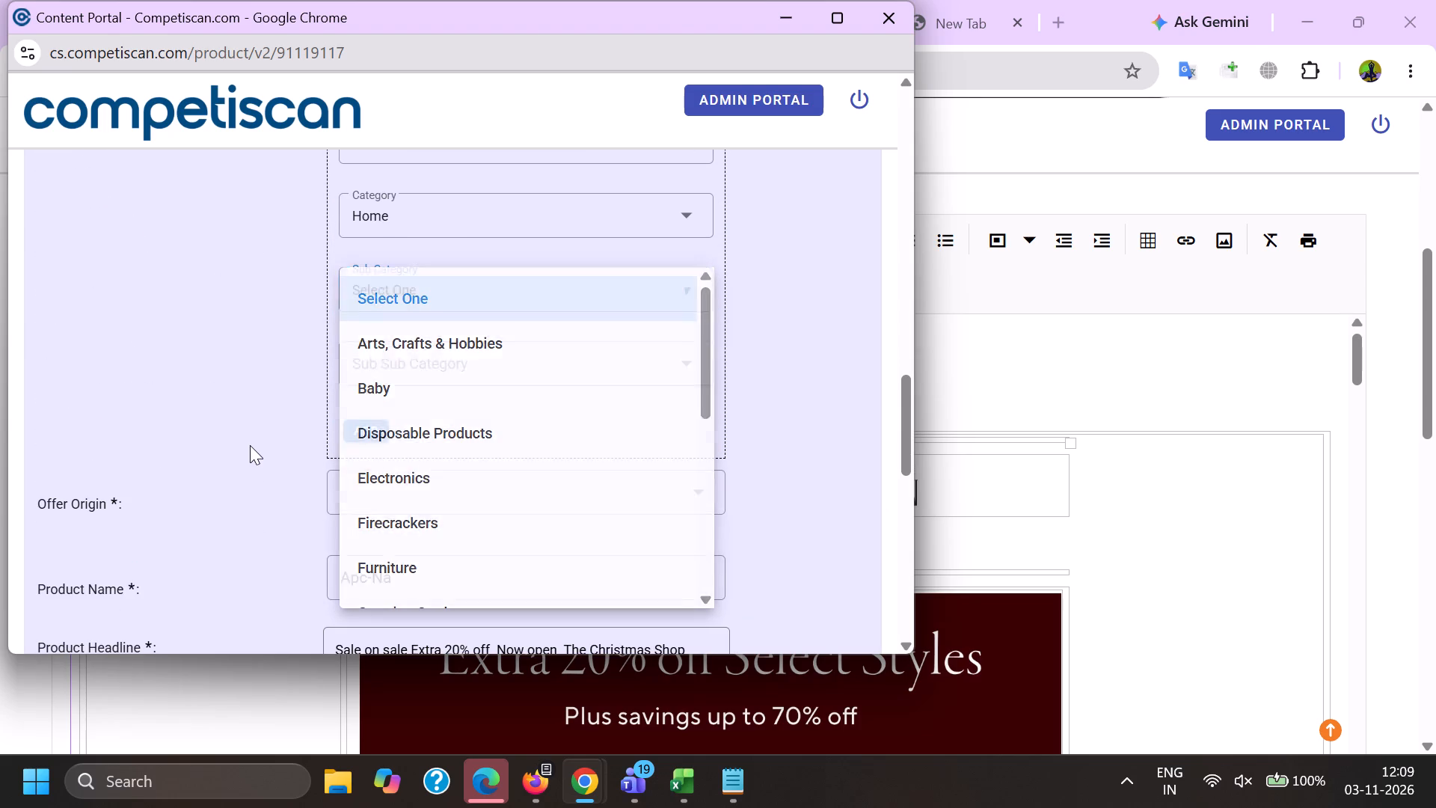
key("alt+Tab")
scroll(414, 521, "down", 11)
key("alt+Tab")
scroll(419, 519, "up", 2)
Add the Retail classification with category Home Improvement, subcategory Holiday Decorations and sub-subcategory Christmas Decorations.
left_click(393, 418)
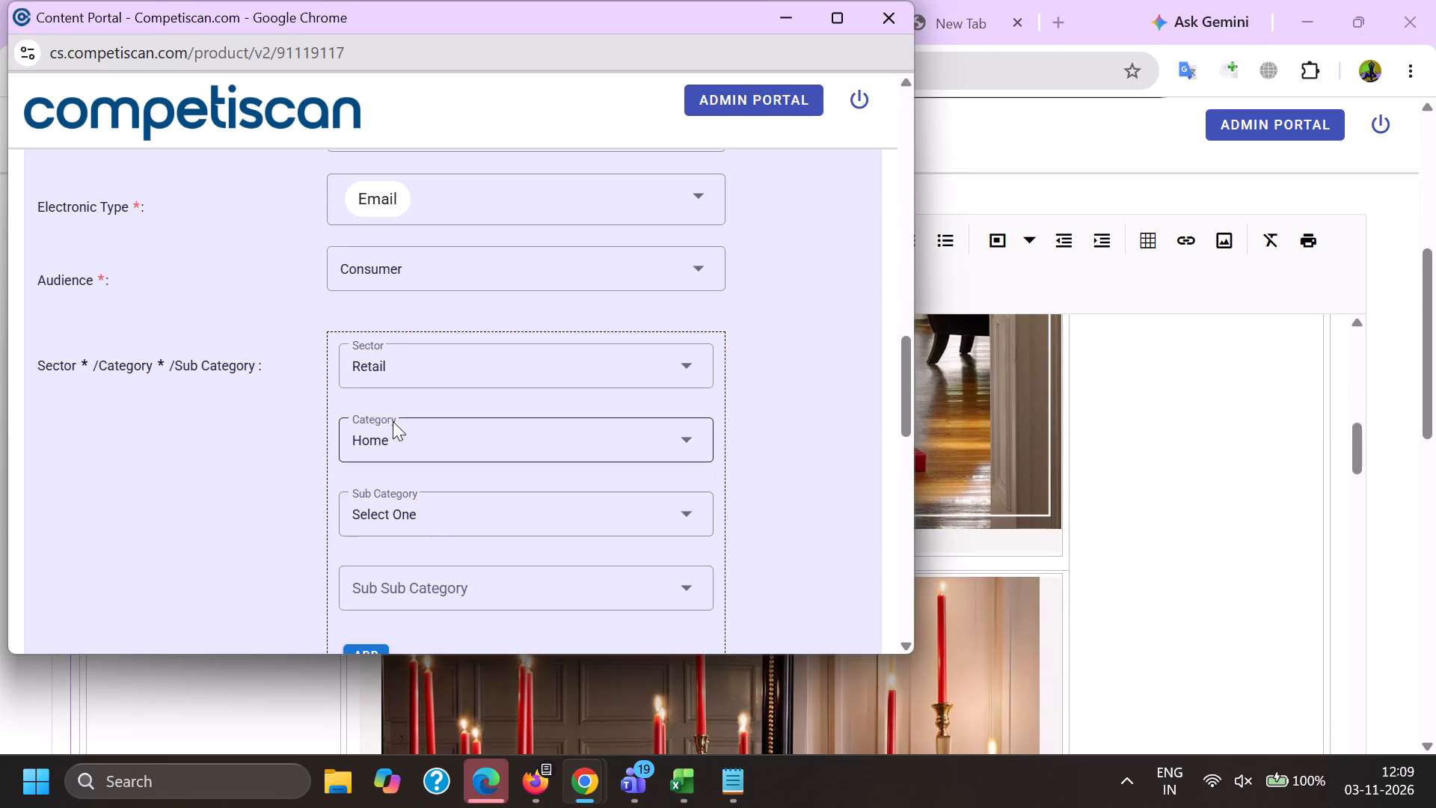
left_click(431, 381)
left_click_drag(293, 415, 299, 425)
left_click(403, 513)
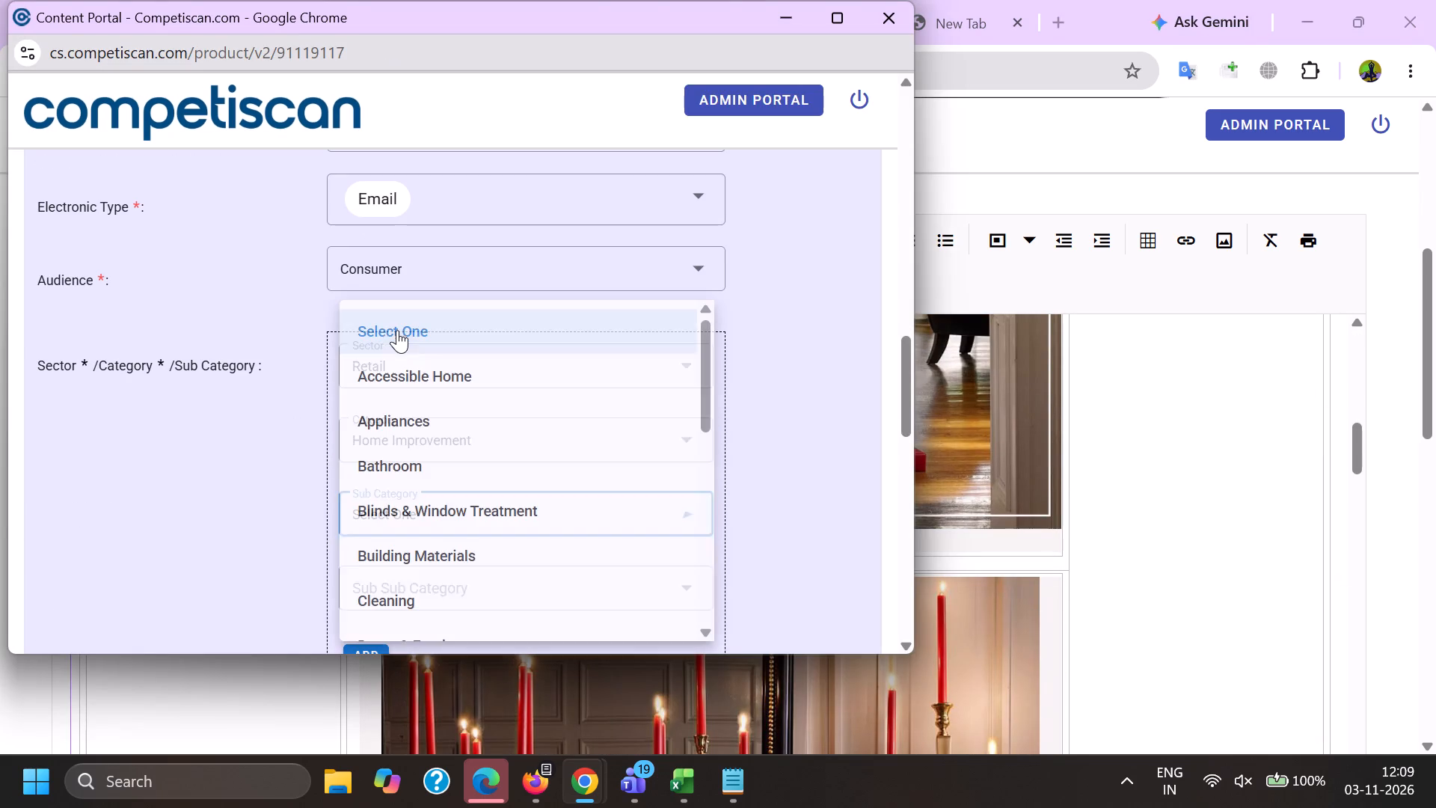
scroll(408, 536, "down", 4)
scroll(432, 541, "up", 2)
scroll(427, 536, "down", 4)
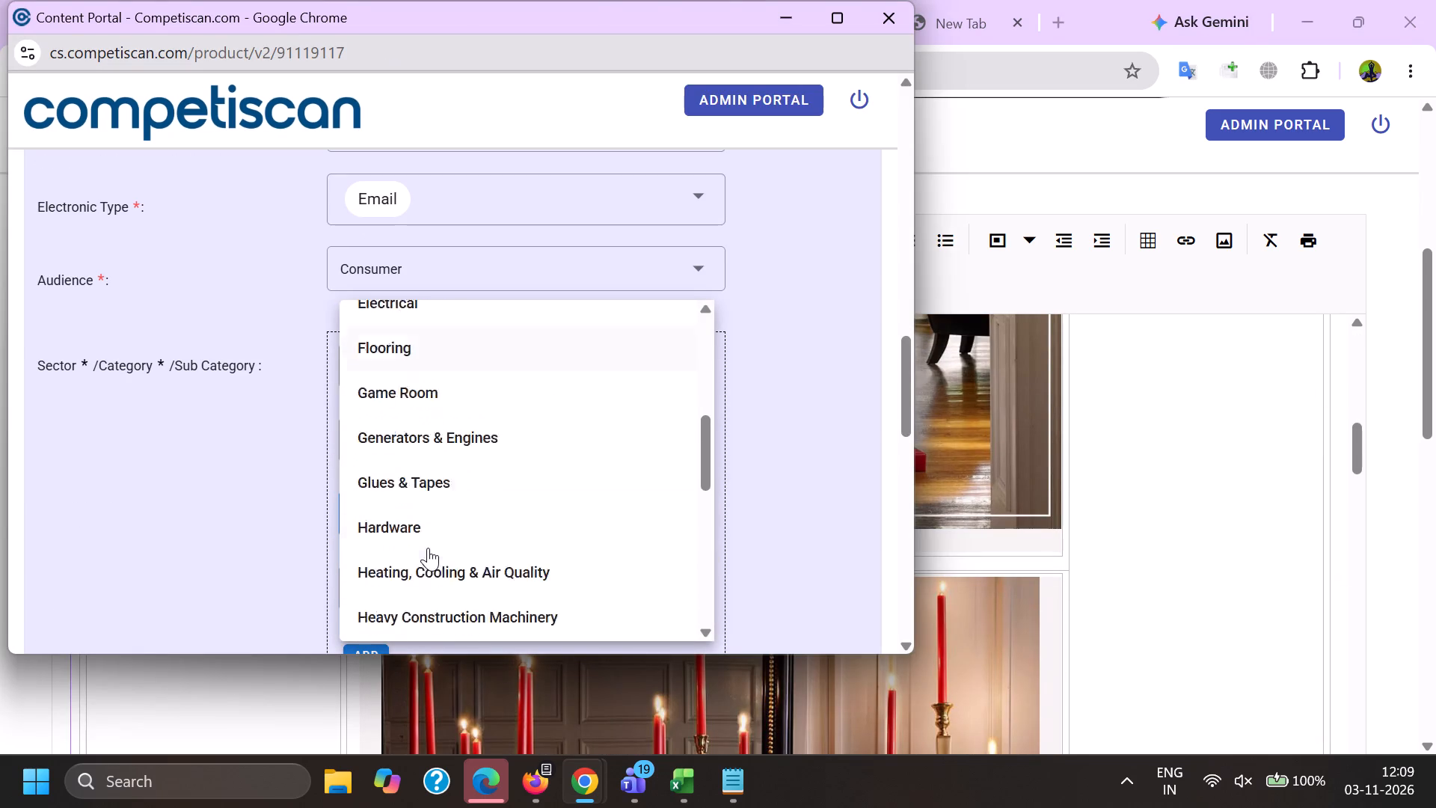
left_click(434, 411)
left_click_drag(262, 439, 279, 457)
left_click(404, 599)
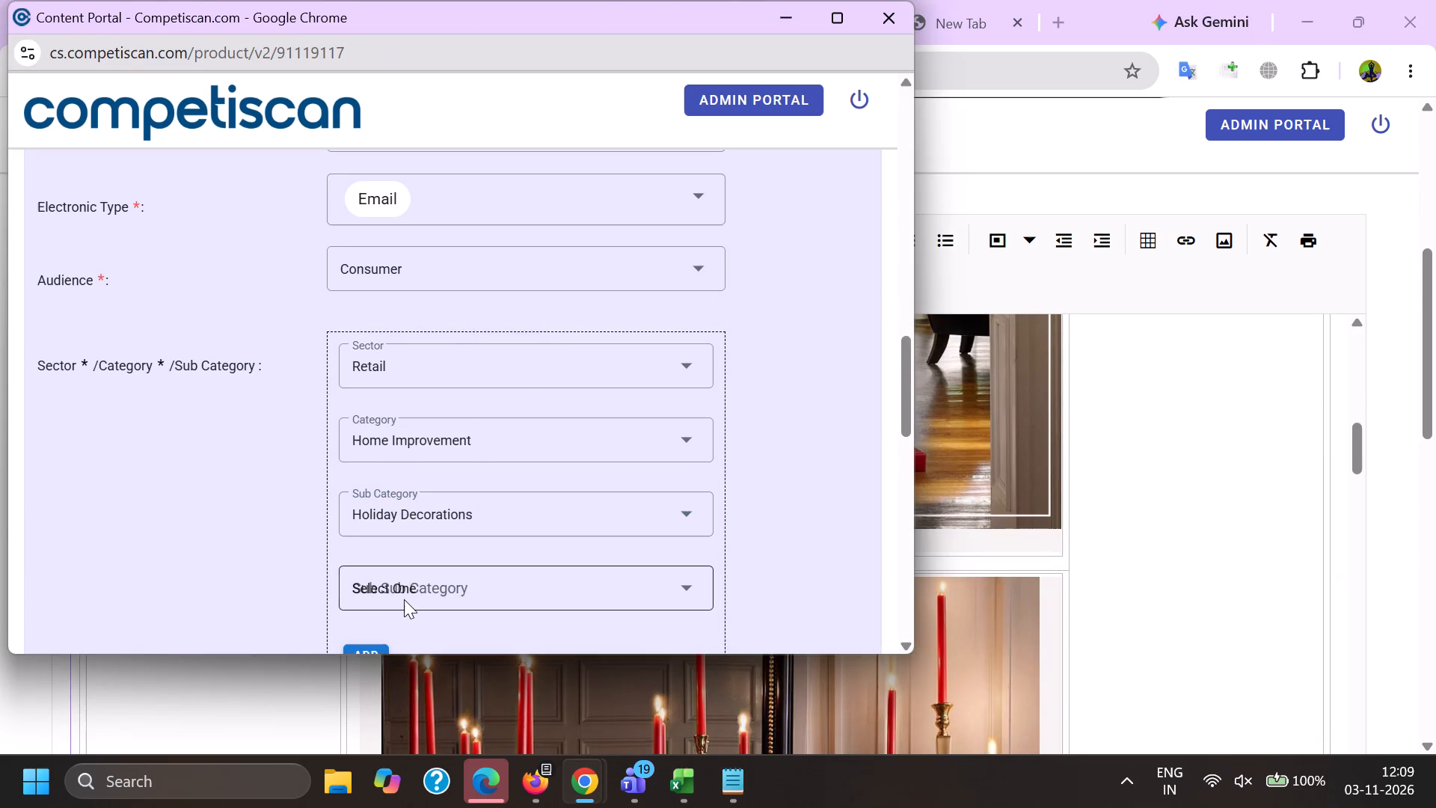
scroll(497, 265, "down", 1)
left_click(414, 283)
left_click_drag(257, 315, 268, 334)
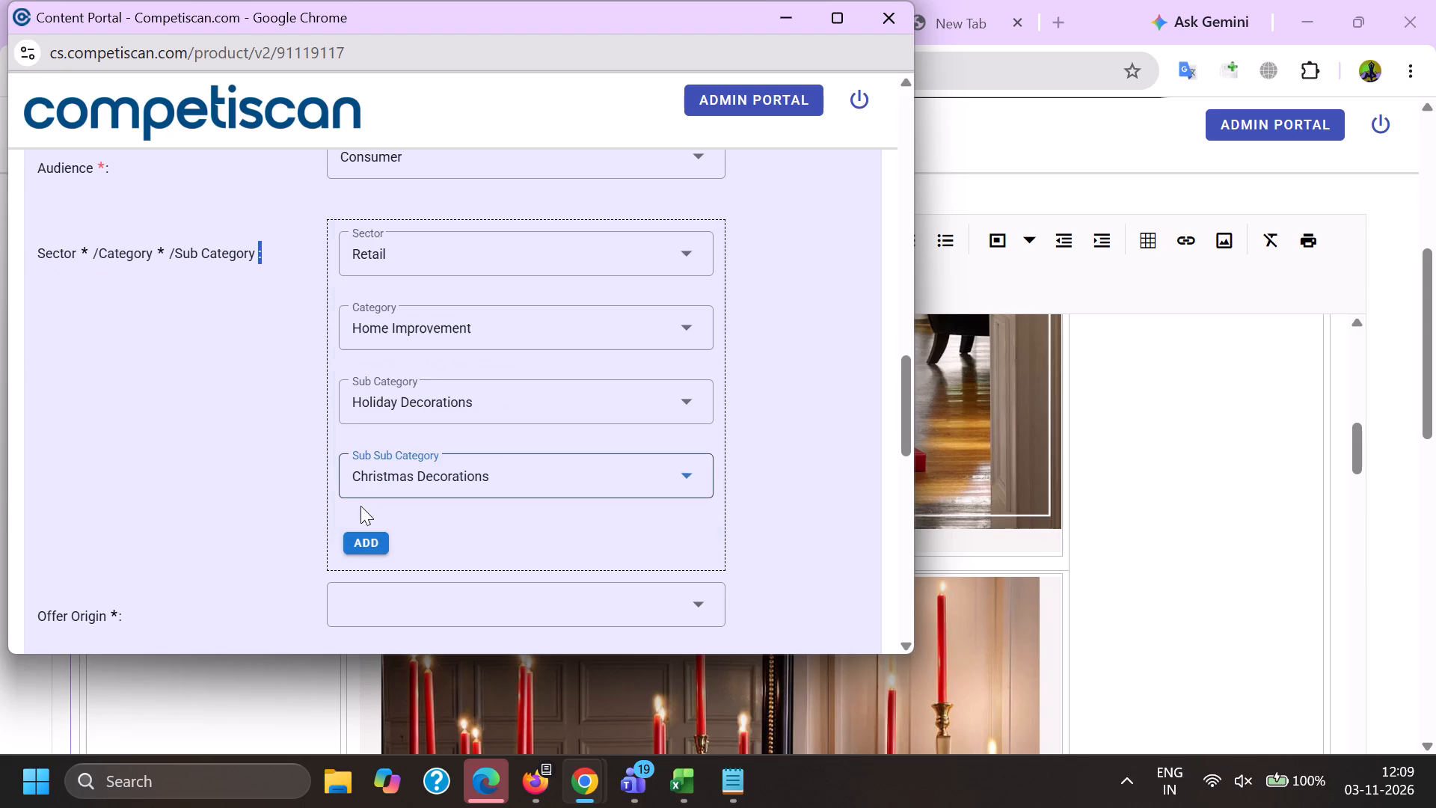
left_click(366, 546)
Add a second classification with sector Credit Cards, category Payment Cards and subcategory Credit Cards.
scroll(407, 591, "up", 1)
left_click(415, 418)
scroll(419, 589, "up", 6)
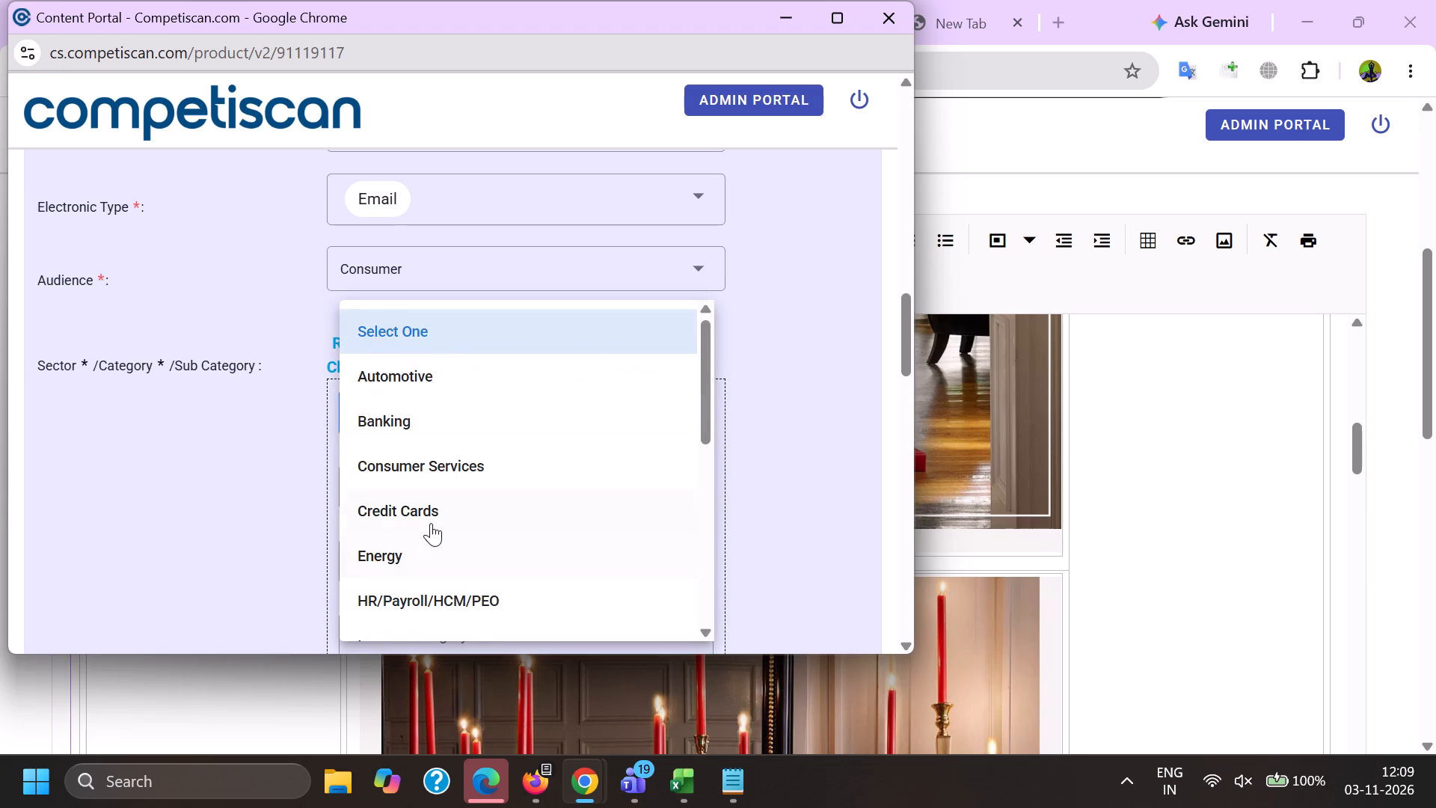
left_click(431, 523)
left_click(248, 512)
left_click(417, 498)
scroll(414, 373, "down", 1)
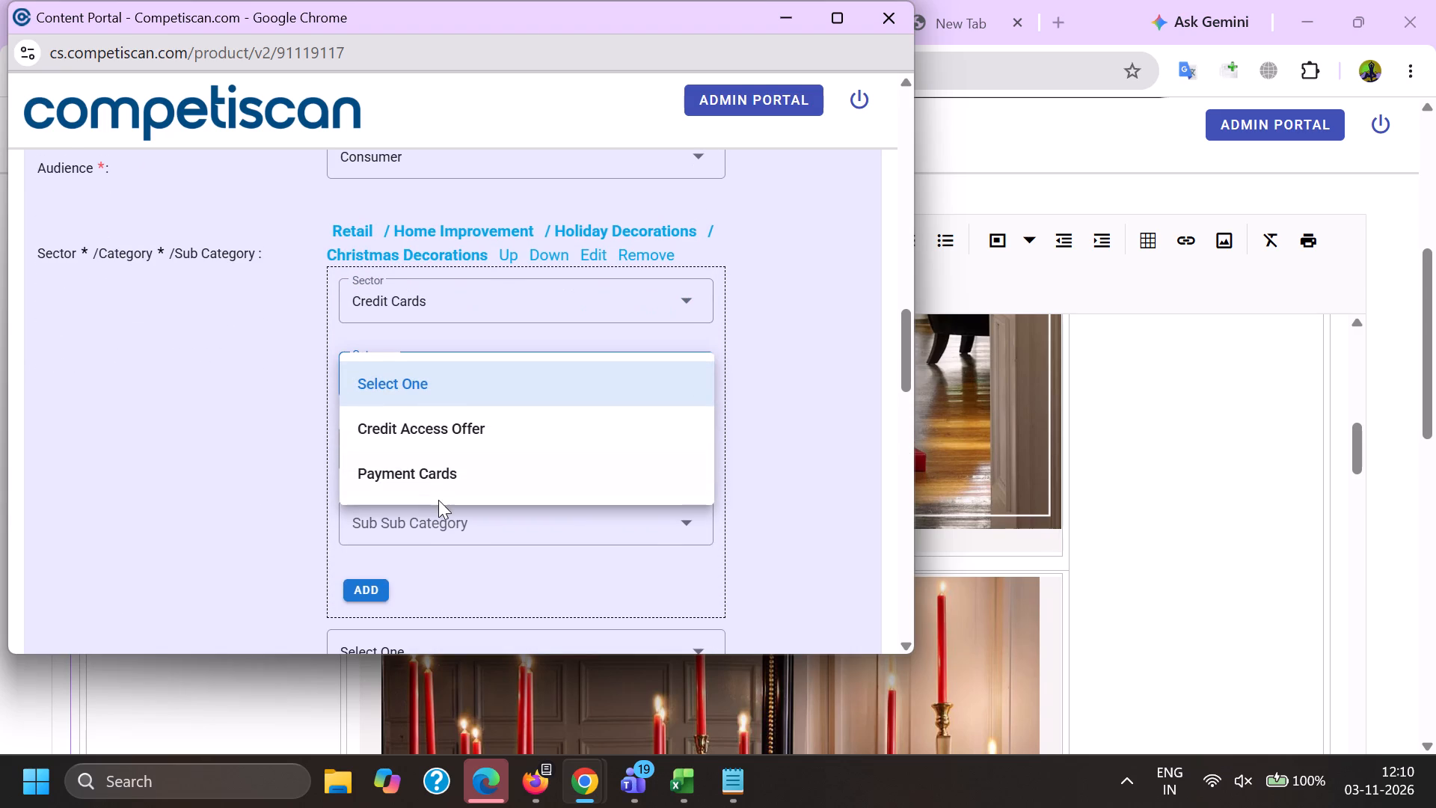
left_click(438, 500)
left_click(418, 474)
left_click(405, 439)
scroll(408, 328, "down", 1)
scroll(432, 481, "down", 6)
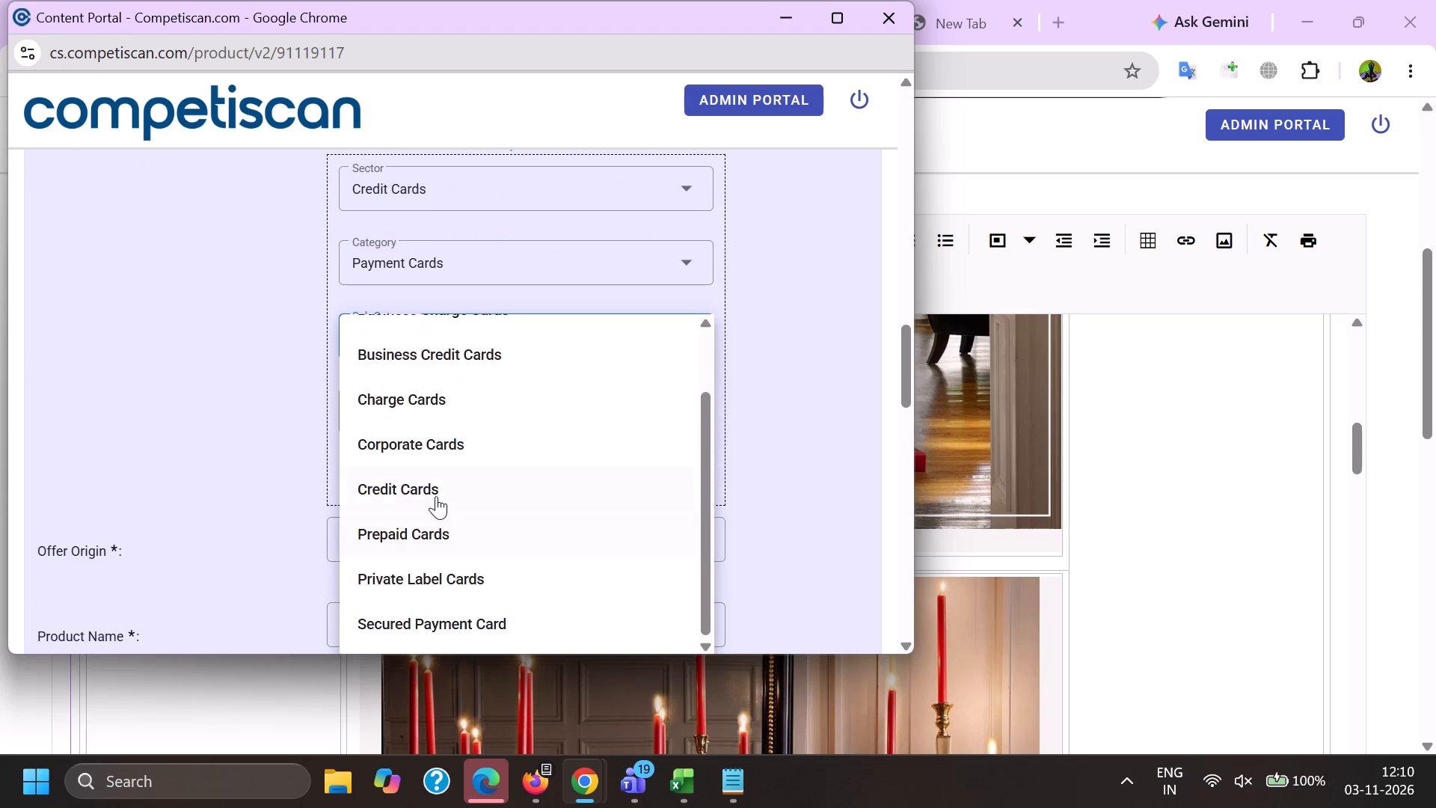
left_click(436, 496)
left_click(316, 486)
left_click(363, 477)
Move the Retail classification below the Credit Cards one and set the offer origin to Provider/Bank.
scroll(395, 554, "up", 3)
left_click(547, 478)
scroll(515, 477, "down", 4)
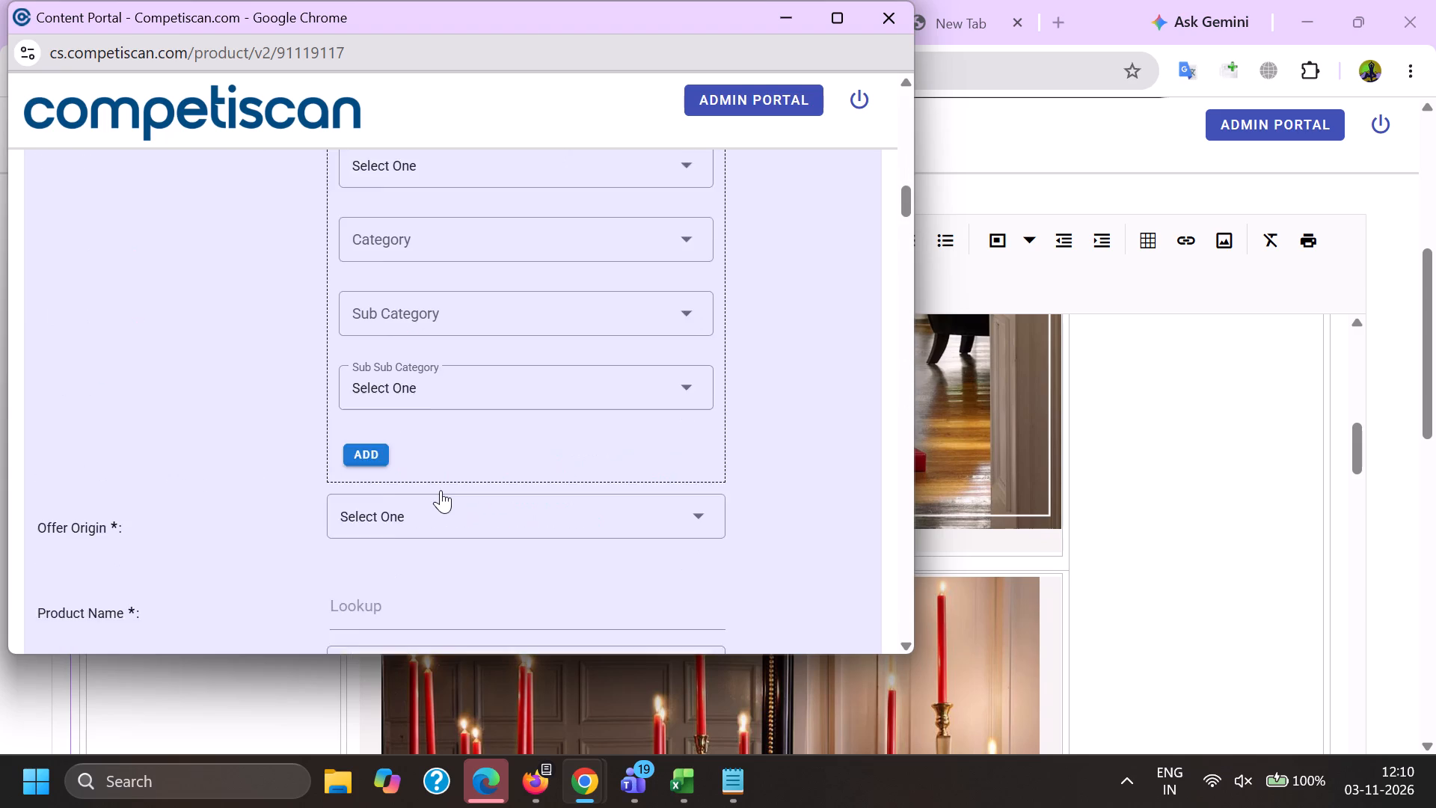
left_click(392, 479)
left_click(397, 579)
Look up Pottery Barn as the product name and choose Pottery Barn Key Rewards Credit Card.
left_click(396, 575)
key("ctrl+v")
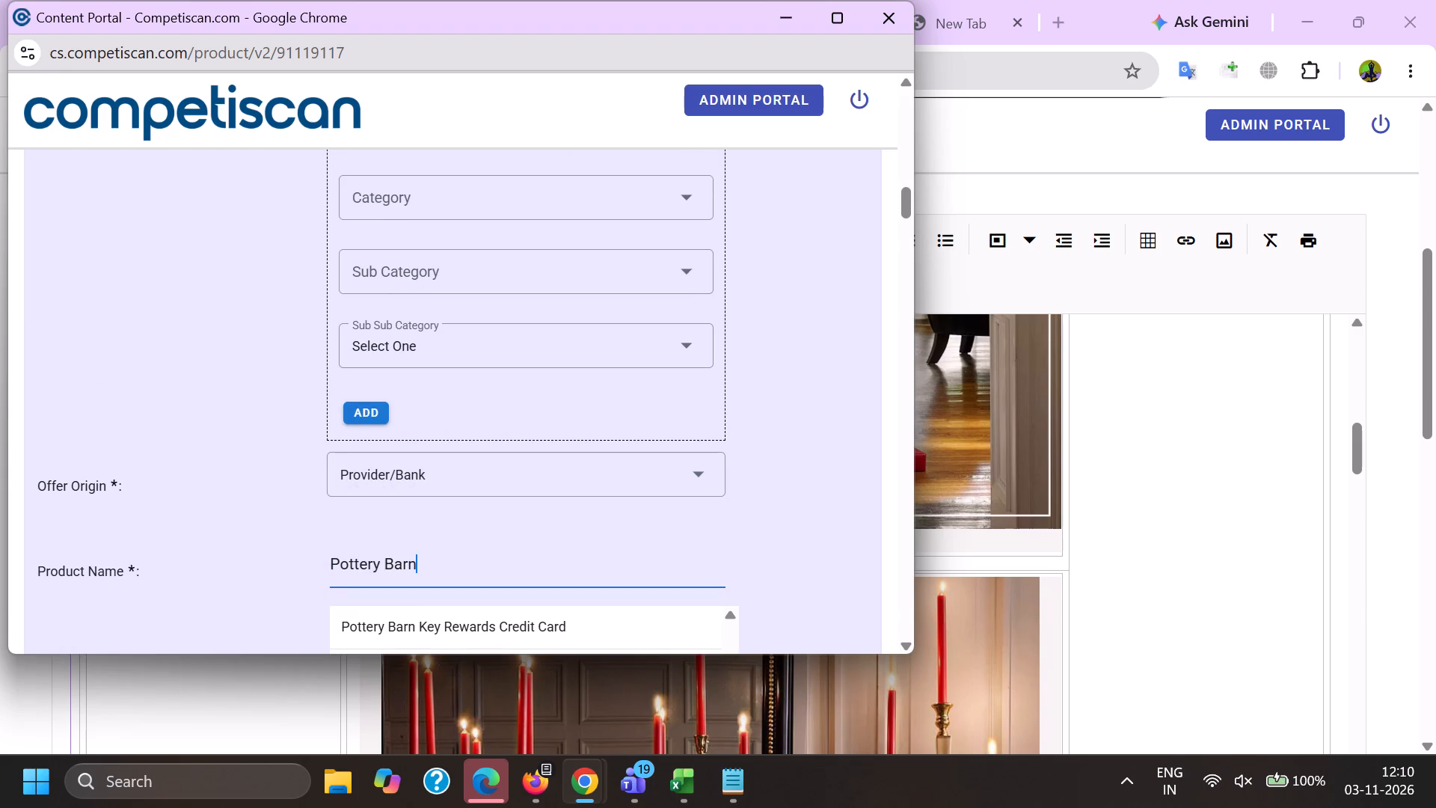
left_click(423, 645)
Change the product name to Pottery Barn Key Rewards Visa Credit Card and move the Credit Cards classification below Retail.
scroll(426, 528, "down", 1)
left_click(380, 423)
left_click(393, 464, "ctrl")
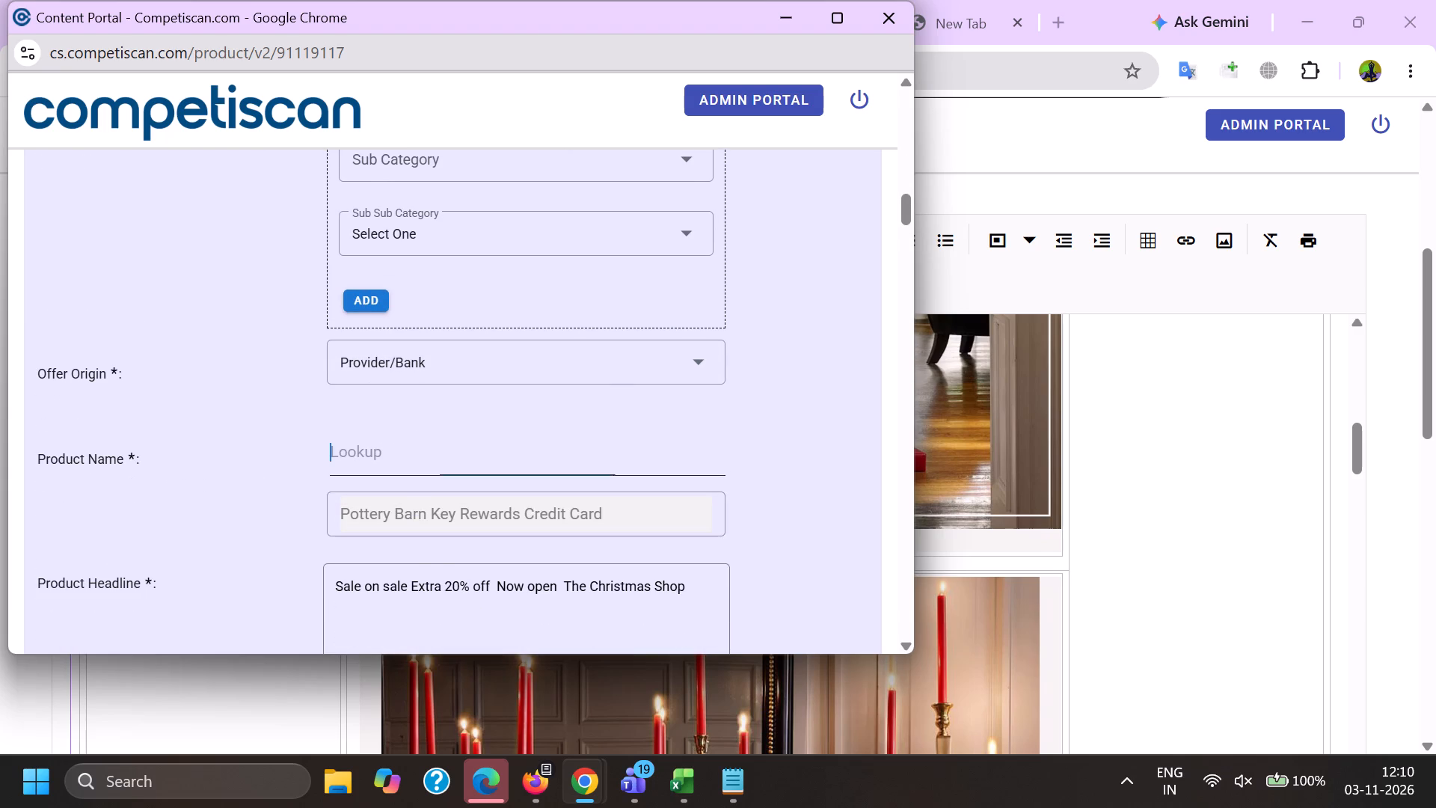
key("ctrl+v")
left_click(470, 556)
scroll(469, 553, "up", 4)
left_click(429, 371)
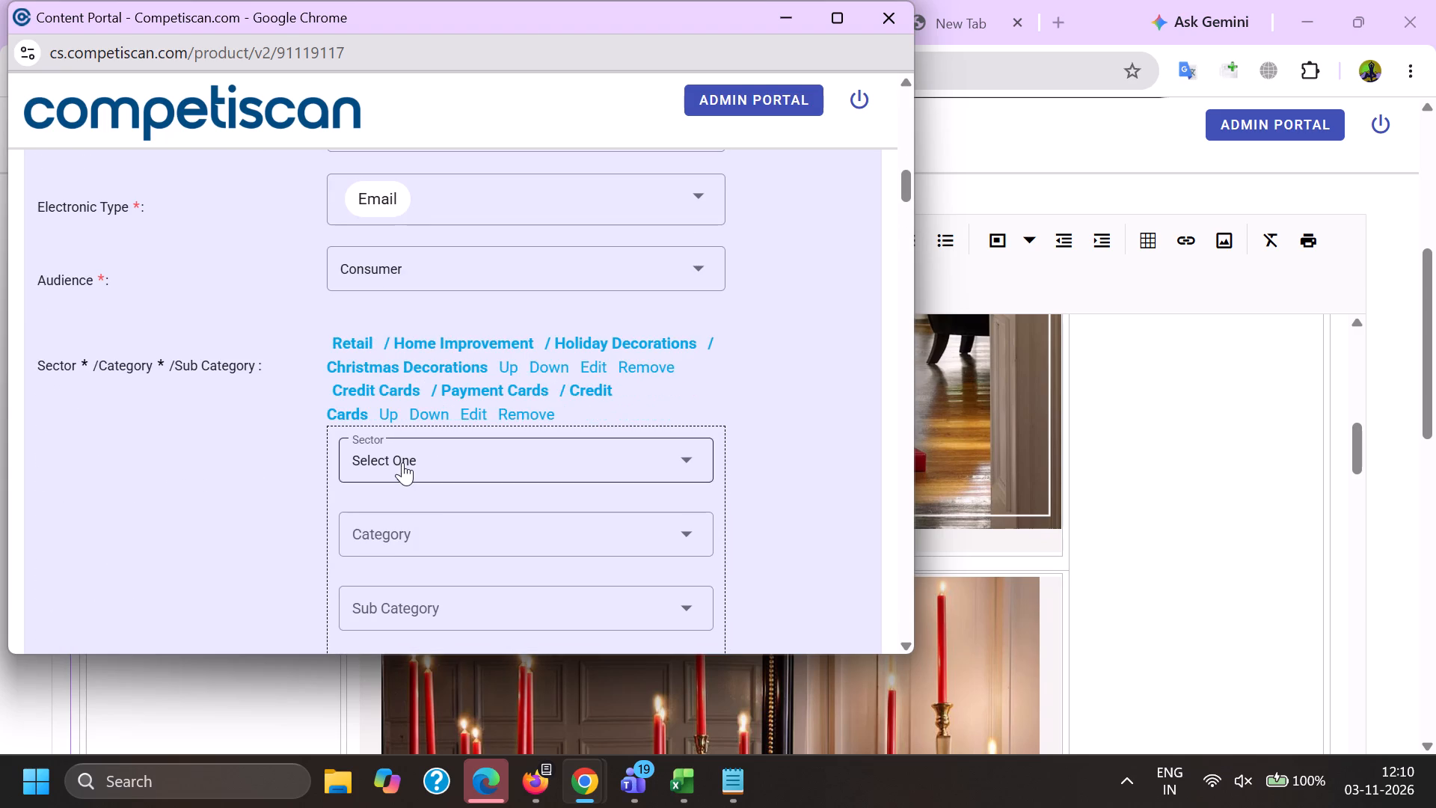
Add a third classification with sector Mortgage & Loan, category Unsecured and subcategory Point of Sale Financing/BNPL.
left_click(402, 462)
scroll(405, 543, "down", 3)
left_click(436, 408)
left_click_drag(264, 450, 277, 456)
left_click(407, 542)
scroll(434, 360, "down", 1)
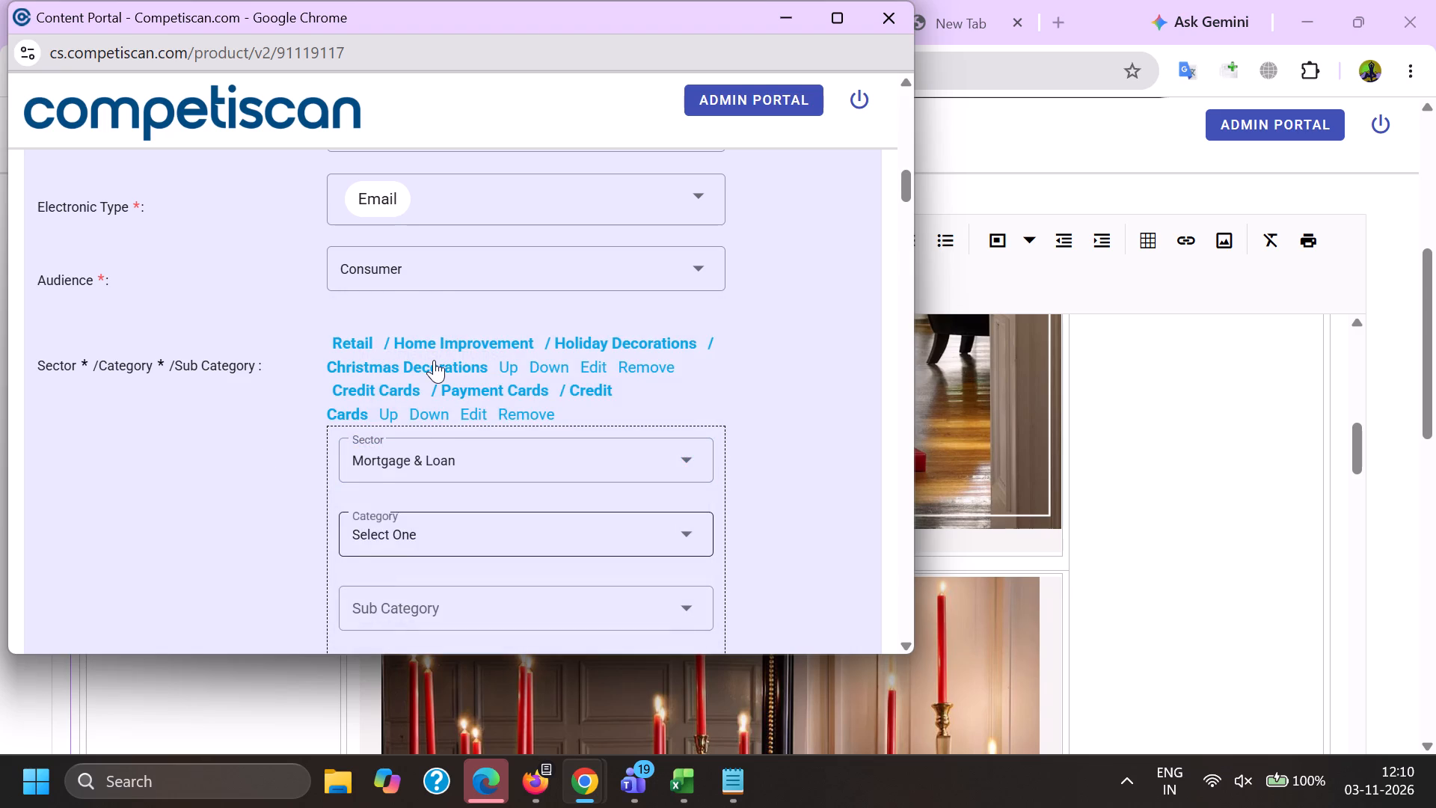
left_click(408, 495)
left_click(396, 483)
scroll(405, 349, "down", 2)
scroll(399, 480, "down", 6)
left_click(432, 560)
left_click_drag(301, 526, 316, 521)
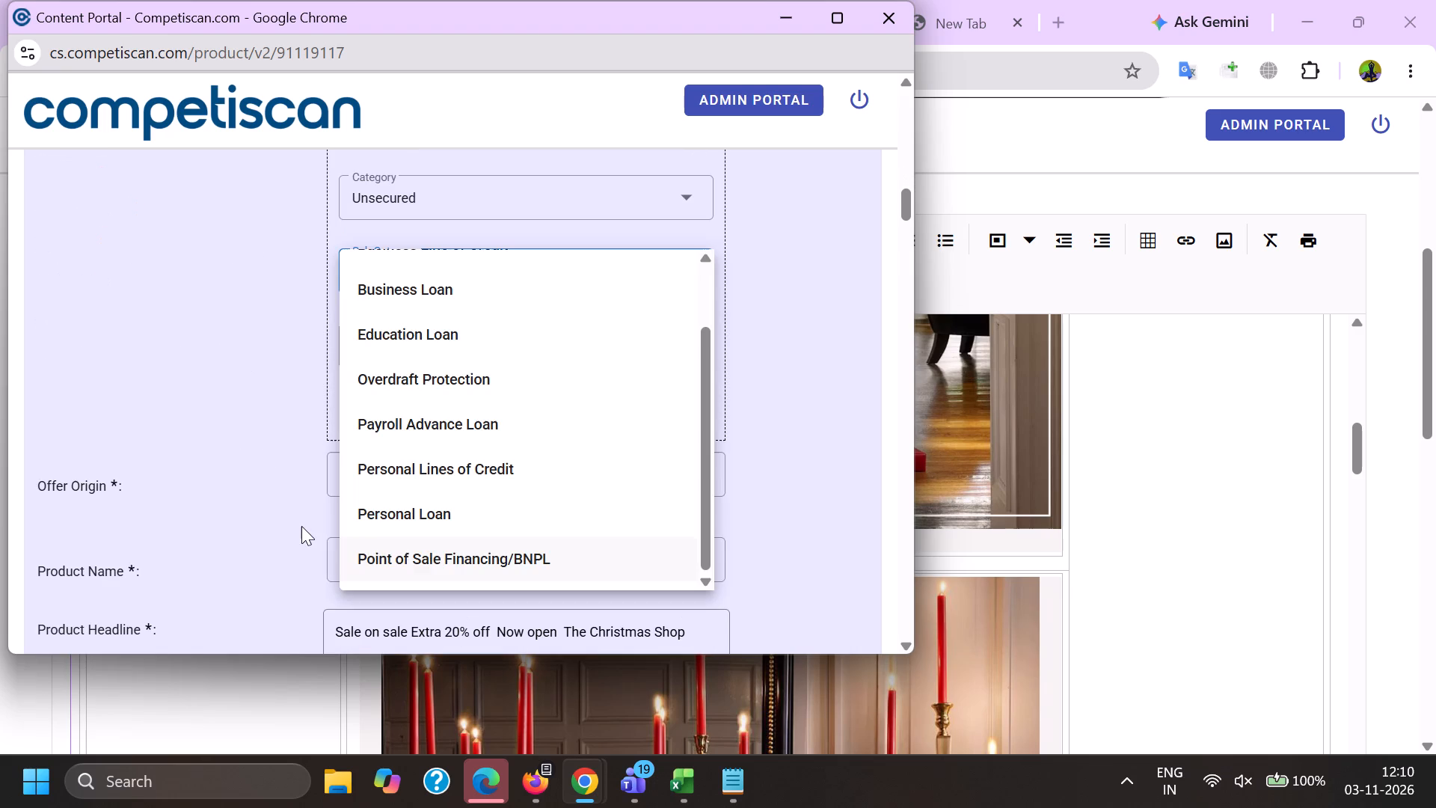
left_click(363, 418)
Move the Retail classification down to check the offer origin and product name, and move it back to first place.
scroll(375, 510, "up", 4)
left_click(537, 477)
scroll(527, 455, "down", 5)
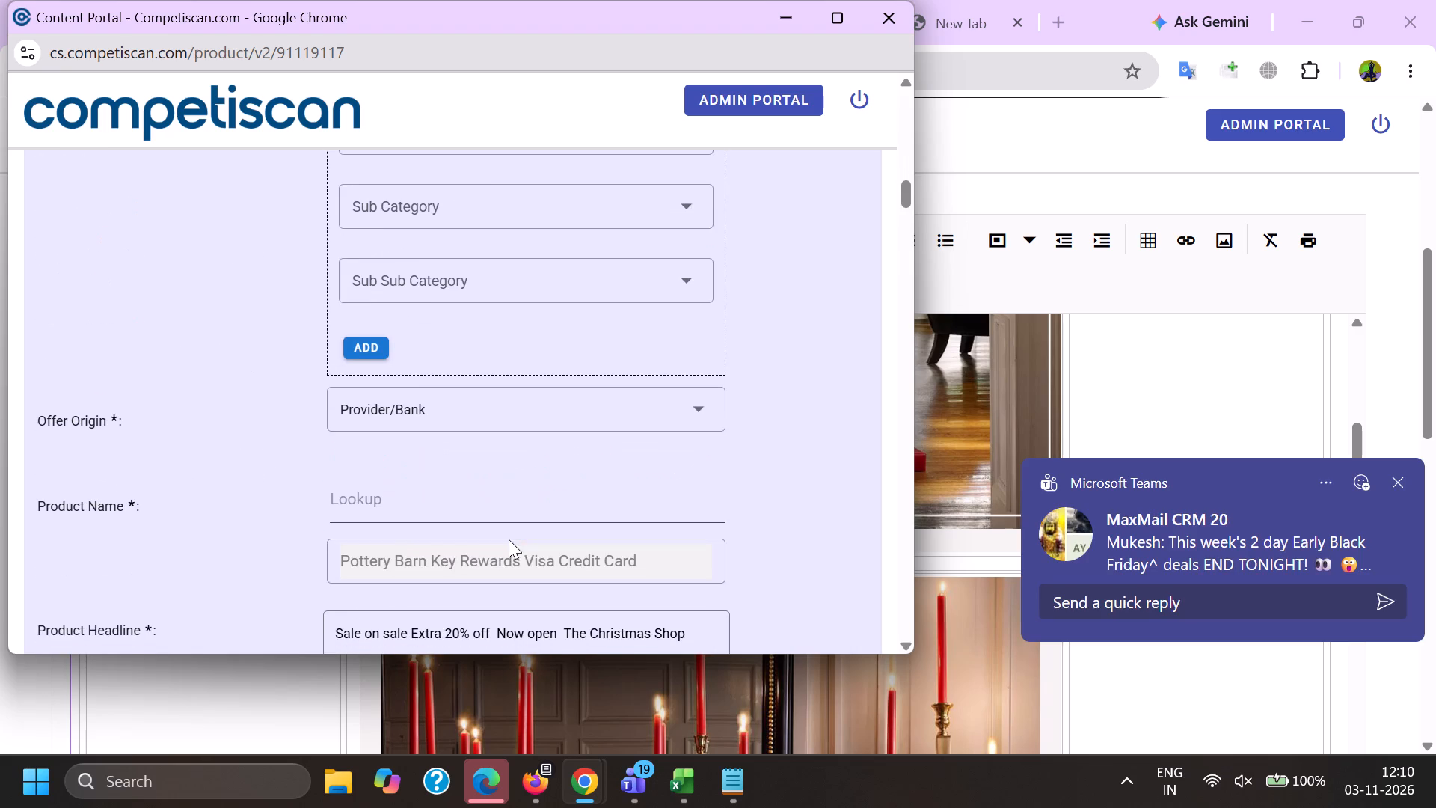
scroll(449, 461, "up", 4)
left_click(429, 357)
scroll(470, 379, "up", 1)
Replace the product headline with the email's subject line, "Sale on sale! Extra 20% off + Now open 🎁 The Christmas Shop".
scroll(470, 378, "down", 5)
left_click_drag(704, 590, 2, 615)
key("BackSpace")
key("alt+Tab")
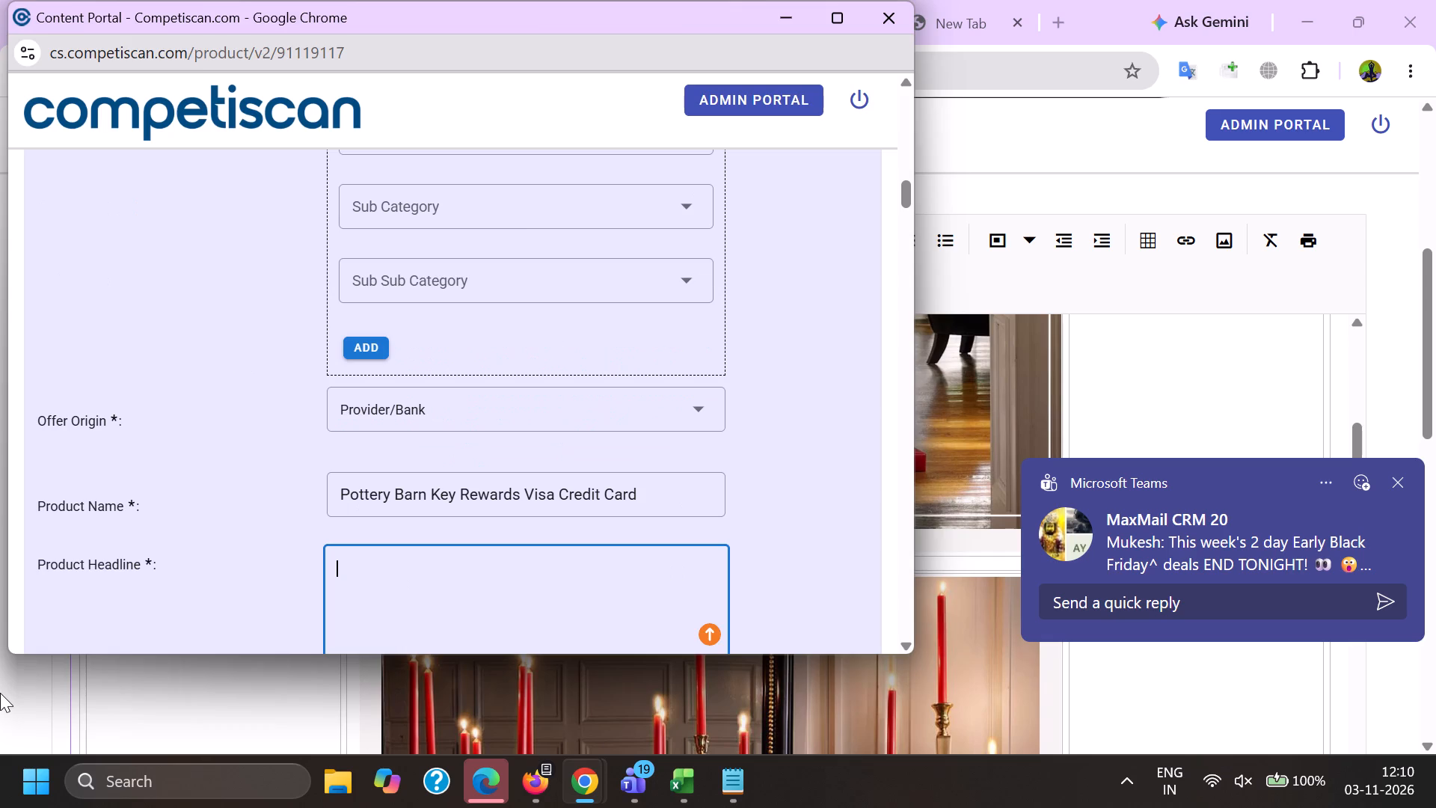
scroll(153, 664, "up", 14)
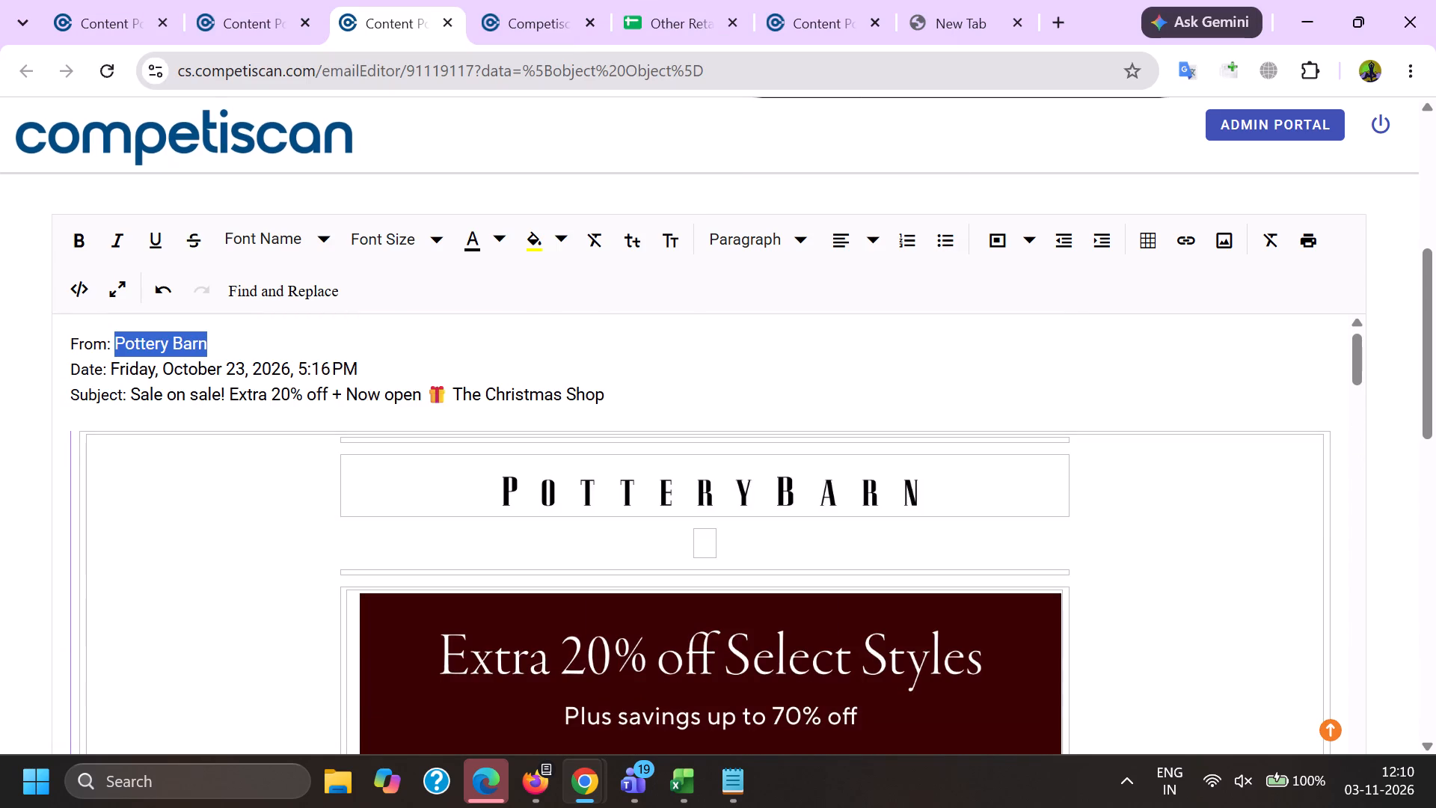
double_click(144, 397)
left_click(602, 394, "shift")
key("ctrl+c")
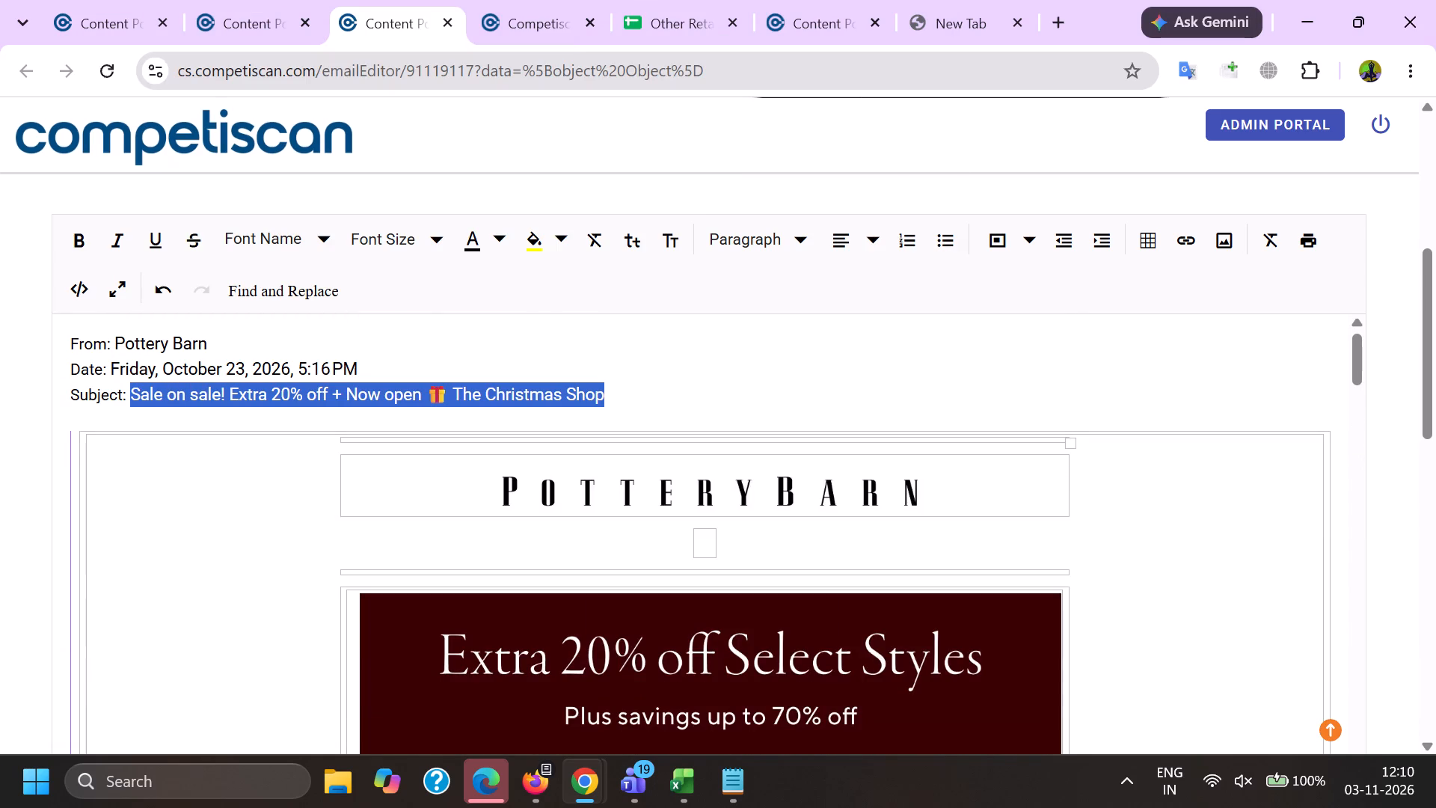
key("alt+Tab")
key("ctrl+v")
Replace the + sign in the product headline with the word Plus and tidy the end of the headline.
left_click(506, 565)
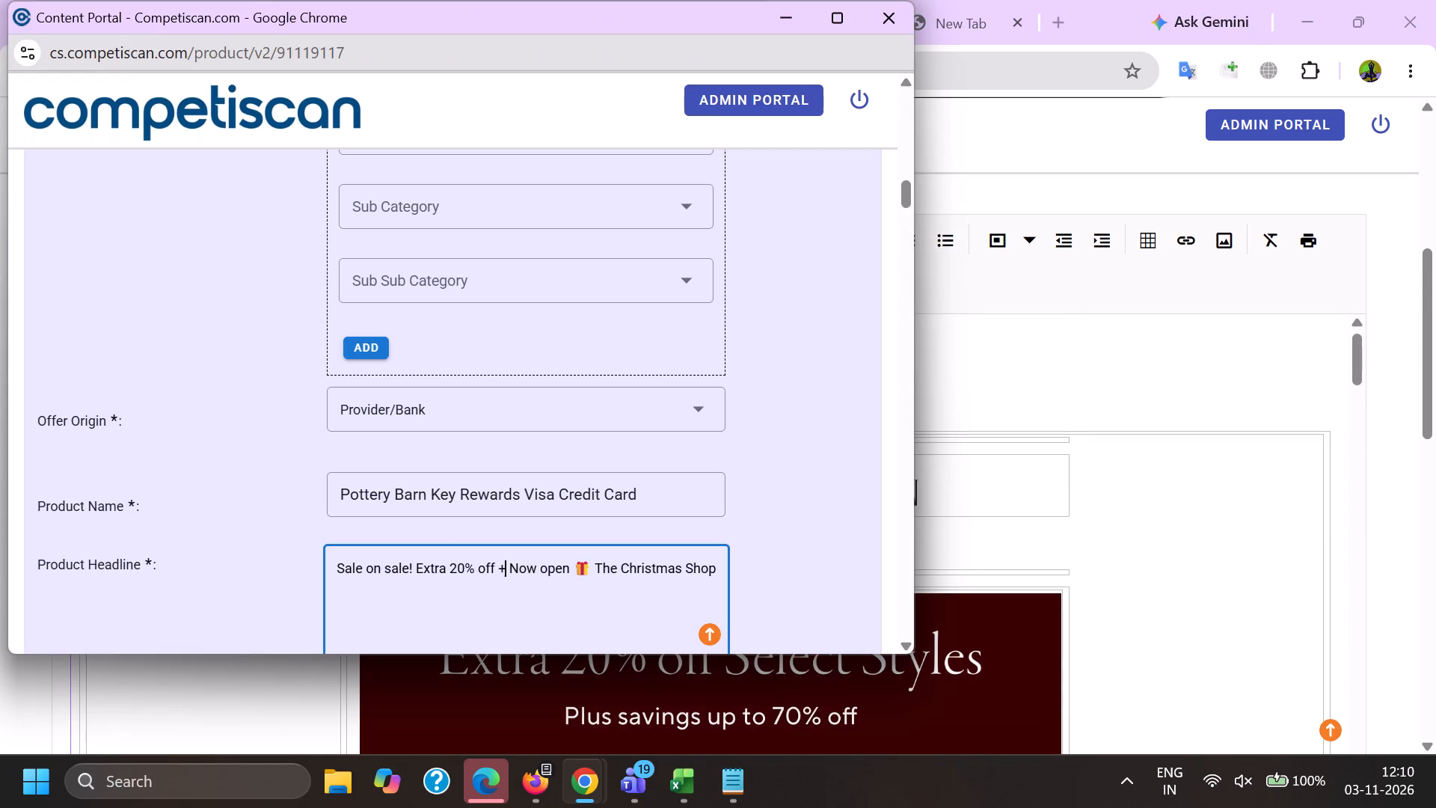
key("u")
key("s")
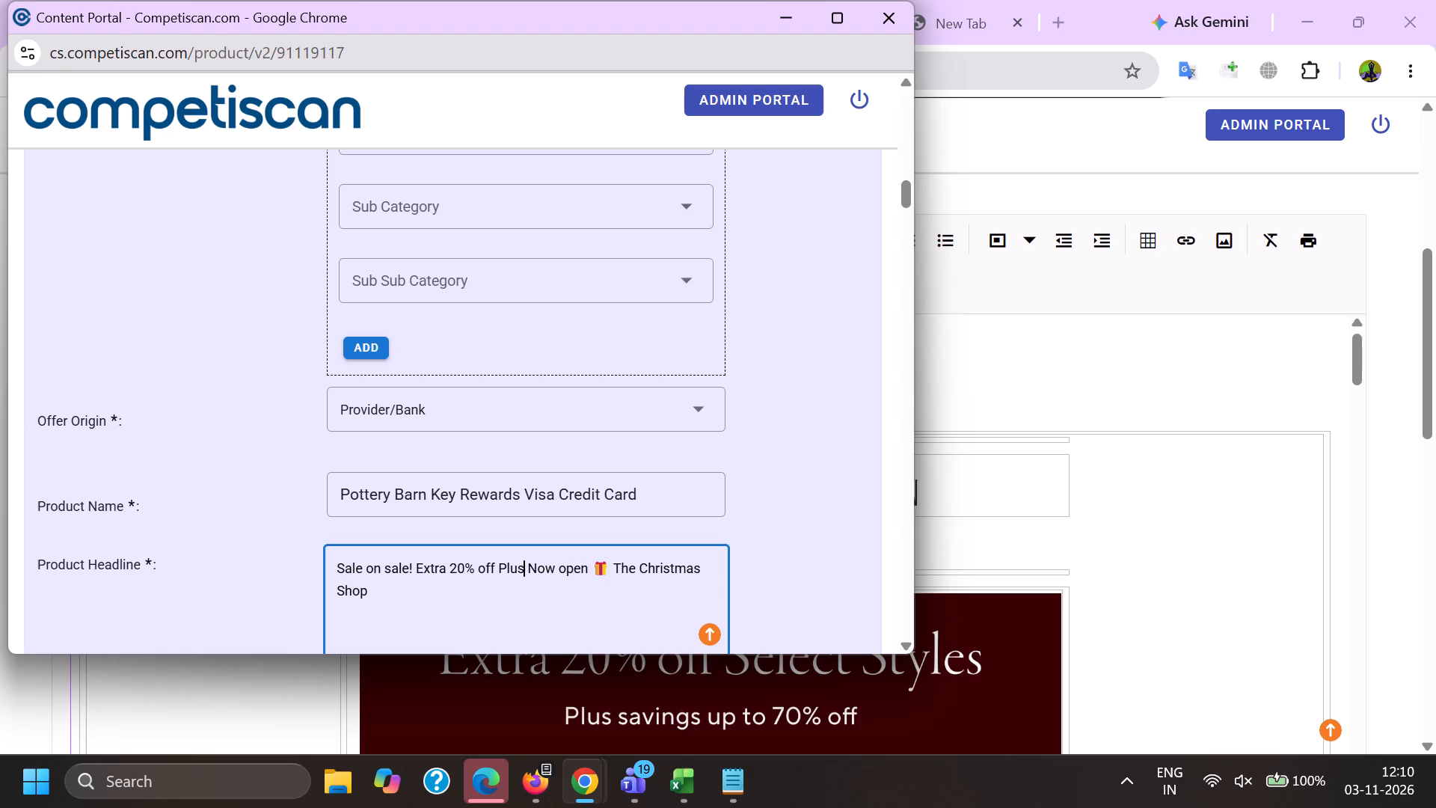
left_click(509, 629)
key("BackSpace")
End the product headline with a period and remove the gift emoji before "The Christmas Shop".
key("period")
key("space")
left_click(610, 572)
key("BackSpace")
key("BackSpace")
left_click(722, 572)
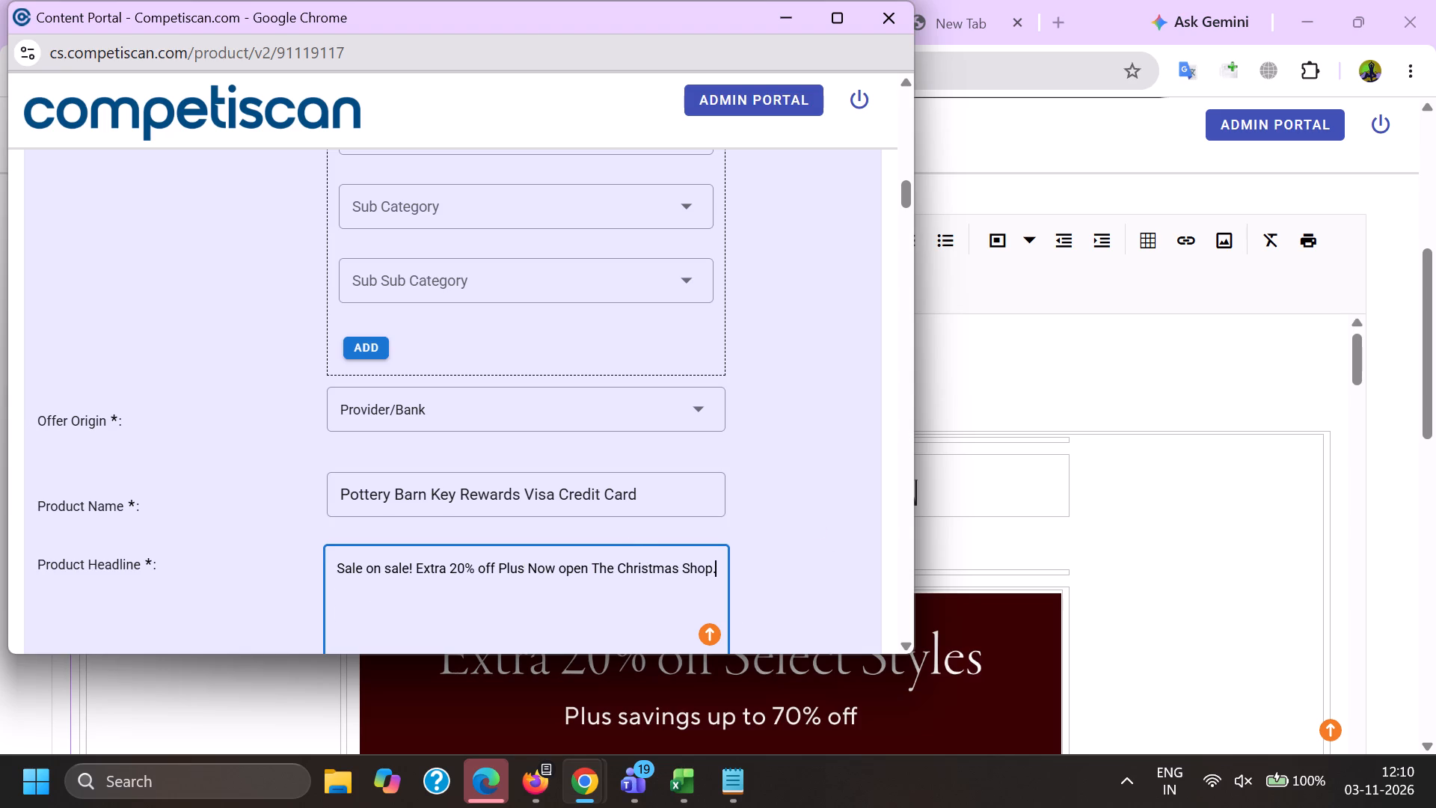
Copy "Earn 10% back in rewards" from the earlier Pottery Barn product's headline and append it to this product headline.
key("alt+Tab")
left_click(784, 0)
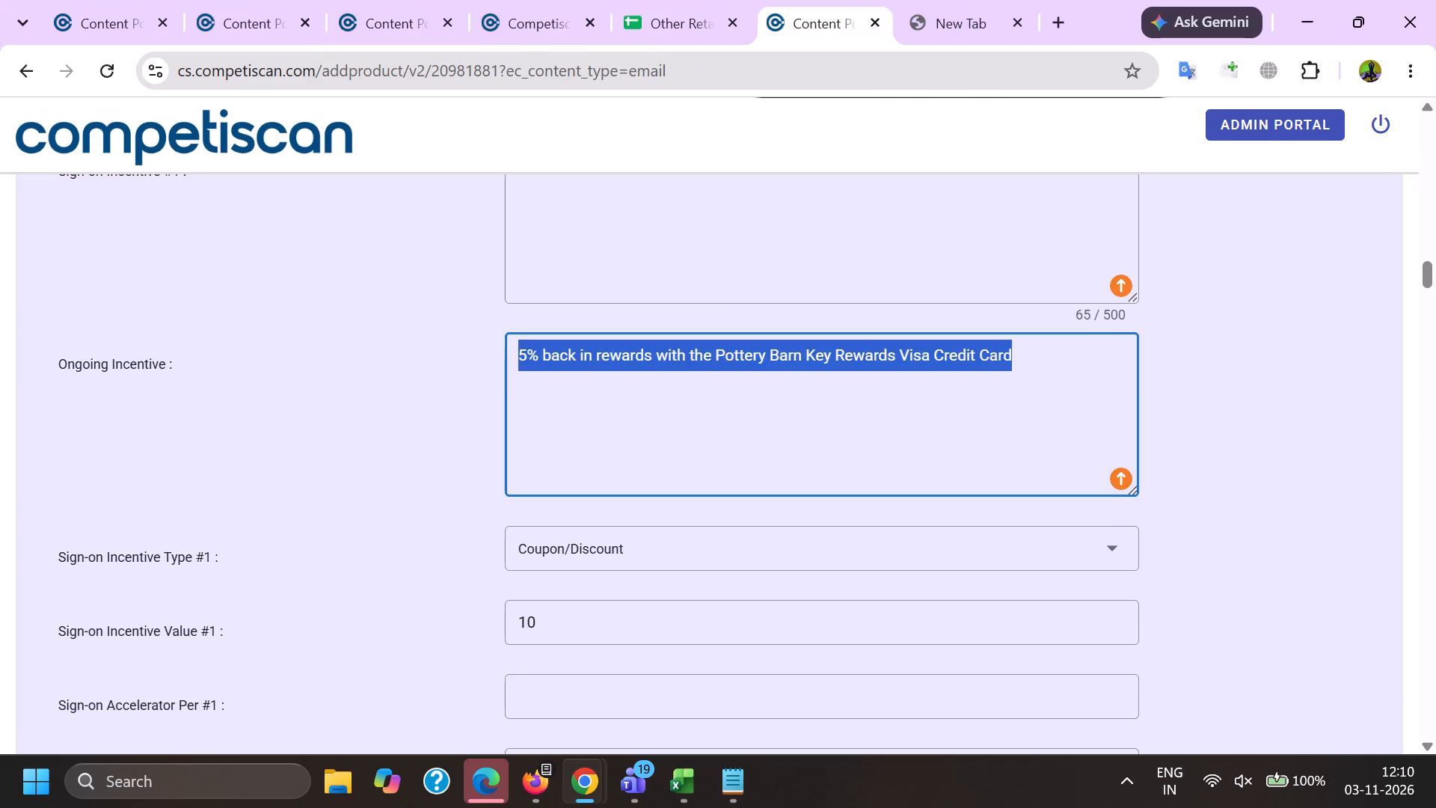
scroll(844, 489, "up", 10)
left_click(1019, 270)
left_click_drag(1020, 269, 1020, 278)
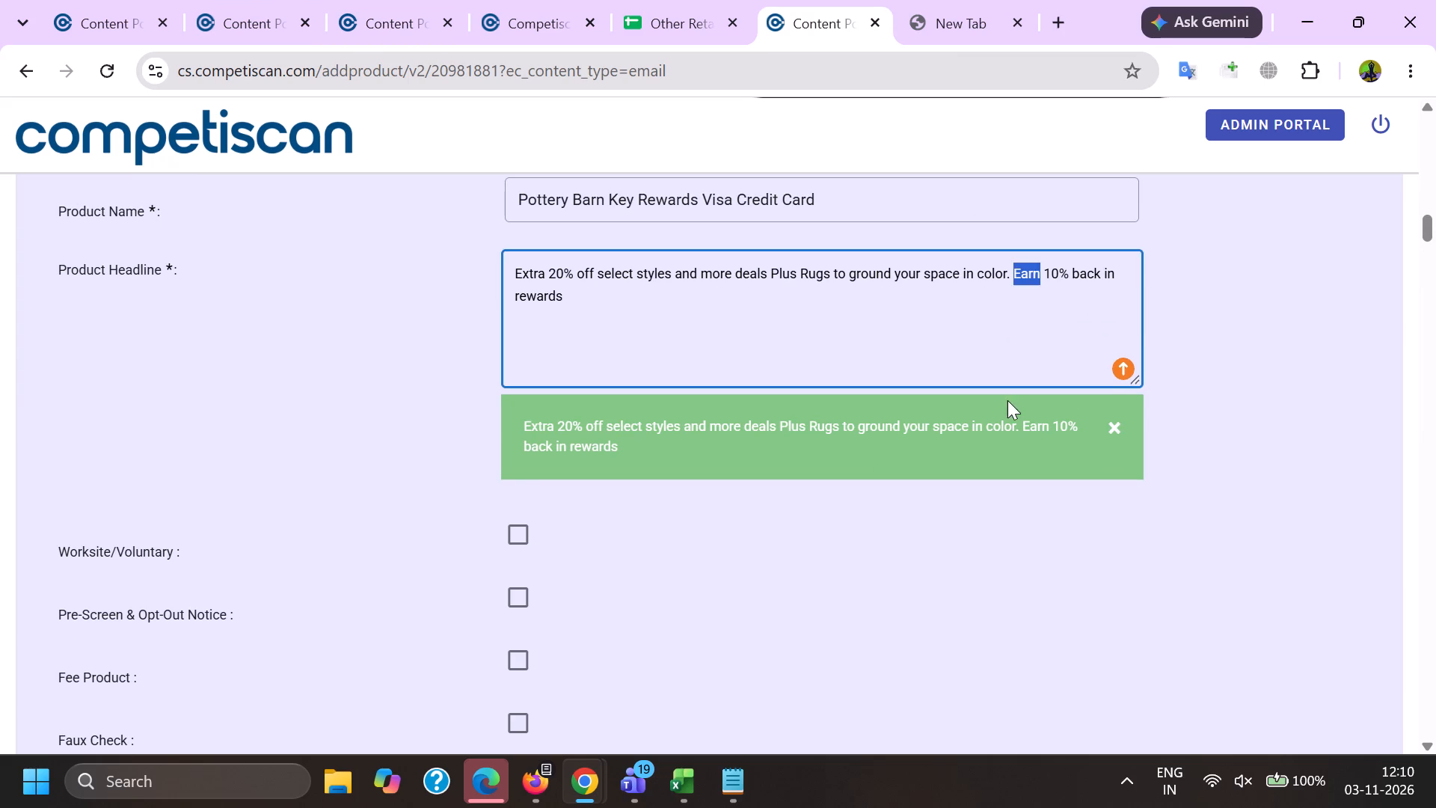
left_click(1007, 400, "shift")
double_click(1022, 278)
left_click(1024, 346, "shift")
key("ctrl+c")
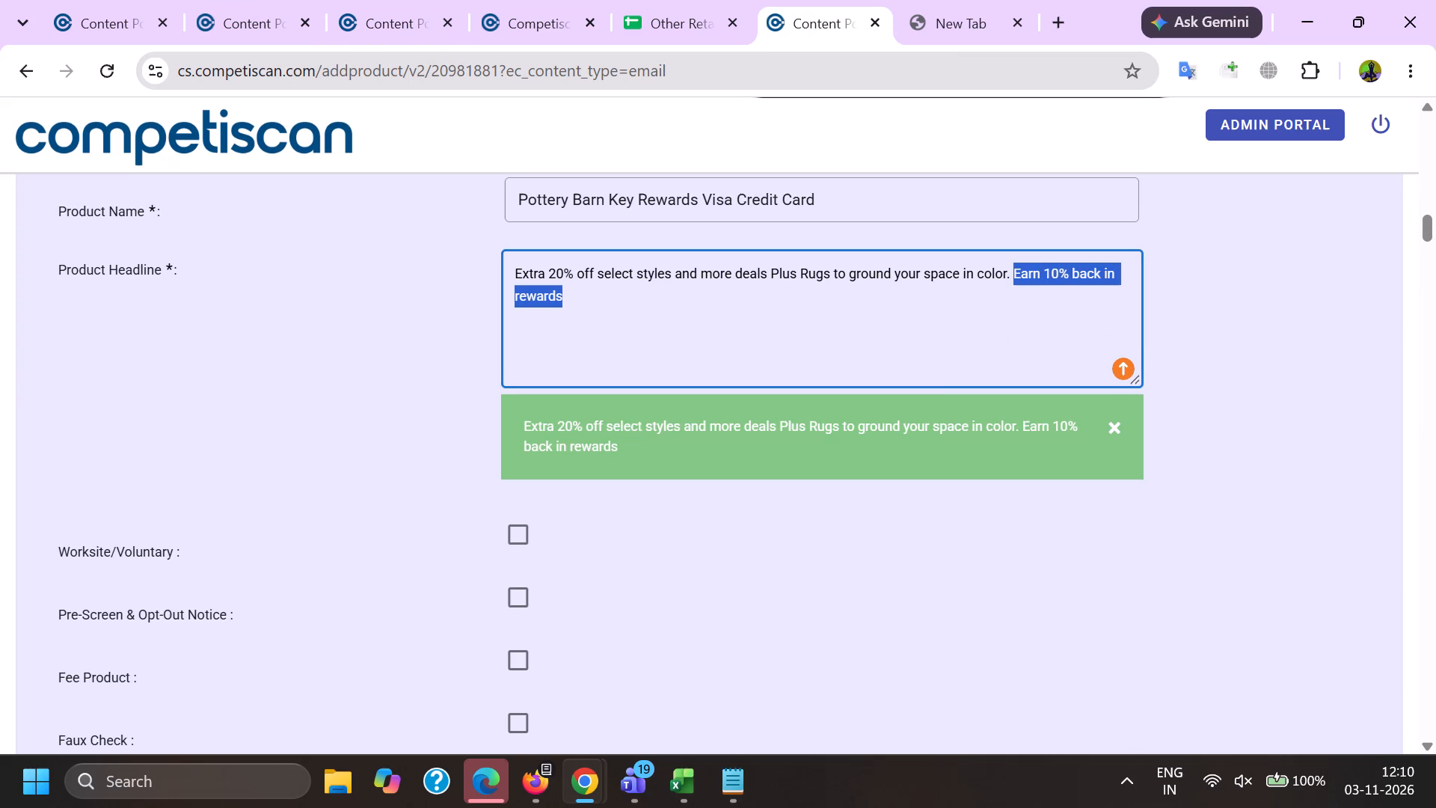
key("alt+Tab")
key("space")
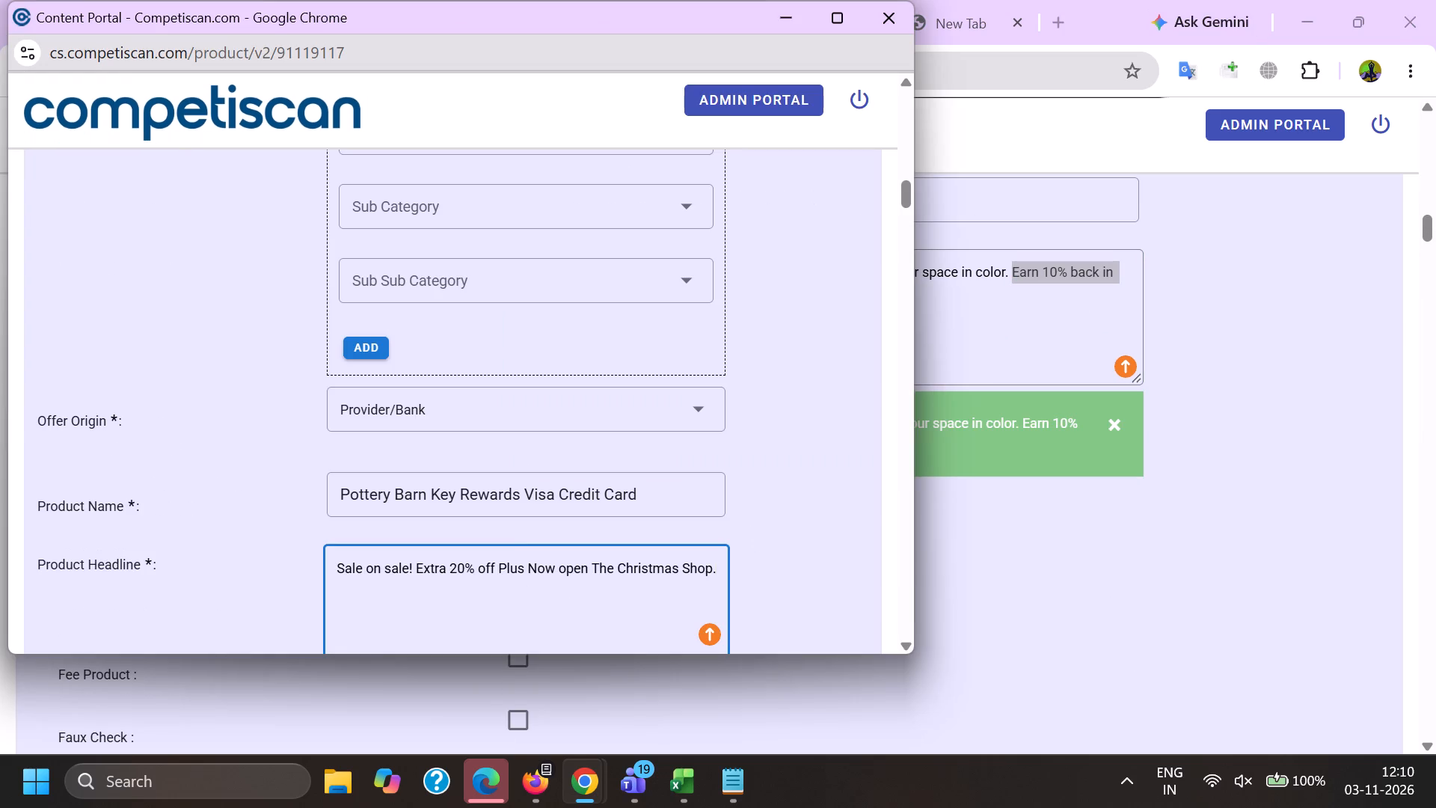
key("ctrl+v")
Select URL/Website as the response mechanism and Acquisition as the mailing type.
scroll(508, 544, "down", 4)
left_click(438, 579)
left_click(439, 624)
scroll(476, 351, "down", 9)
left_click_drag(445, 558, 445, 567)
left_click_drag(202, 565, 214, 563)
left_click(366, 547)
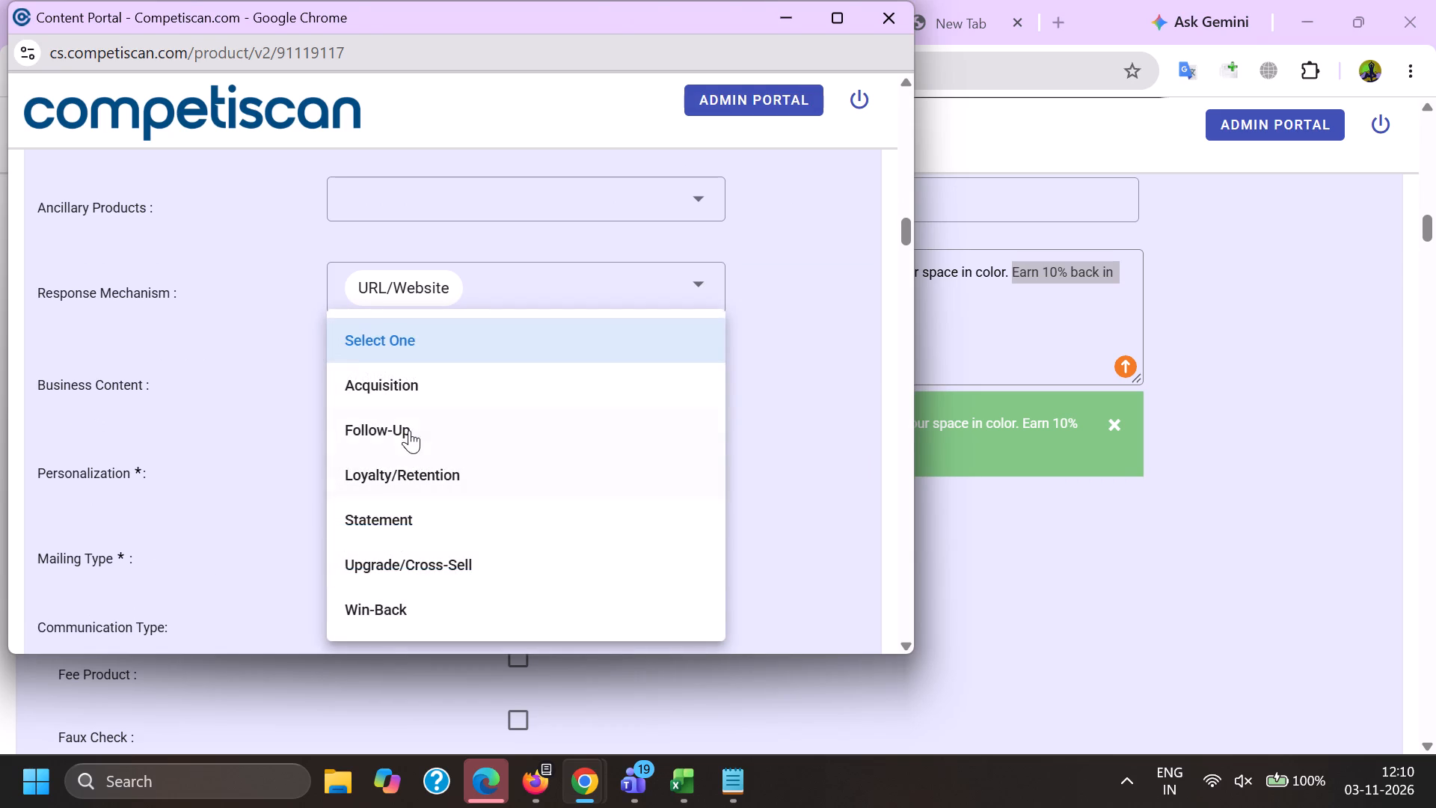
left_click(396, 377)
Select Bonuses/Contests/Incentives, Co-Brand and Mobile Application as the communication types.
left_click(214, 444)
scroll(336, 269, "down", 2)
left_click(372, 393)
scroll(381, 270, "down", 2)
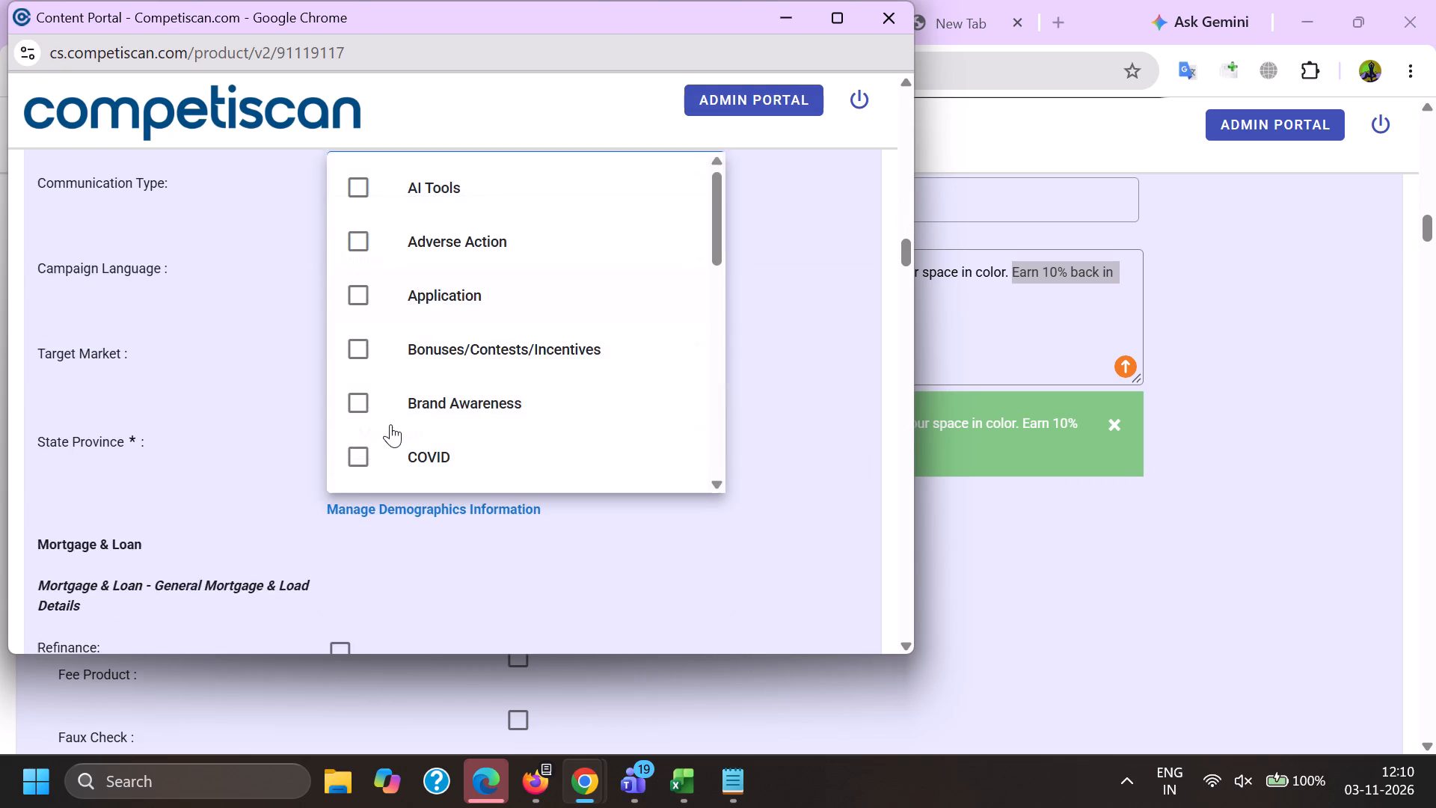
left_click(401, 358)
scroll(401, 355, "down", 7)
left_click(444, 322)
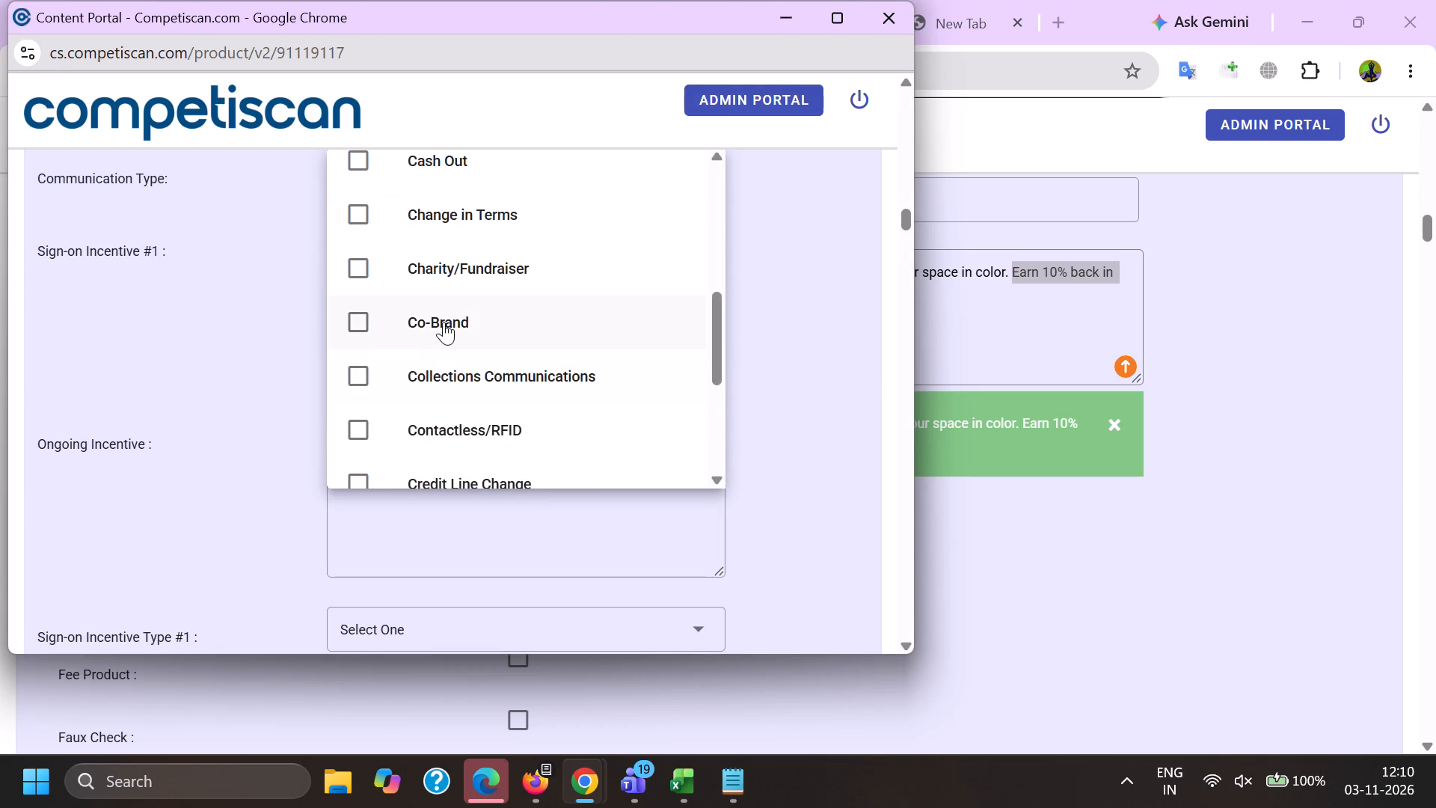
scroll(444, 319, "down", 10)
left_click(456, 429)
left_click(279, 391)
Copy "10% back in rewards during the first 30 days from account opening" from the earlier product into Sign-on Incentive #1.
key("alt+Tab")
scroll(1112, 398, "down", 8)
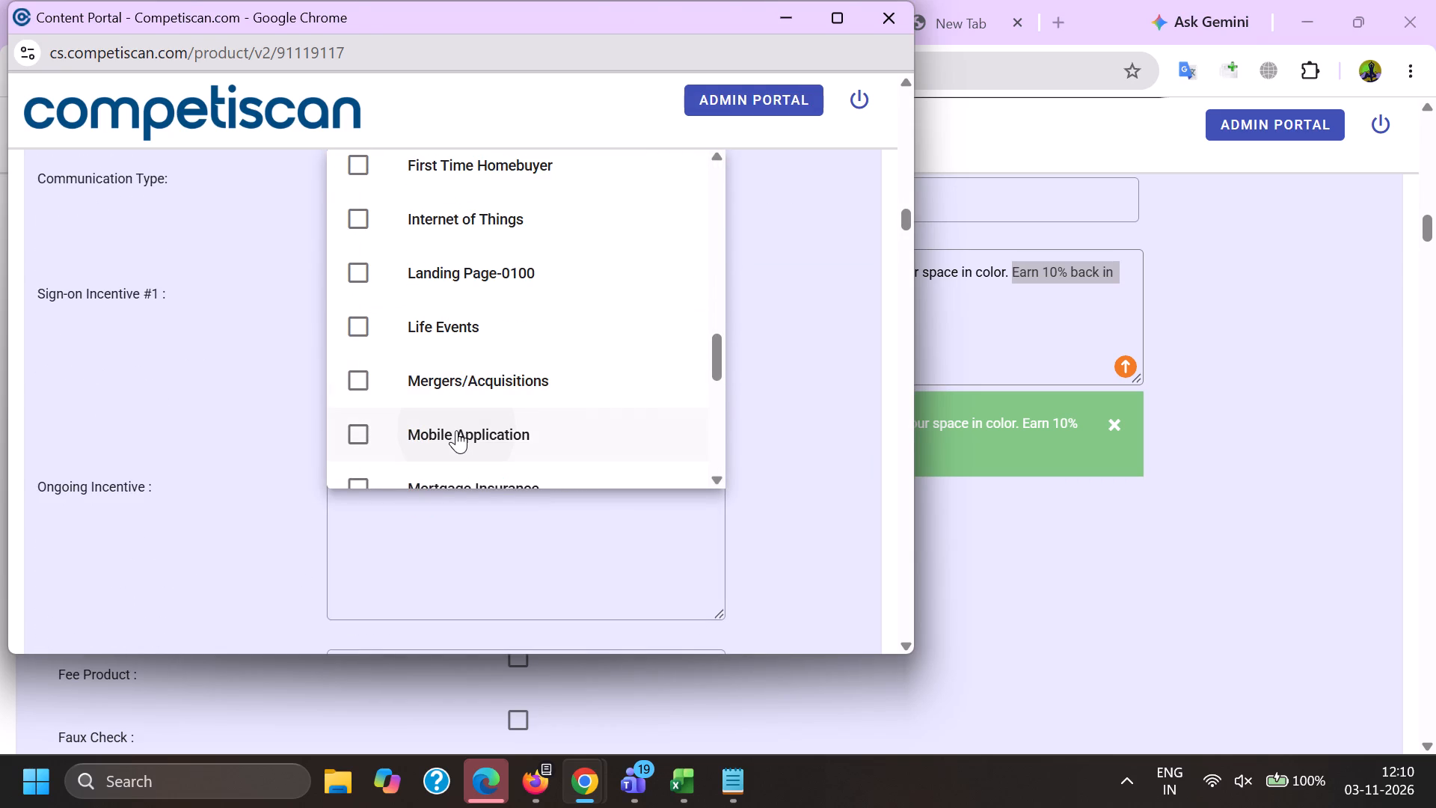
scroll(456, 430, "down", 2)
left_click(504, 225)
scroll(1035, 386, "down", 9)
scroll(978, 539, "up", 5)
left_click_drag(1041, 358, 1022, 426)
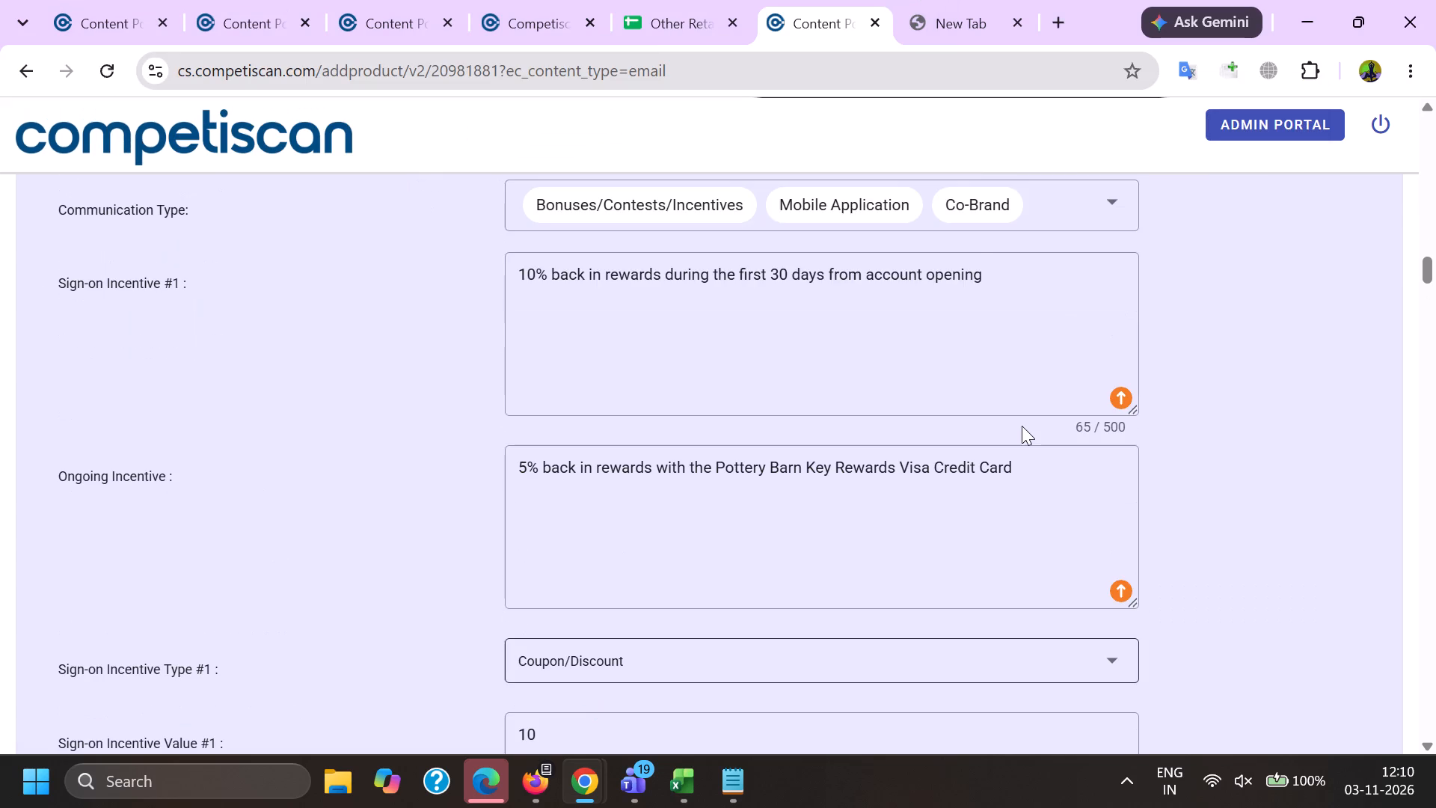
left_click_drag(1022, 426, 7, 340)
key("ctrl+c")
key("alt+Tab")
left_click(388, 353)
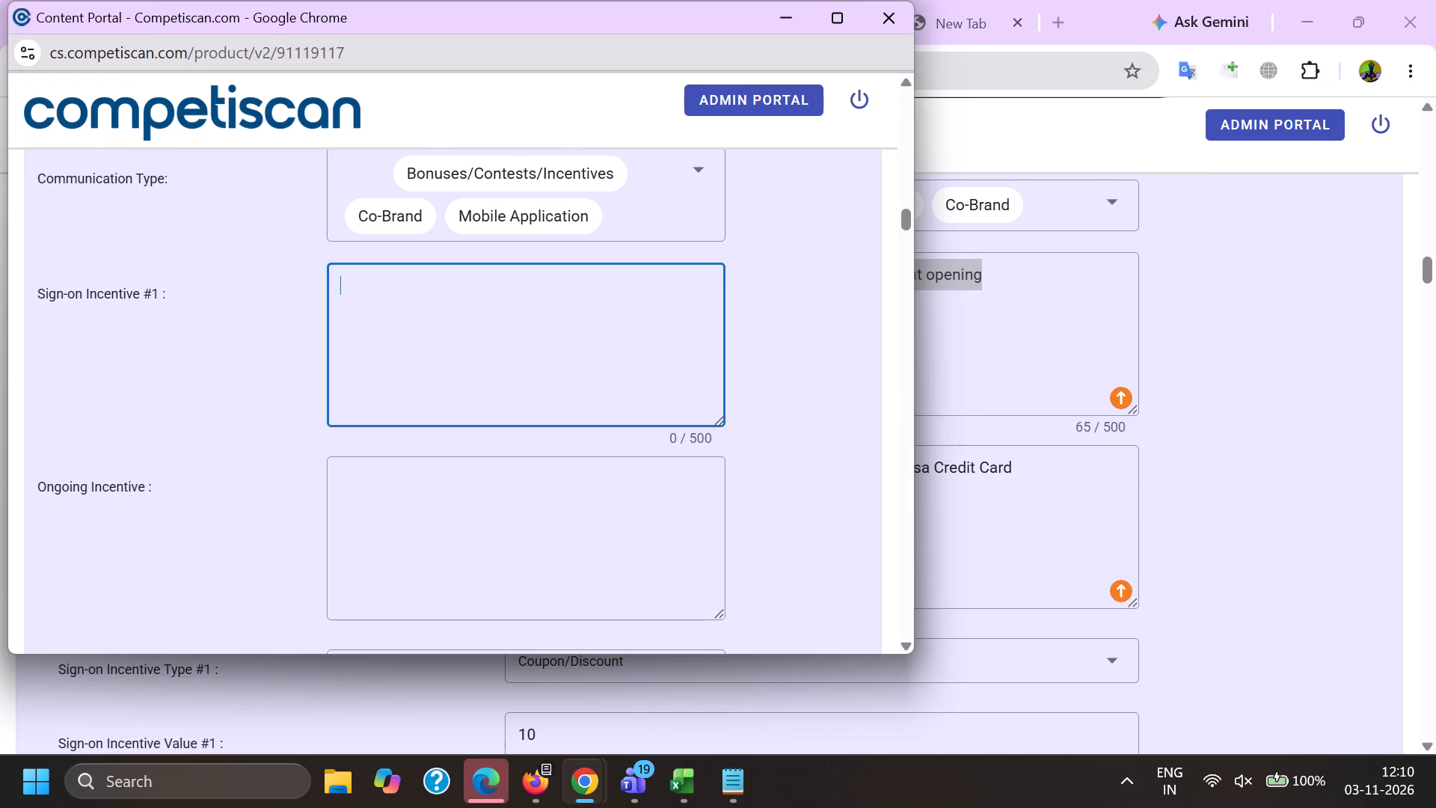
key("ctrl+v")
Copy "5% back in rewards with the Pottery Barn Key Rewards Visa Credit Card" from the earlier product into Ongoing Incentive.
left_click(451, 565, "ctrl")
key("alt+Tab")
left_click_drag(1029, 521, 154, 448)
key("ctrl+c")
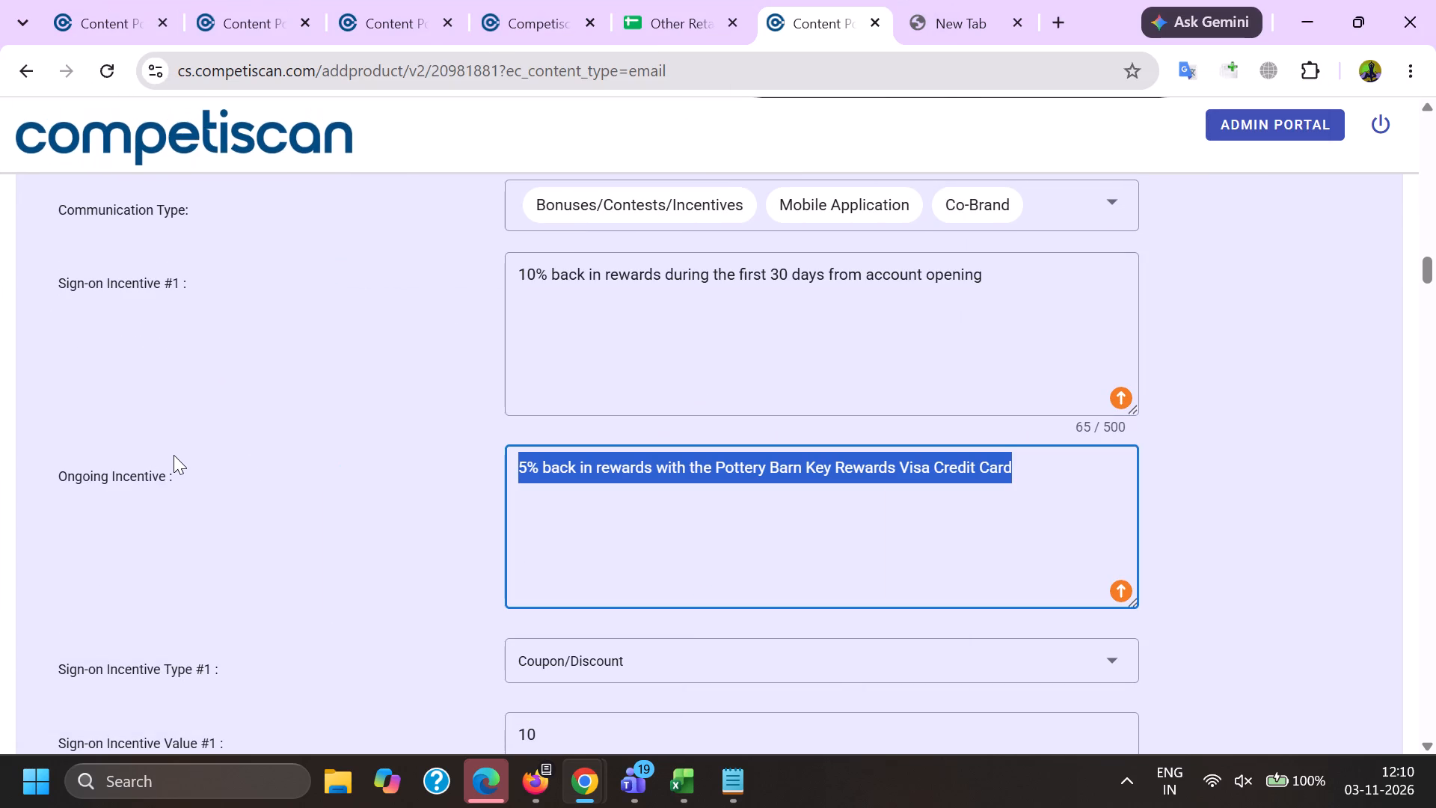
key("alt+Tab")
key("ctrl+v")
Set Sign-on Incentive Type #1 to Coupon/Discount and its value to 10.00.
scroll(317, 382, "down", 3)
left_click(358, 346)
scroll(357, 343, "down", 5)
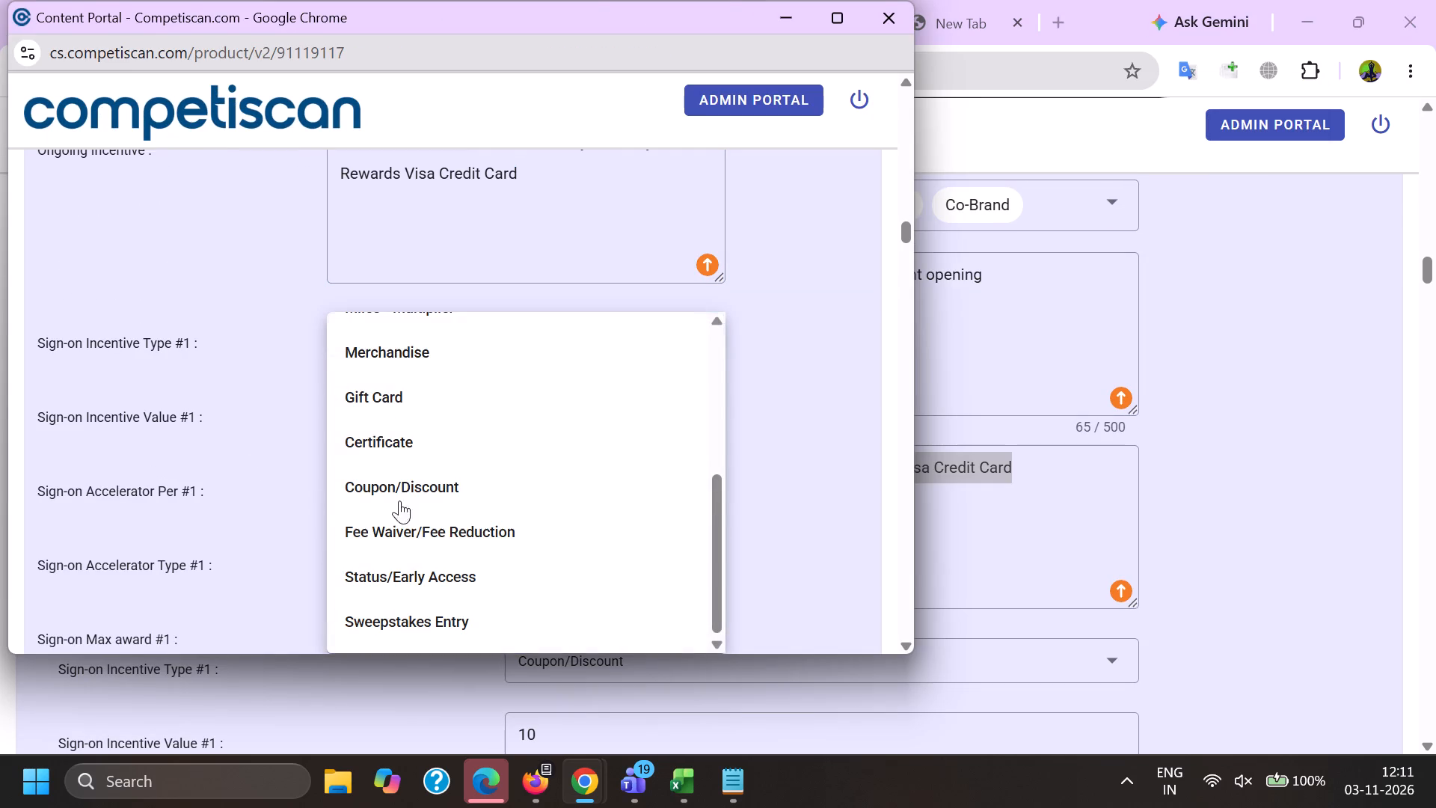
left_click(423, 493)
left_click_drag(247, 474, 261, 472)
left_click(346, 425)
key("1")
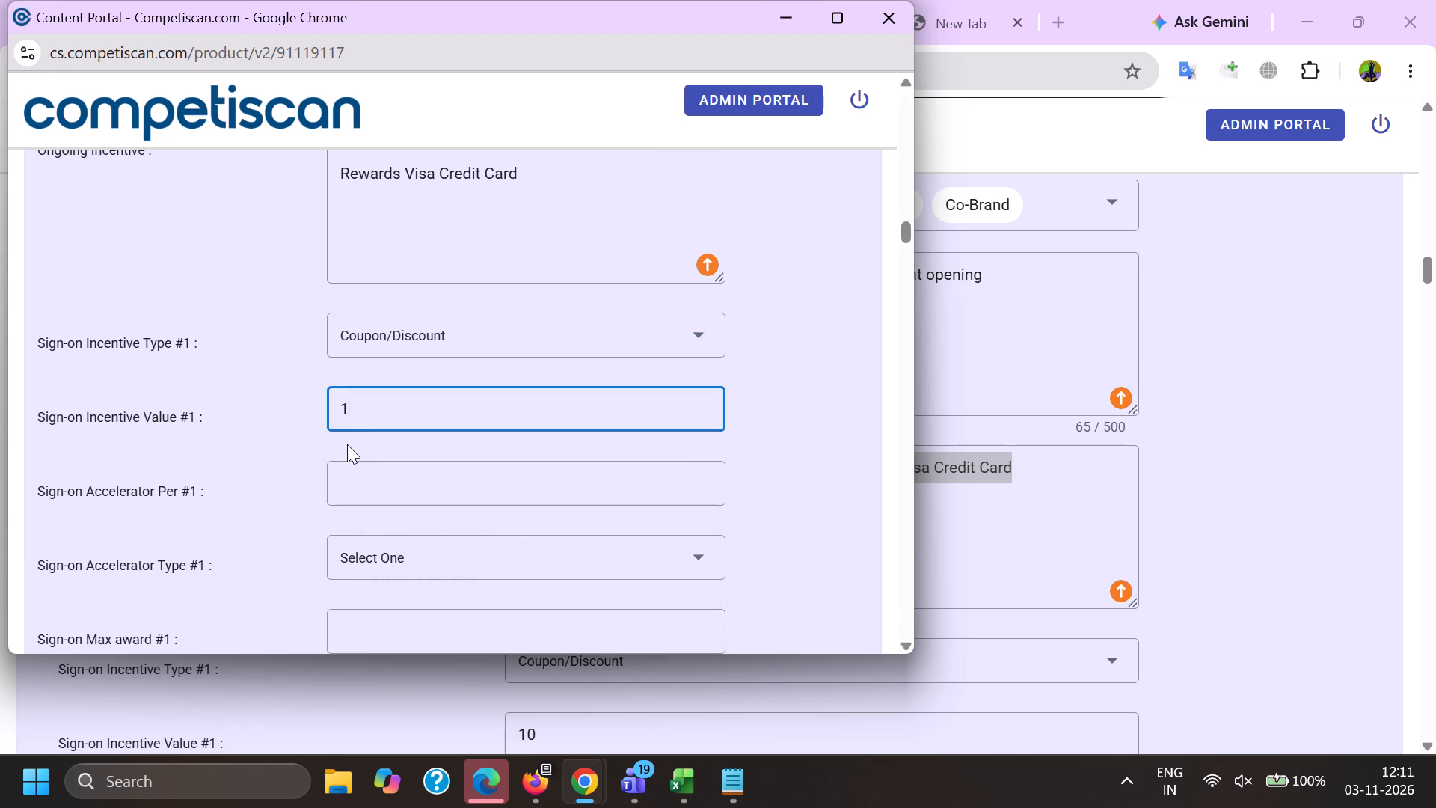
key("0")
key("period")
key("0")
key("0")
Complete the remaining Sign-on Incentive #1 details with a max award of 10.00 and a window of 1 month.
key("Tab")
key("Tab")
key("Tab")
type("10")
type(".00")
key("Tab")
key("Tab")
key("Tab")
key("1")
scroll(347, 426, "down", 3)
left_click(344, 342)
Choose the application type in the Mortgage & Loan section.
scroll(345, 337, "down", 13)
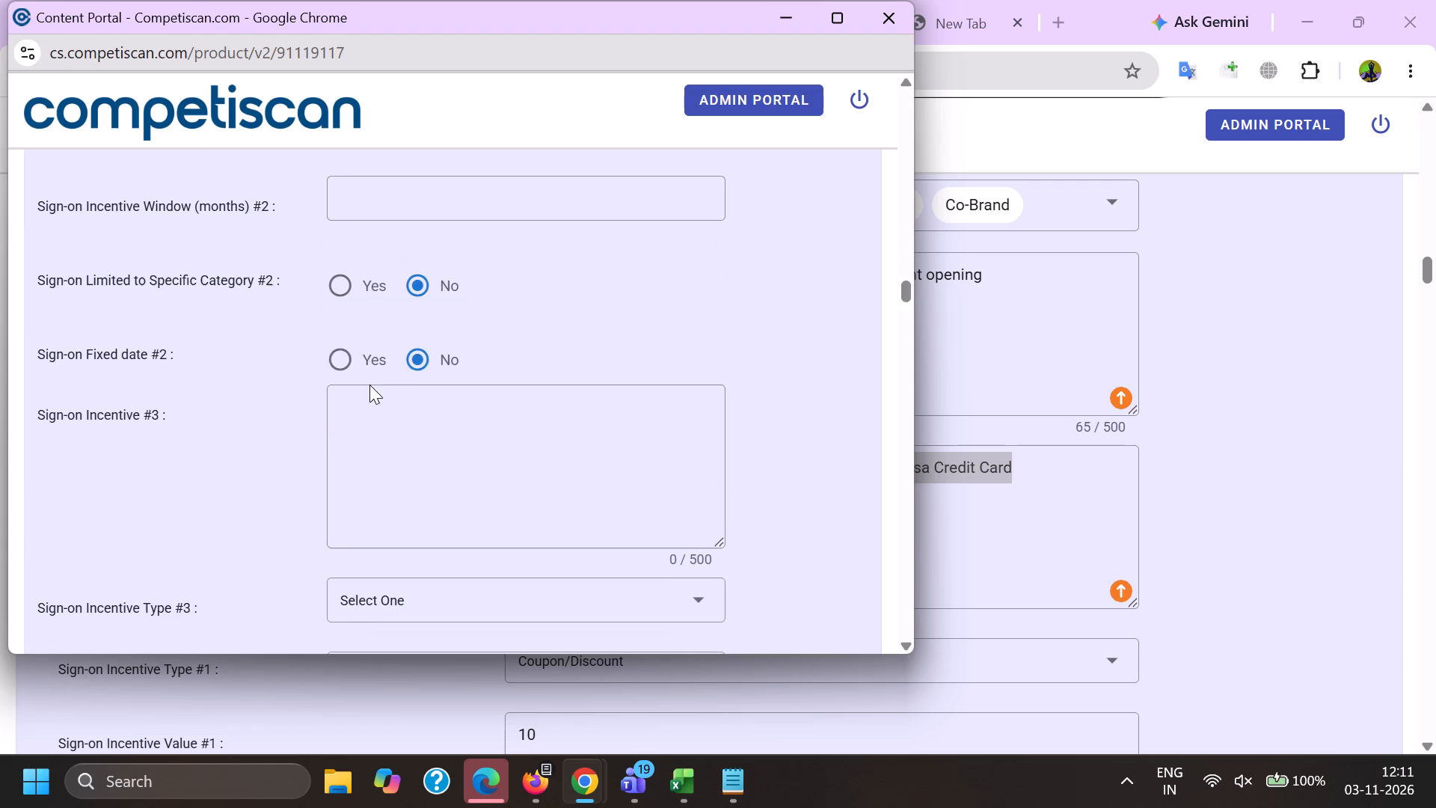
scroll(369, 385, "down", 14)
scroll(347, 385, "up", 3)
left_click(370, 441)
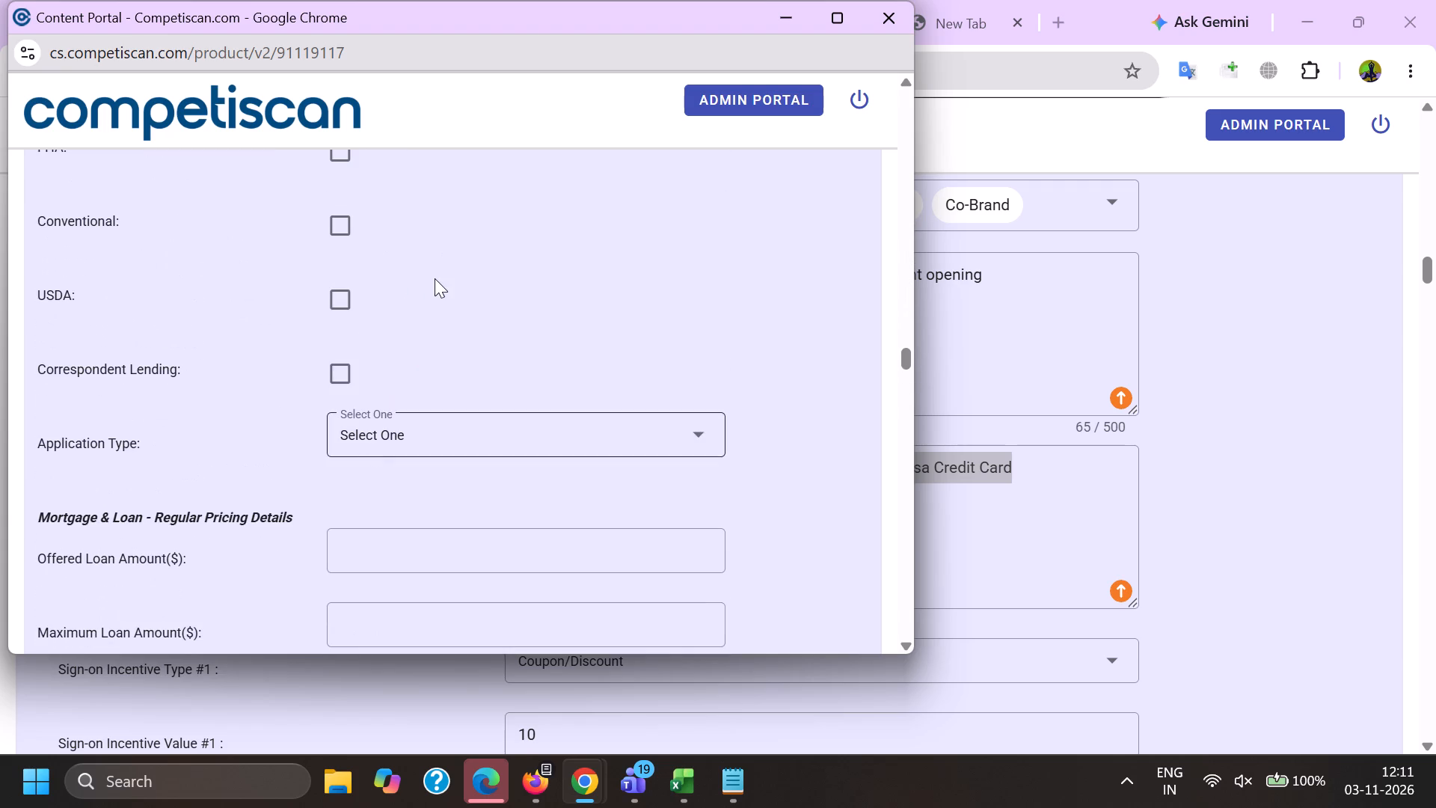
left_click(438, 481)
left_click(264, 434)
Set the Mortgage & Loan upper APR to 36 and the lower APR to 0.
scroll(343, 277, "down", 5)
left_click(342, 337)
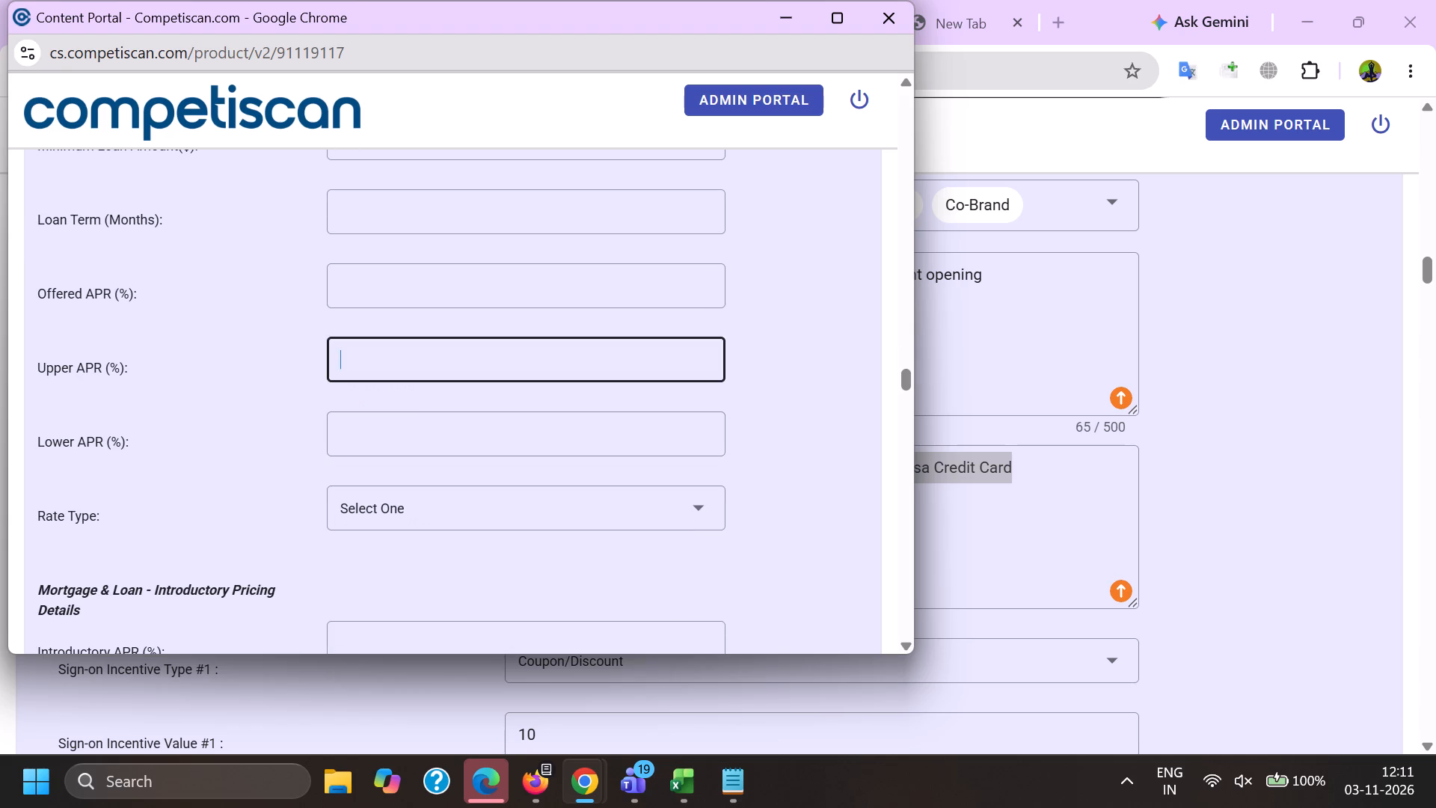
key("3")
key("6")
key("Tab")
key("0")
In the Payment Cards offer details, set the application type to Invitation to Apply and the card network to Visa.
scroll(378, 433, "down", 5)
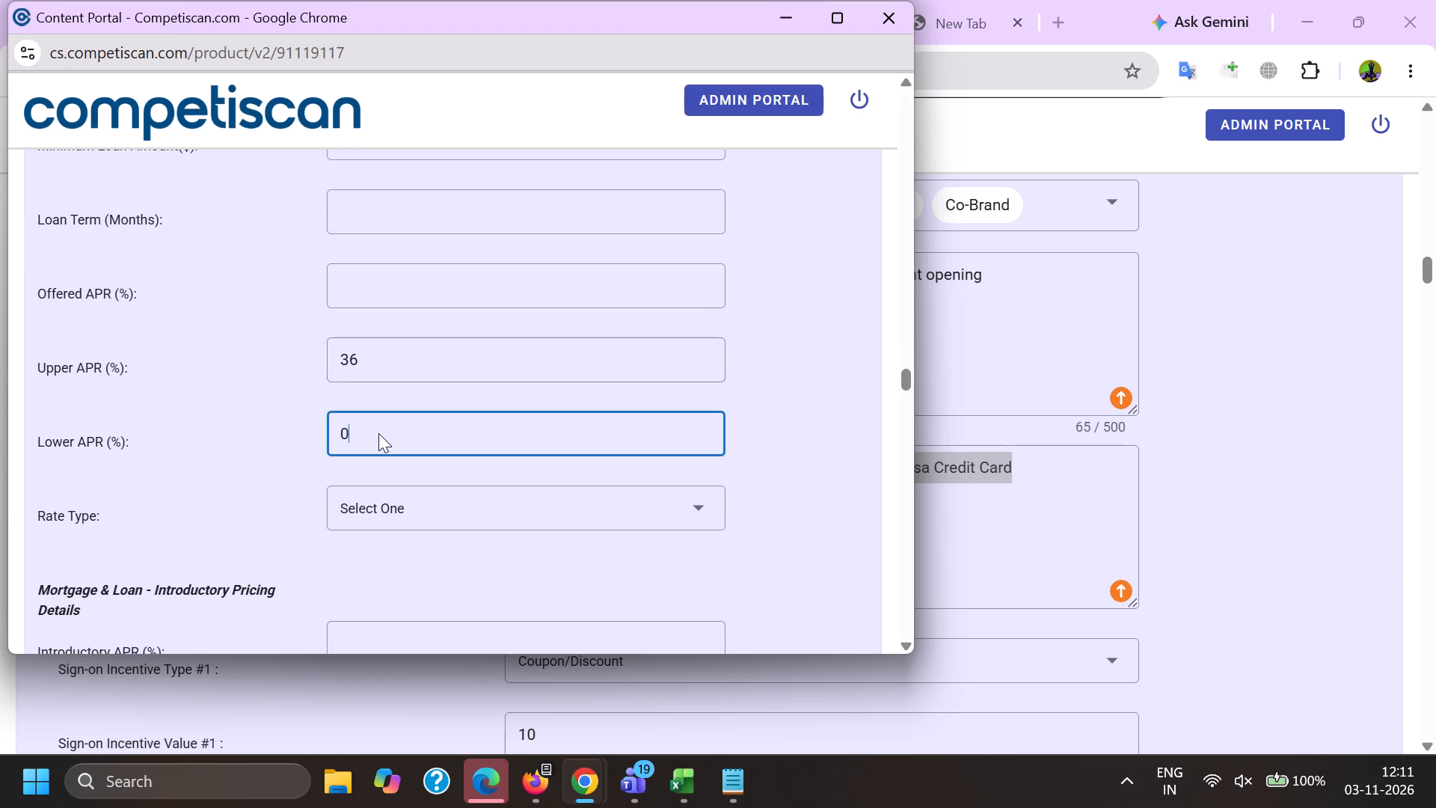
left_click(387, 317)
left_click(397, 414)
left_click_drag(190, 414, 209, 413)
left_click(366, 367)
scroll(384, 230, "down", 2)
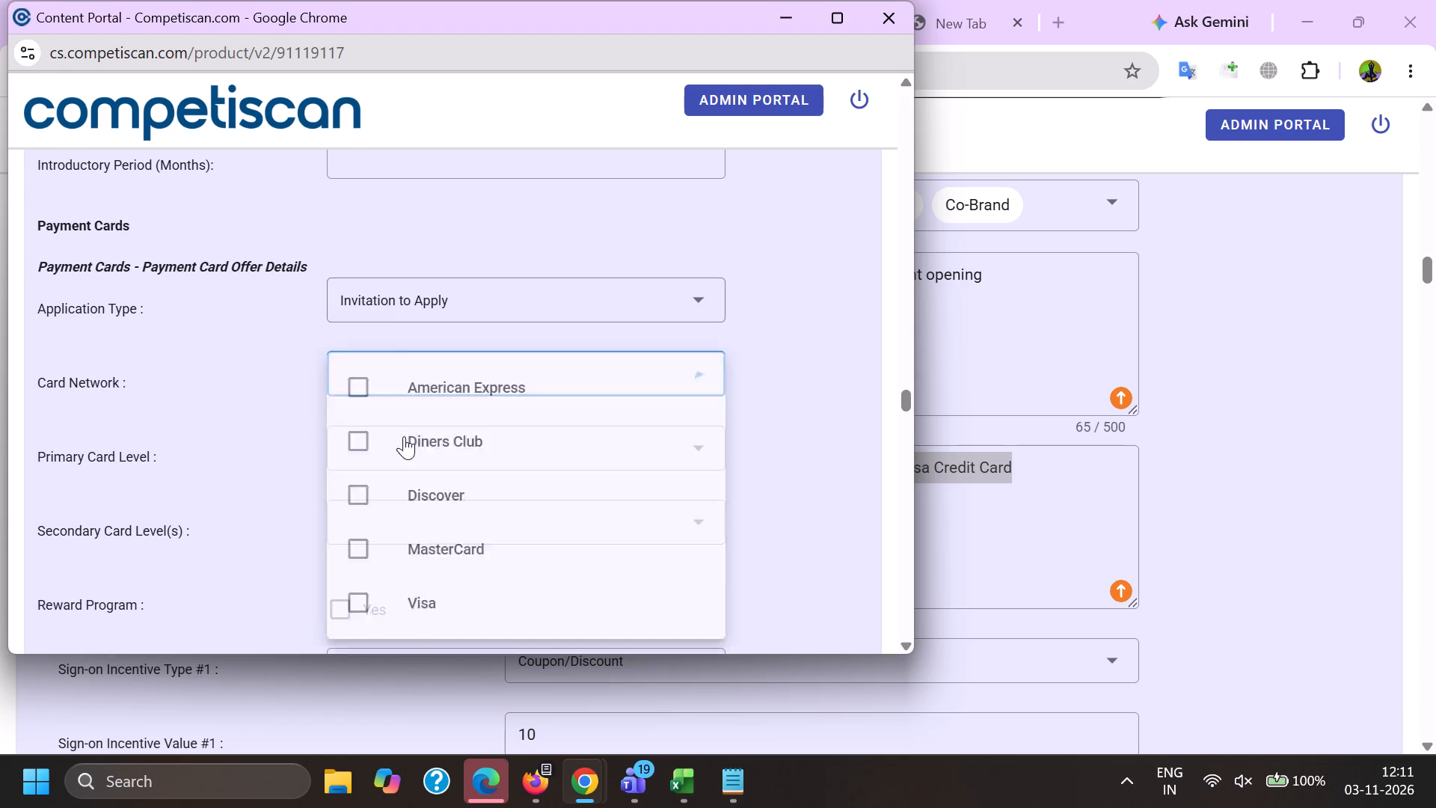
left_click(408, 379)
left_click_drag(213, 370, 222, 370)
Set the primary card level to Visa Signature and mark the card as having a reward program.
left_click(373, 226)
scroll(441, 460, "down", 6)
left_click(488, 454)
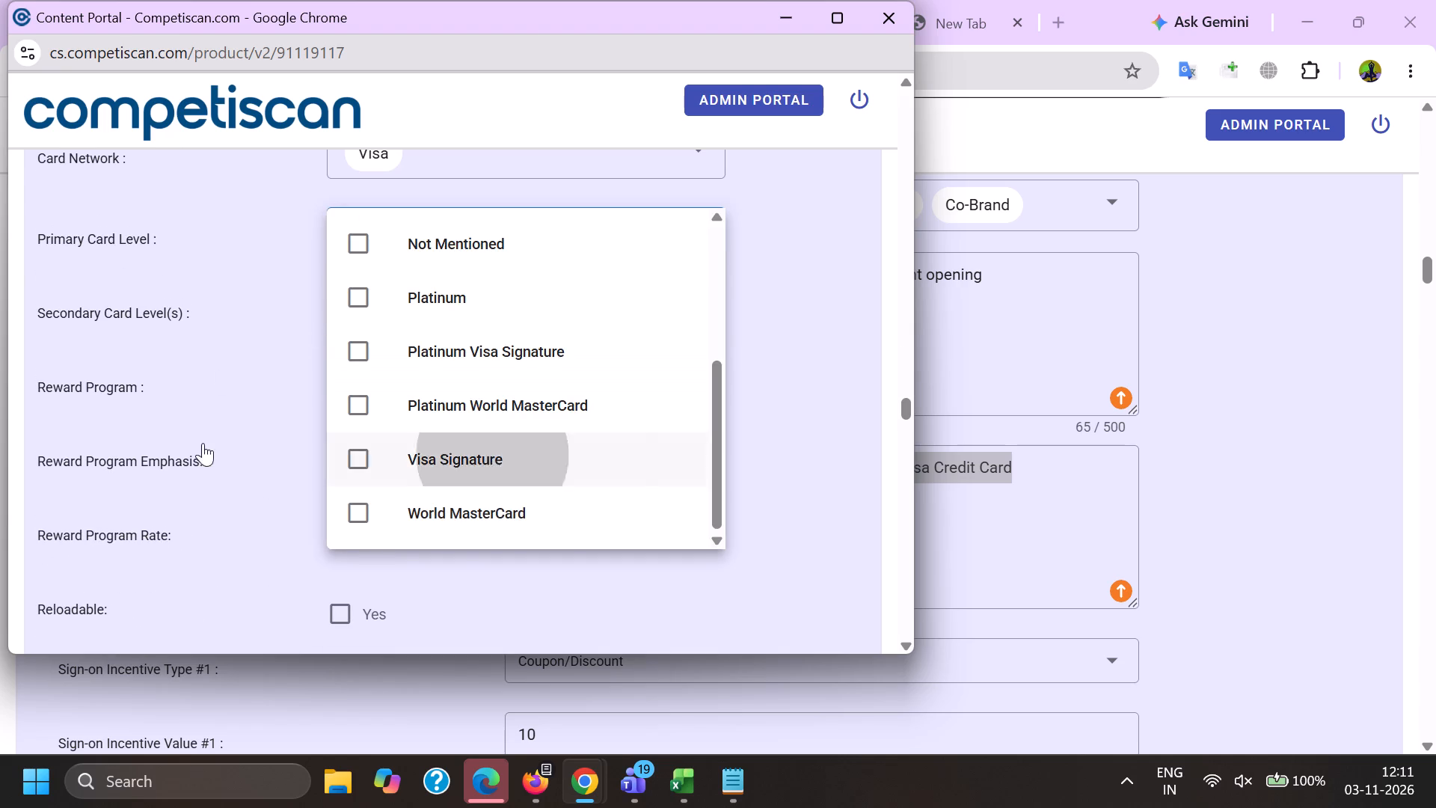
left_click_drag(193, 441, 205, 445)
left_click(358, 394)
double_click(194, 486)
Mark Credit Card Mentioned in the retail credit section and submit the product form.
key("End")
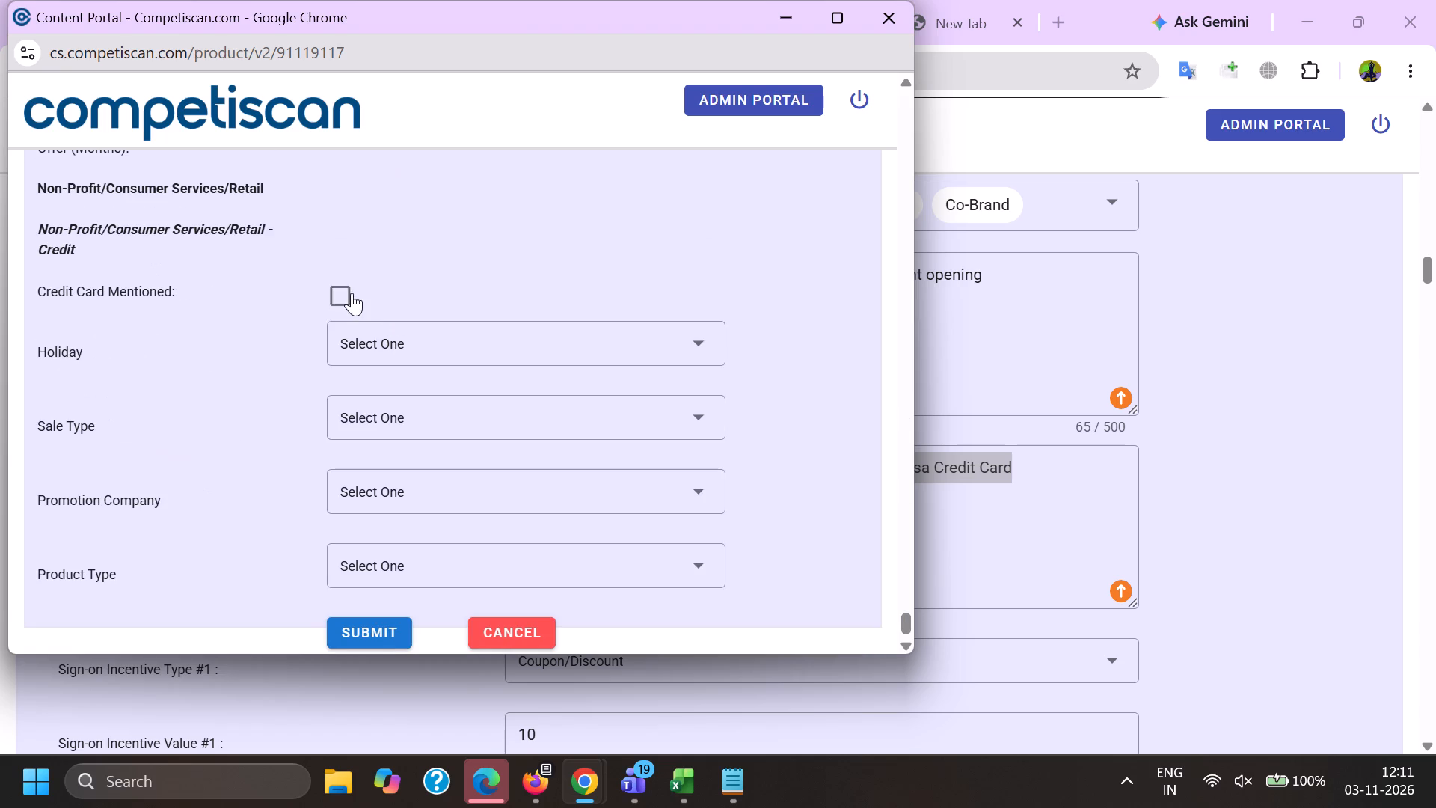
left_click(352, 290)
left_click(381, 633)
Switch to the Content Portal in Firefox and look through the forwarded email list for the next email to process.
left_click(538, 793)
left_click(399, 696)
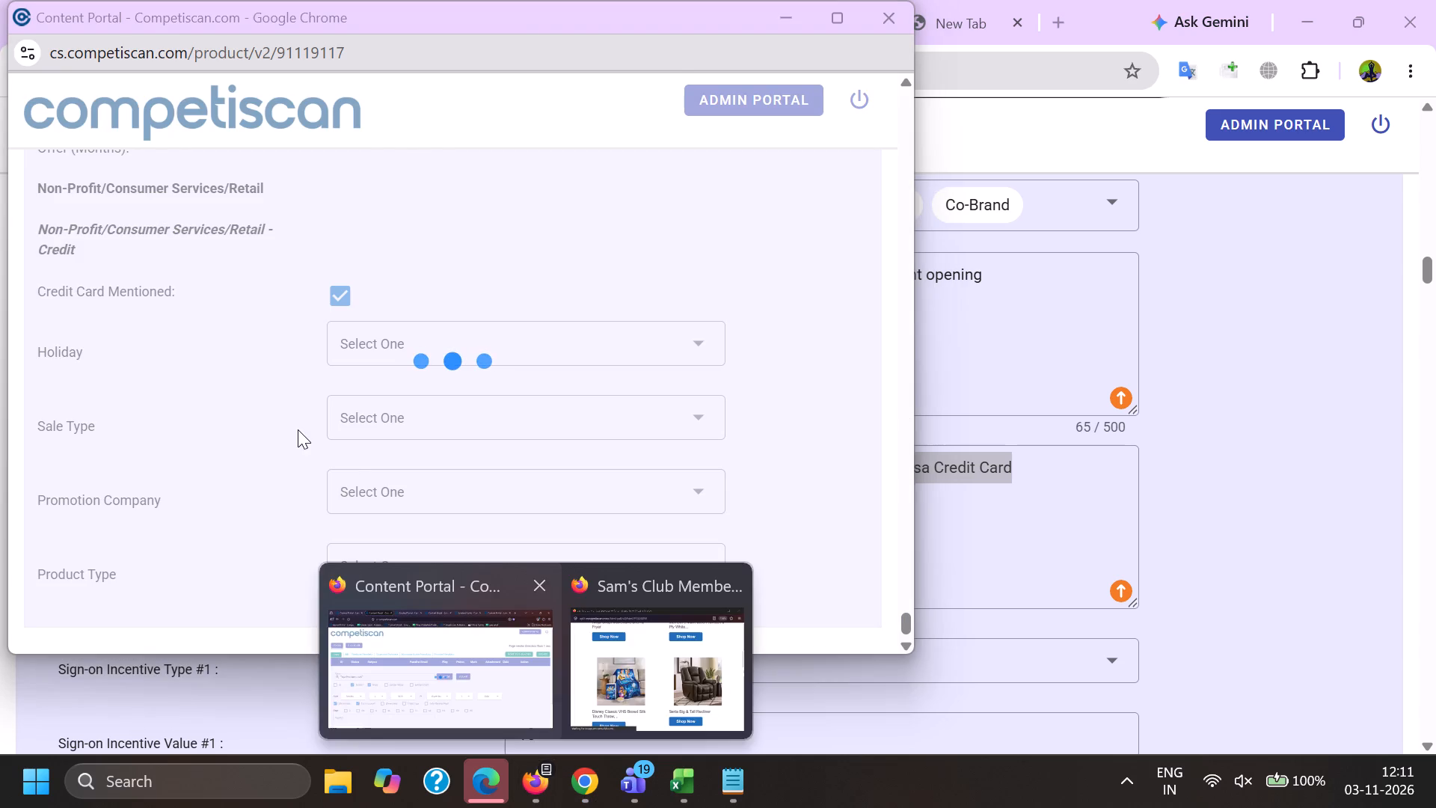
left_click(239, 0)
left_click(182, 0)
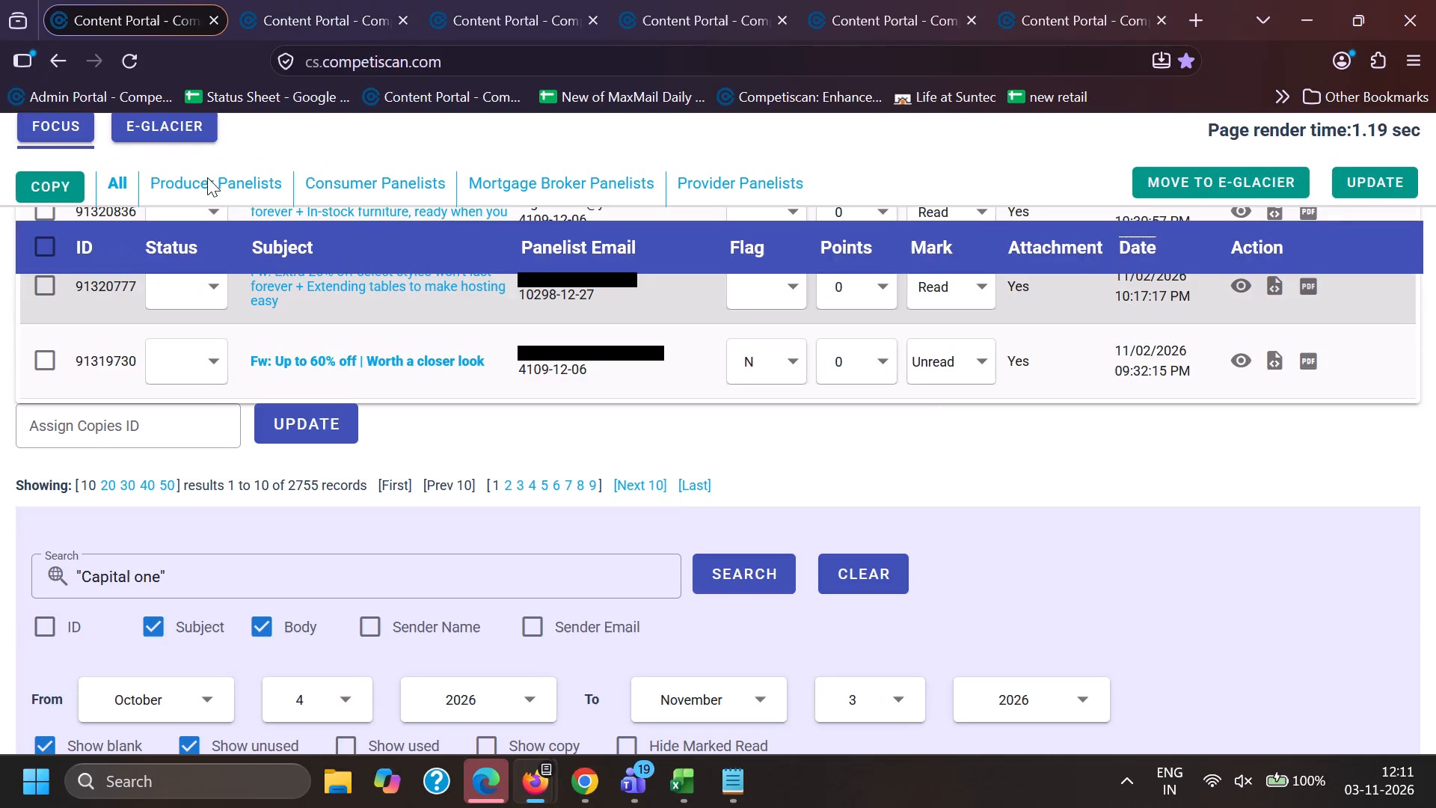
left_click(81, 132)
left_click(307, 0)
left_click(548, 0)
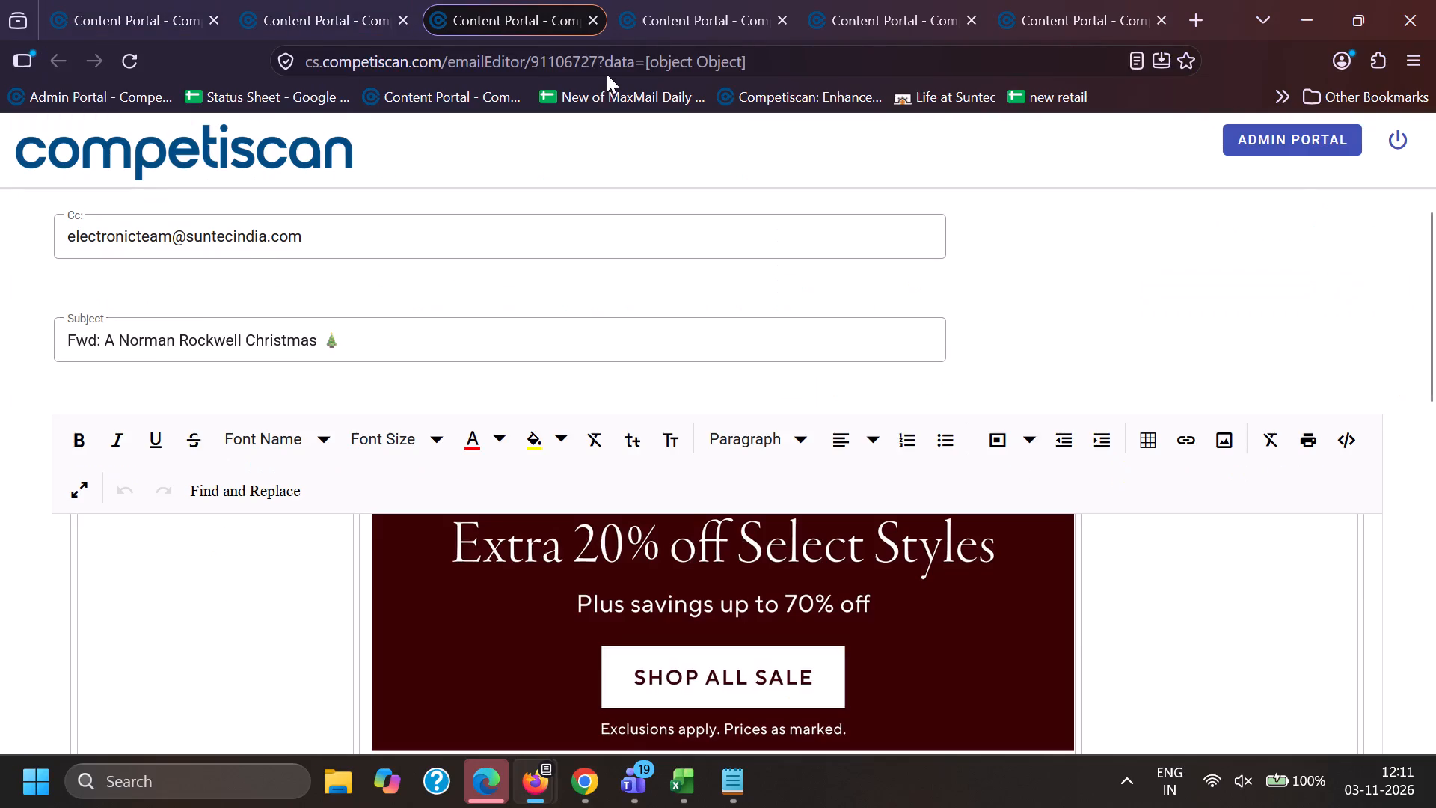
left_click(652, 0)
scroll(318, 404, "down", 1)
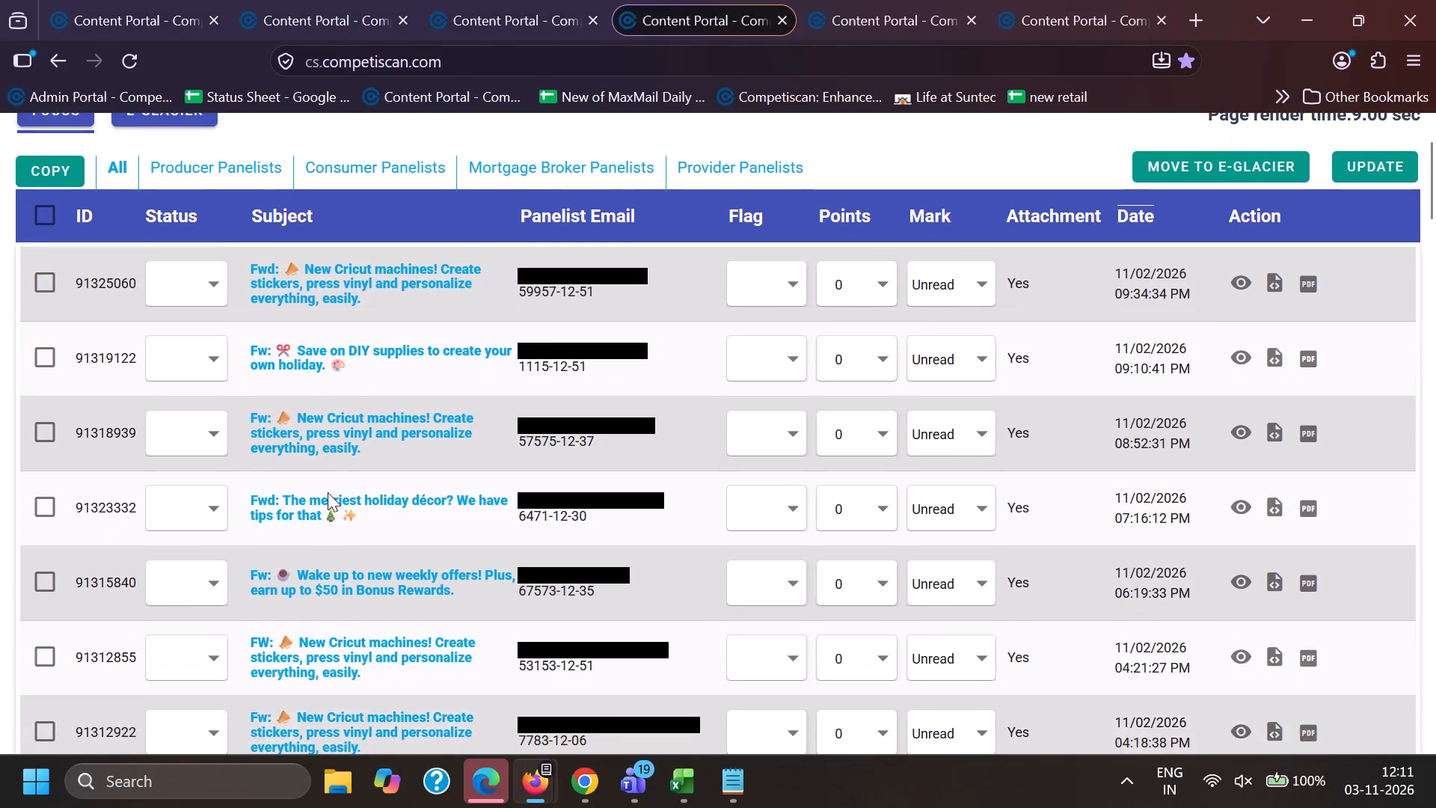
scroll(326, 517, "down", 5)
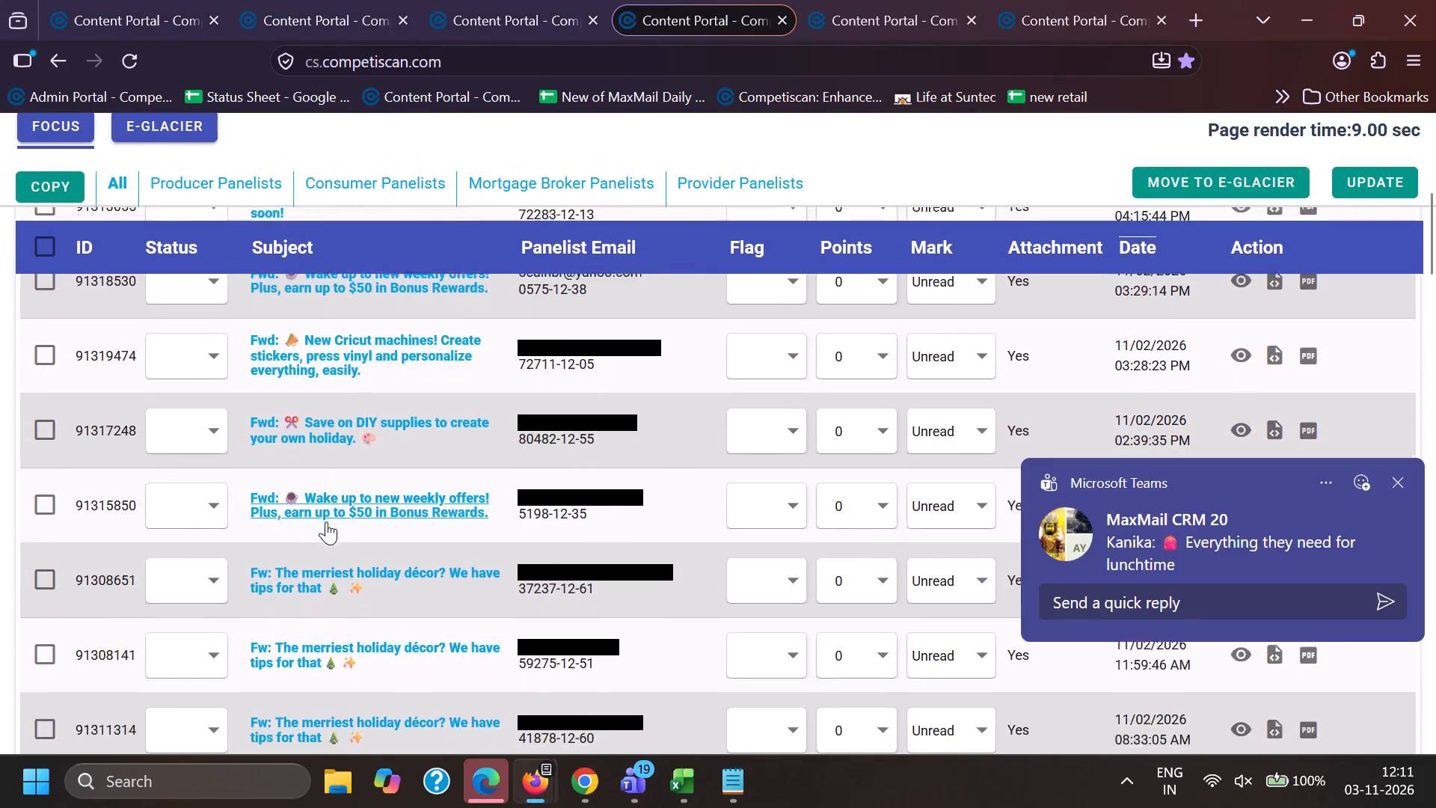
scroll(326, 521, "down", 6)
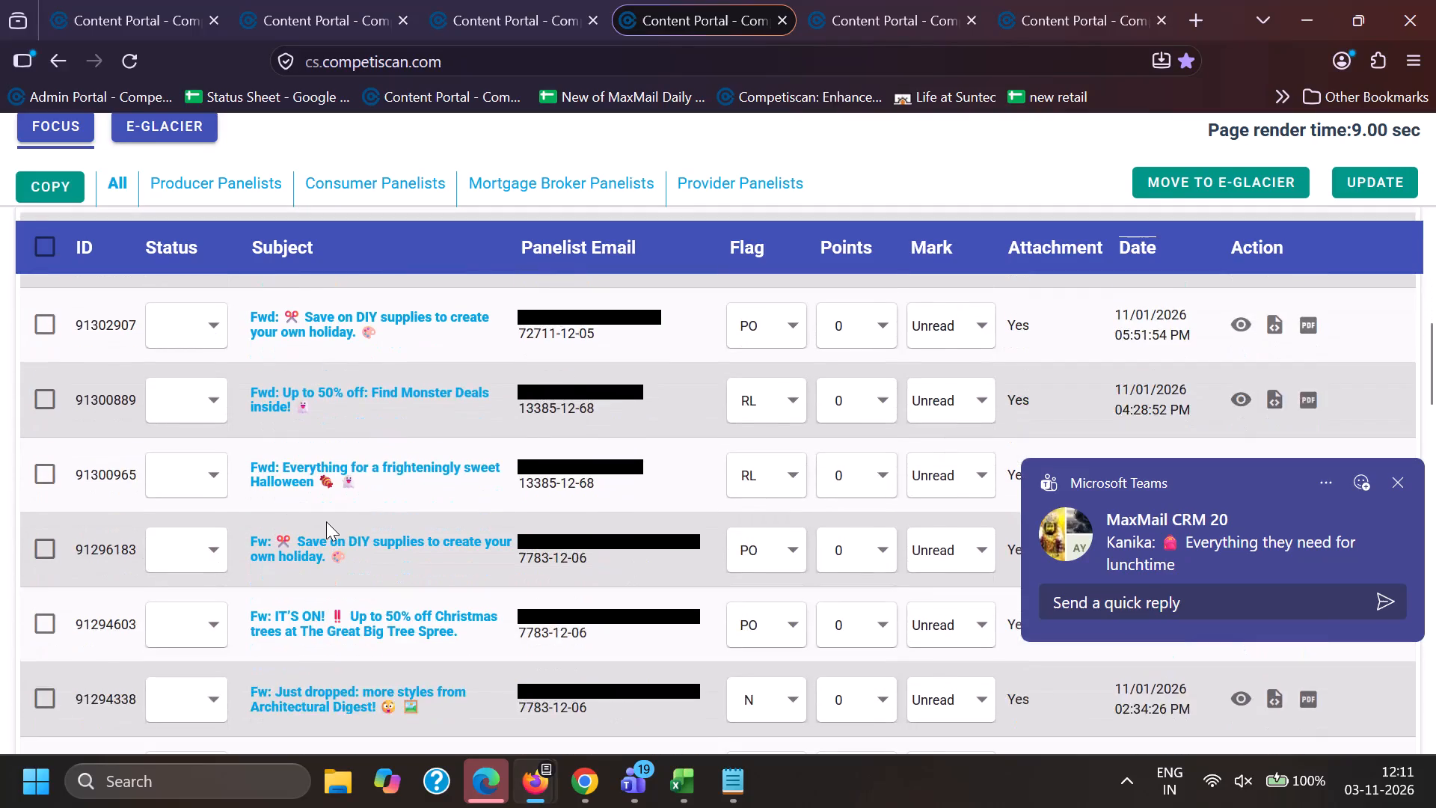
scroll(326, 521, "down", 2)
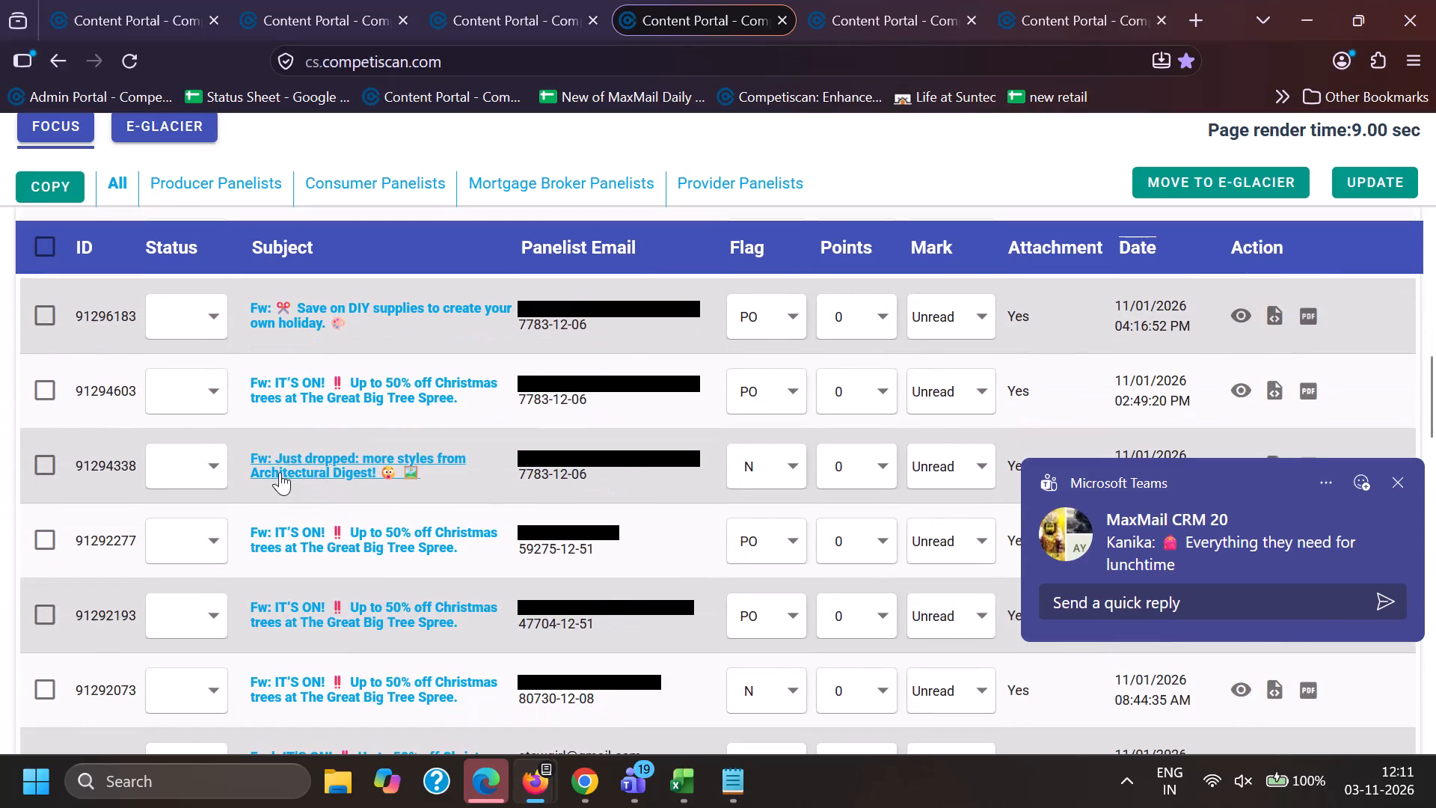
Copy the subject "Just dropped: more styles from Architectural Digest!" with its emojis from email 91294338, without the Fw prefix.
left_click_drag(278, 447, 449, 491)
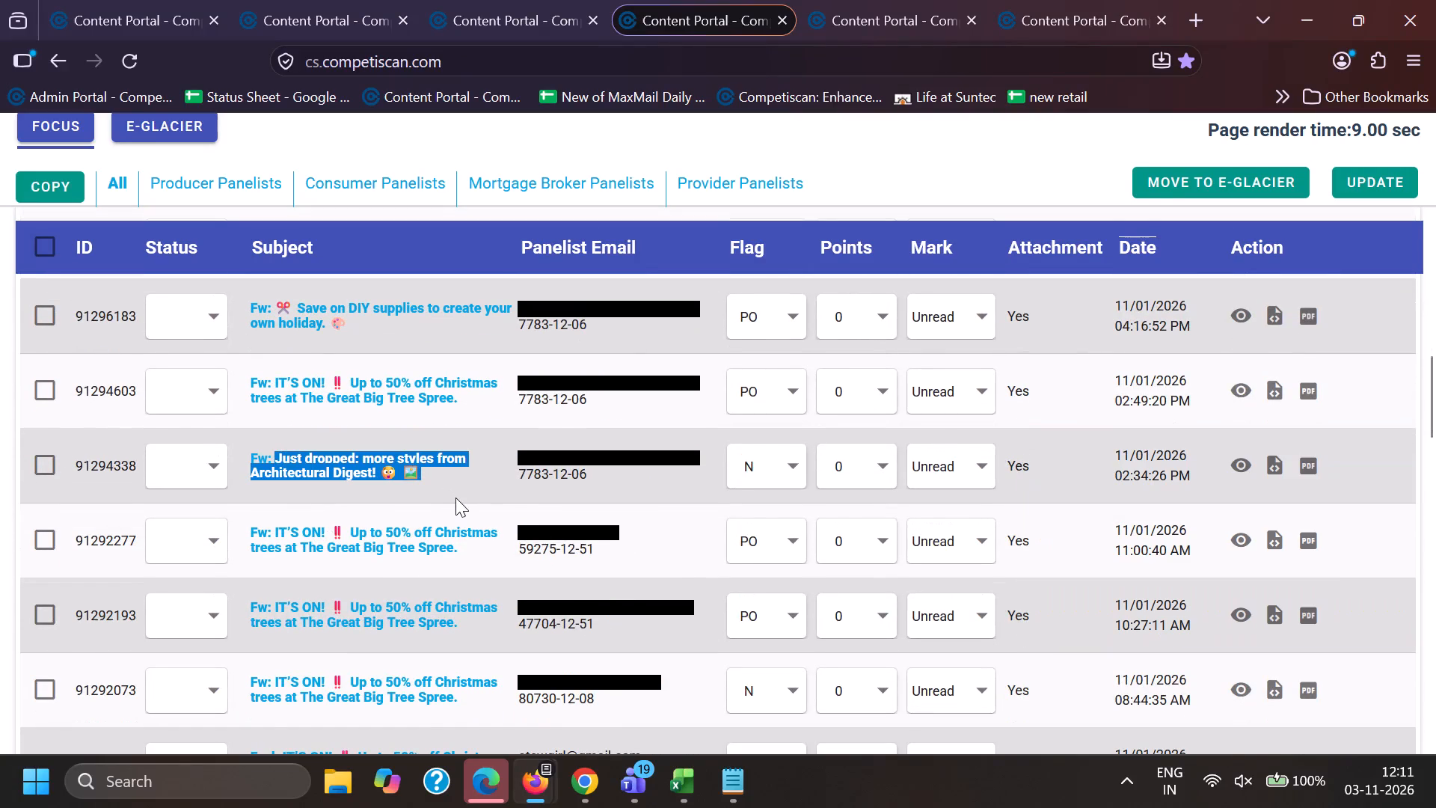
key("ctrl+c")
key("ctrl+c")
Open the original of email 91294338 and examine its content and offers.
left_click(1243, 467)
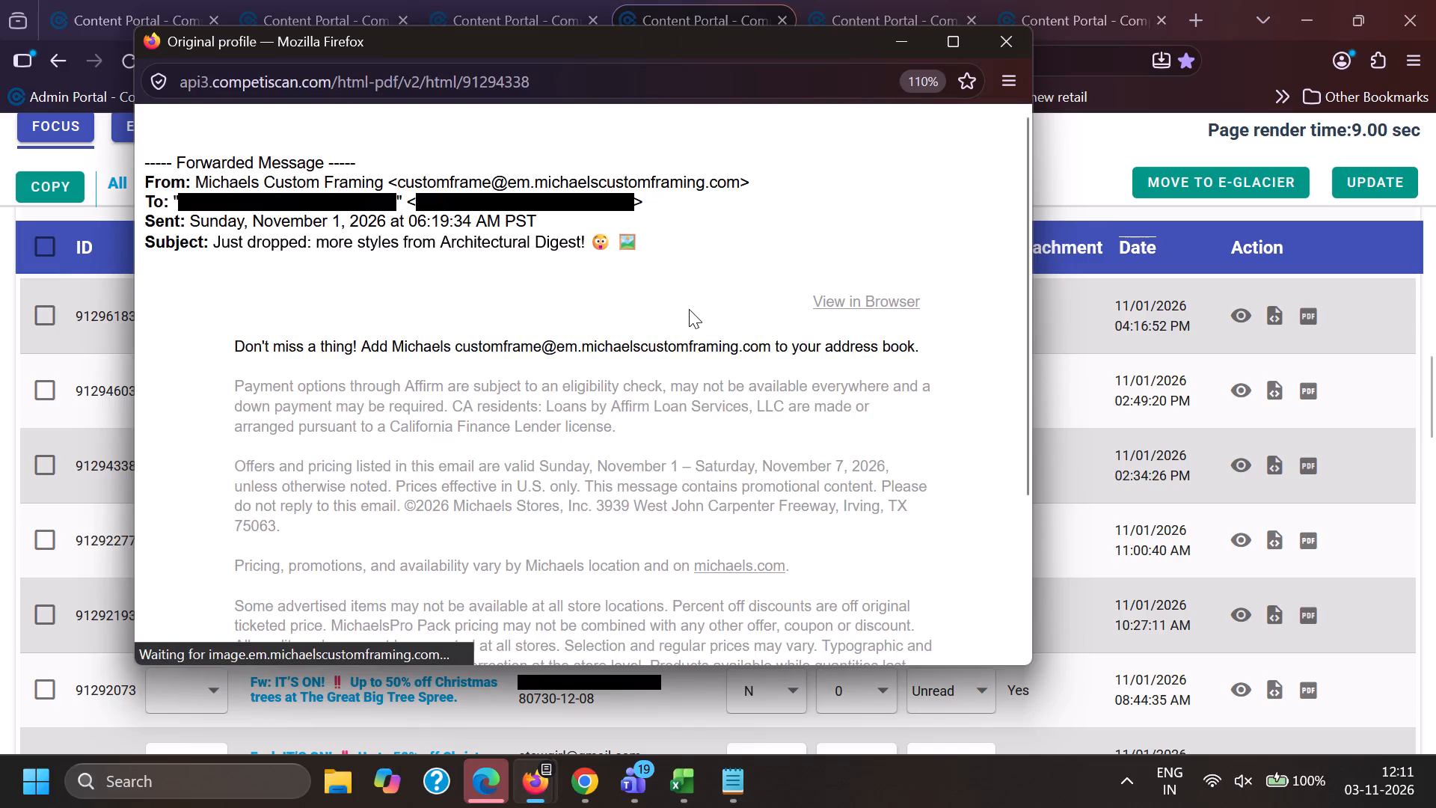
scroll(622, 304, "down", 1)
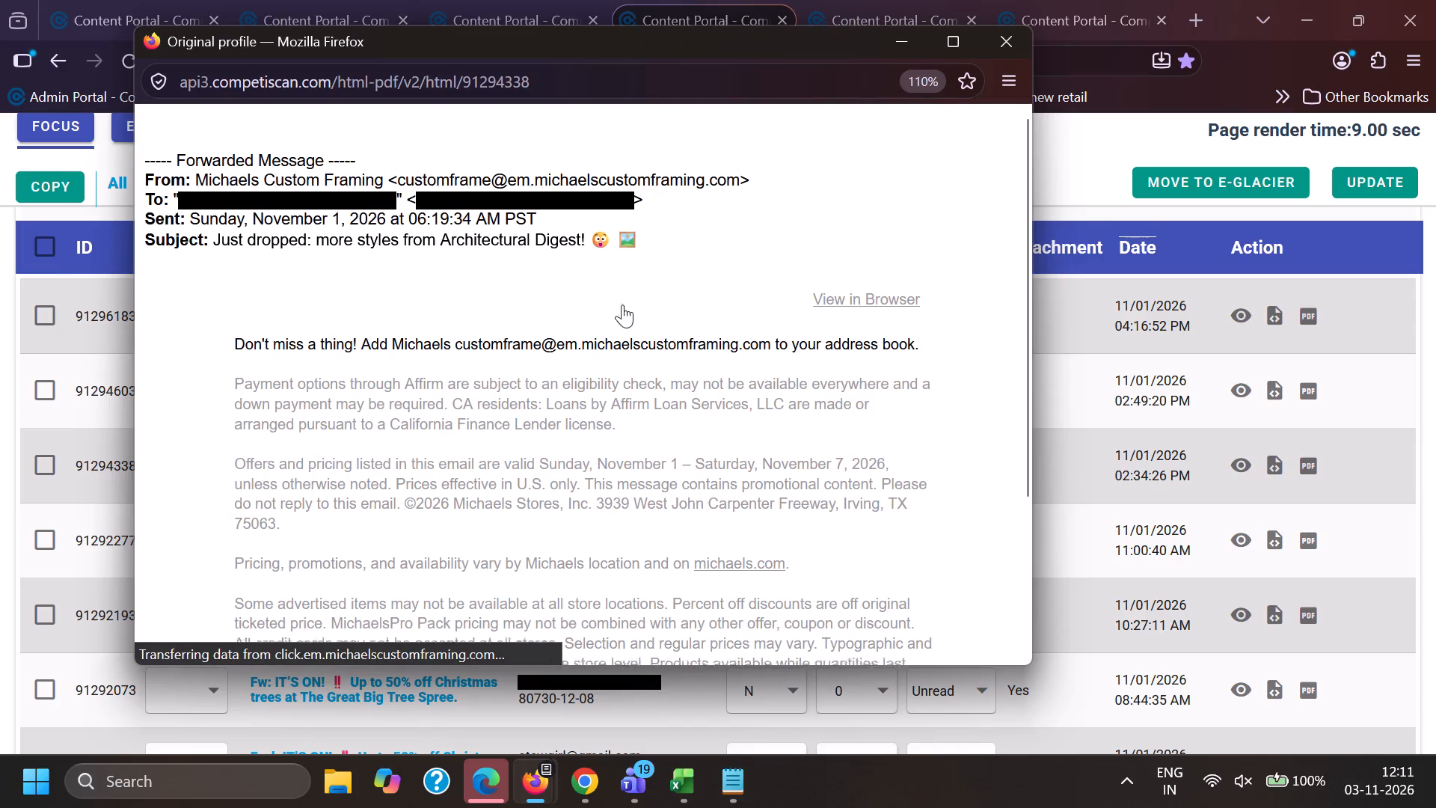
scroll(622, 304, "down", 20)
scroll(622, 304, "down", 12)
scroll(674, 470, "up", 1)
scroll(676, 473, "down", 9)
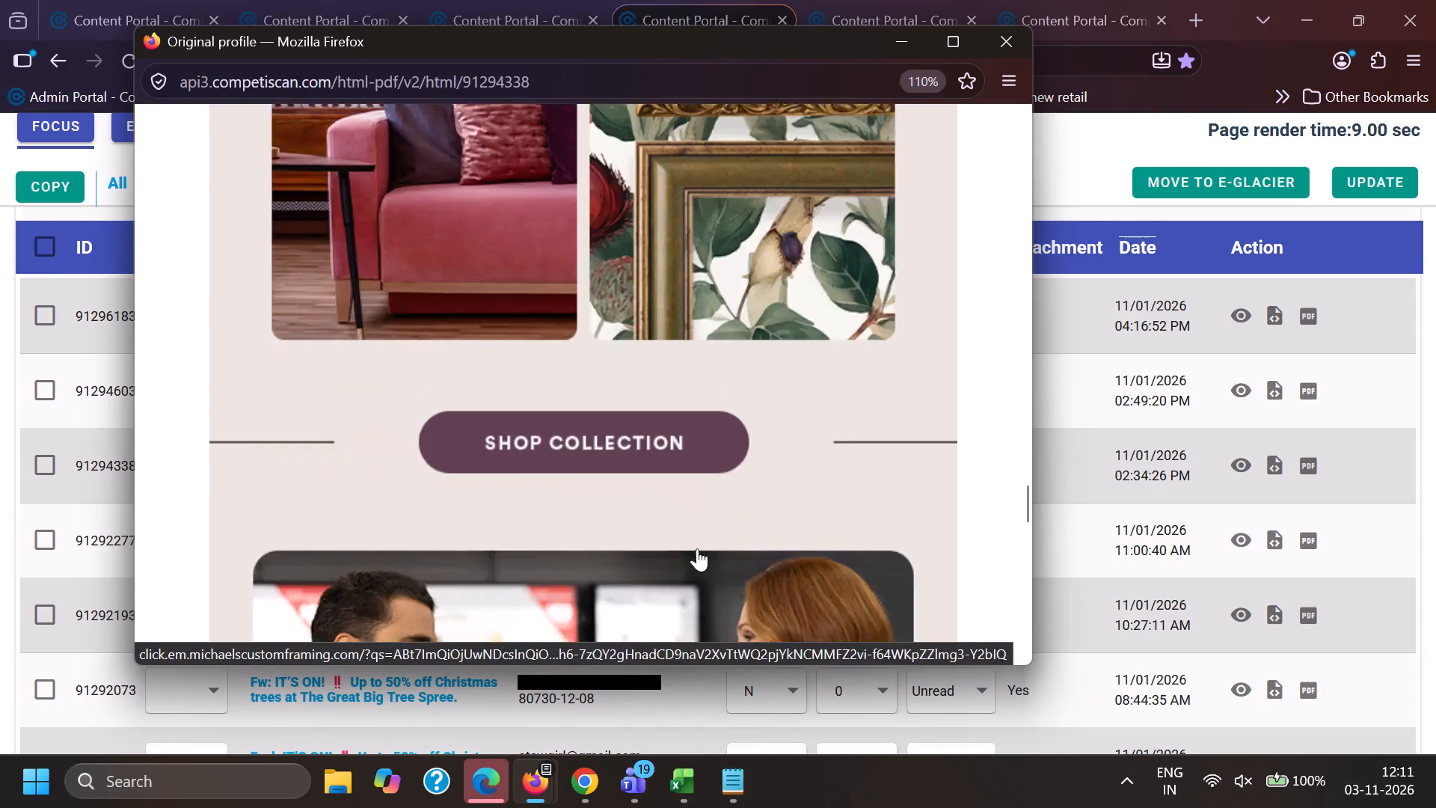
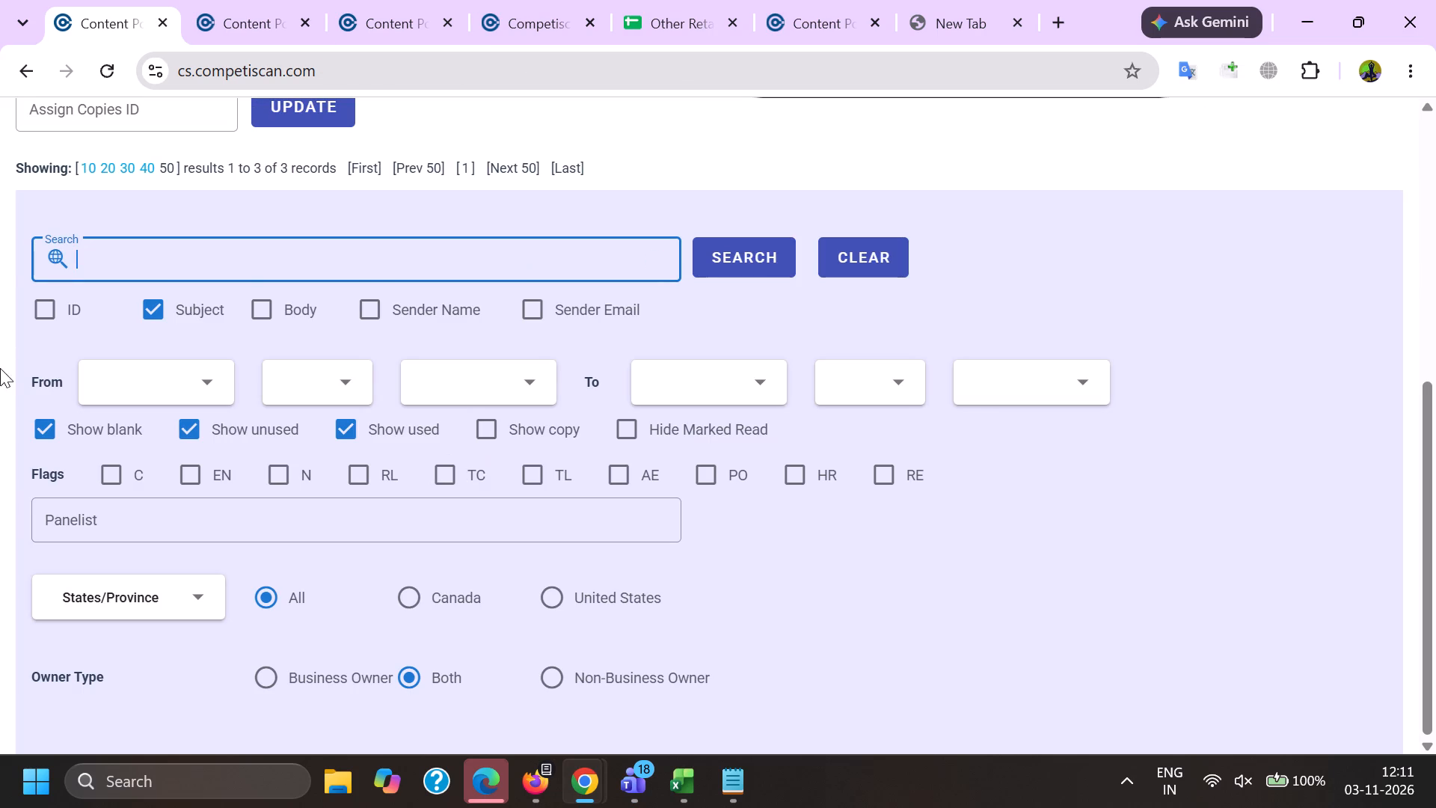
Search the Content Portal subjects for the quoted phrase "Just dropped: more styles from Architectural Digest!" with its emojis.
key("shift+quotedbl")
key("ctrl+v")
key("ctrl+shift+apostrophe")
key("Return")
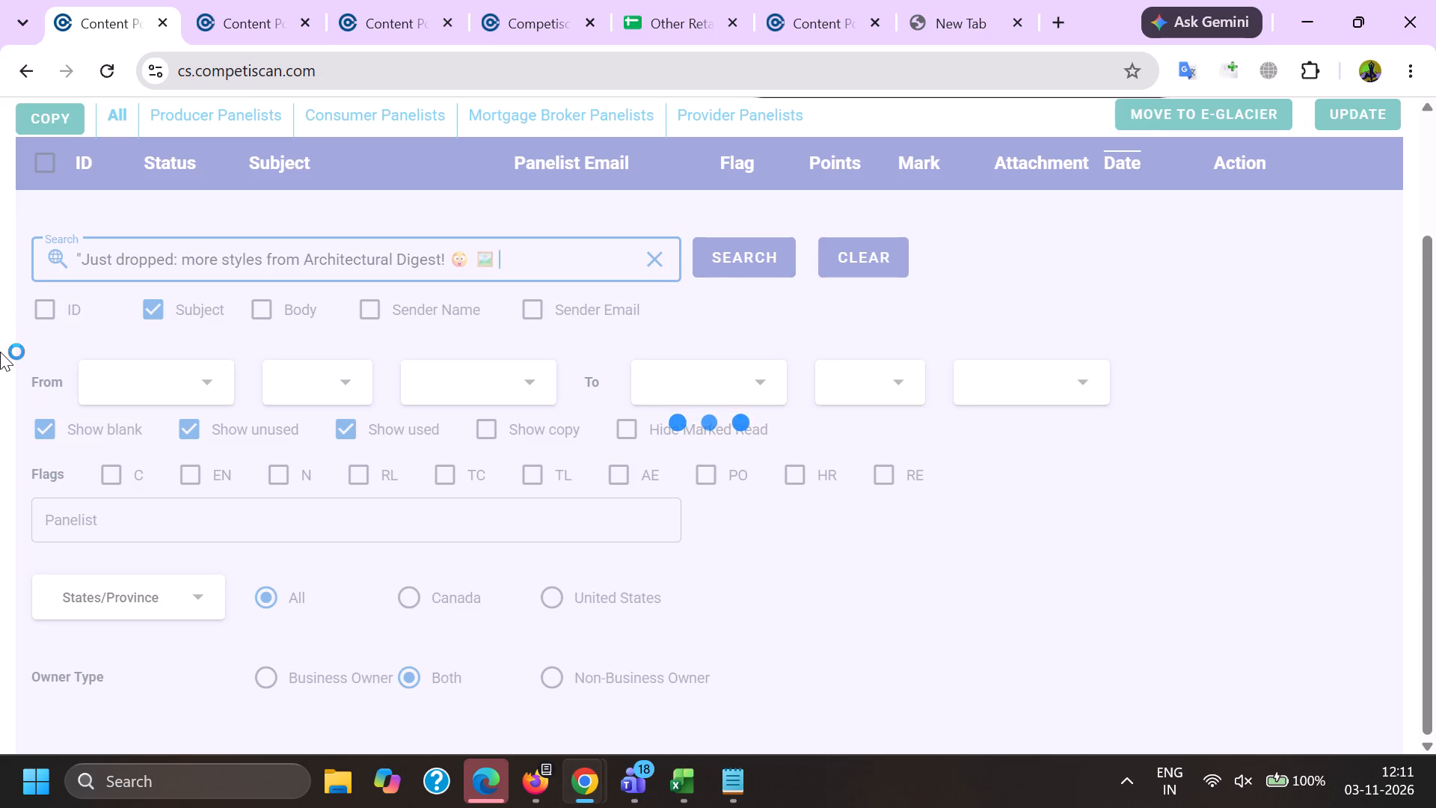
key("shift+quotedbl")
key("Return")
Close the leftover Content Portal and blank tabs, keeping the email list, the Competiscan admin page and Other Retail Records.
left_click(239, 0)
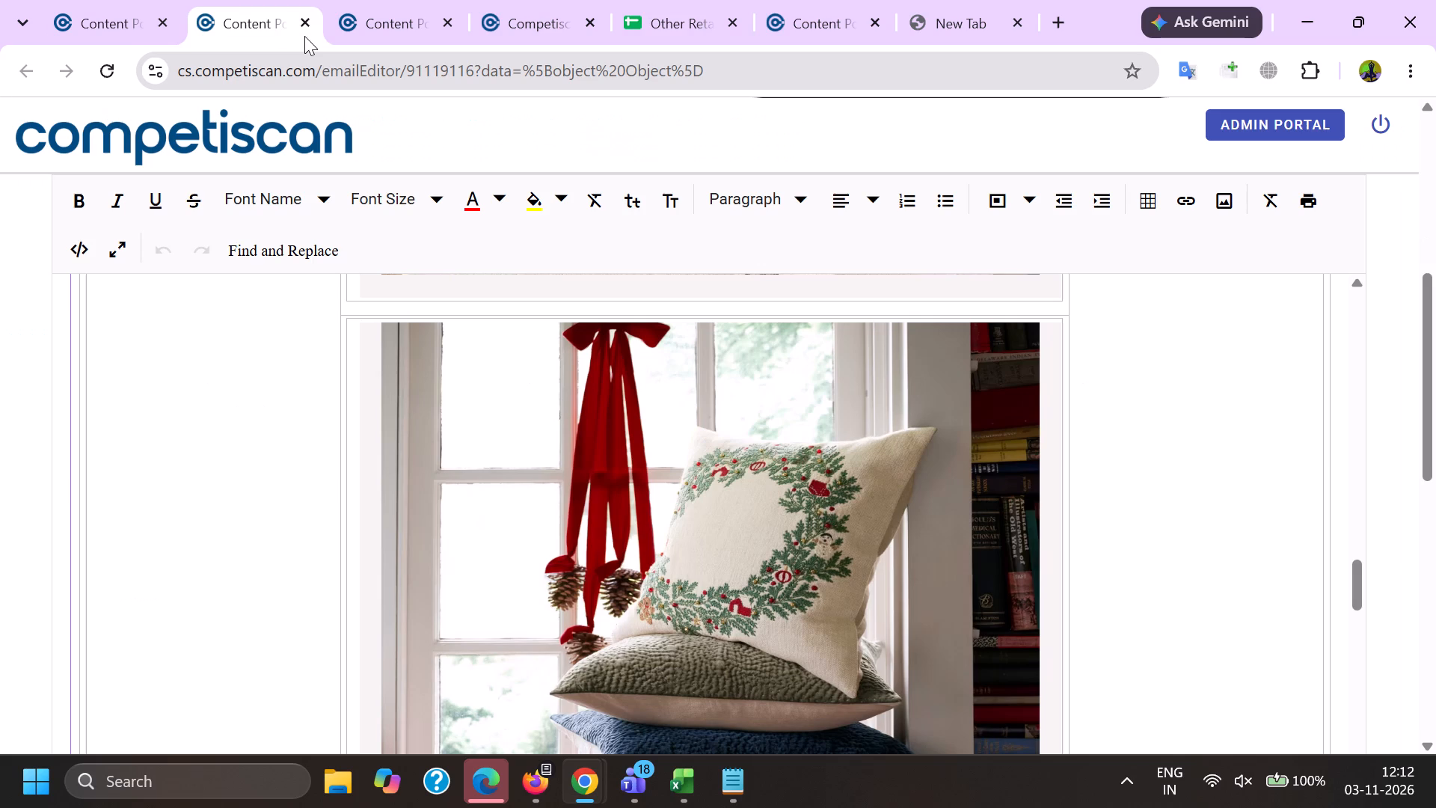
left_click(304, 29)
left_click(309, 19)
left_click(576, 0)
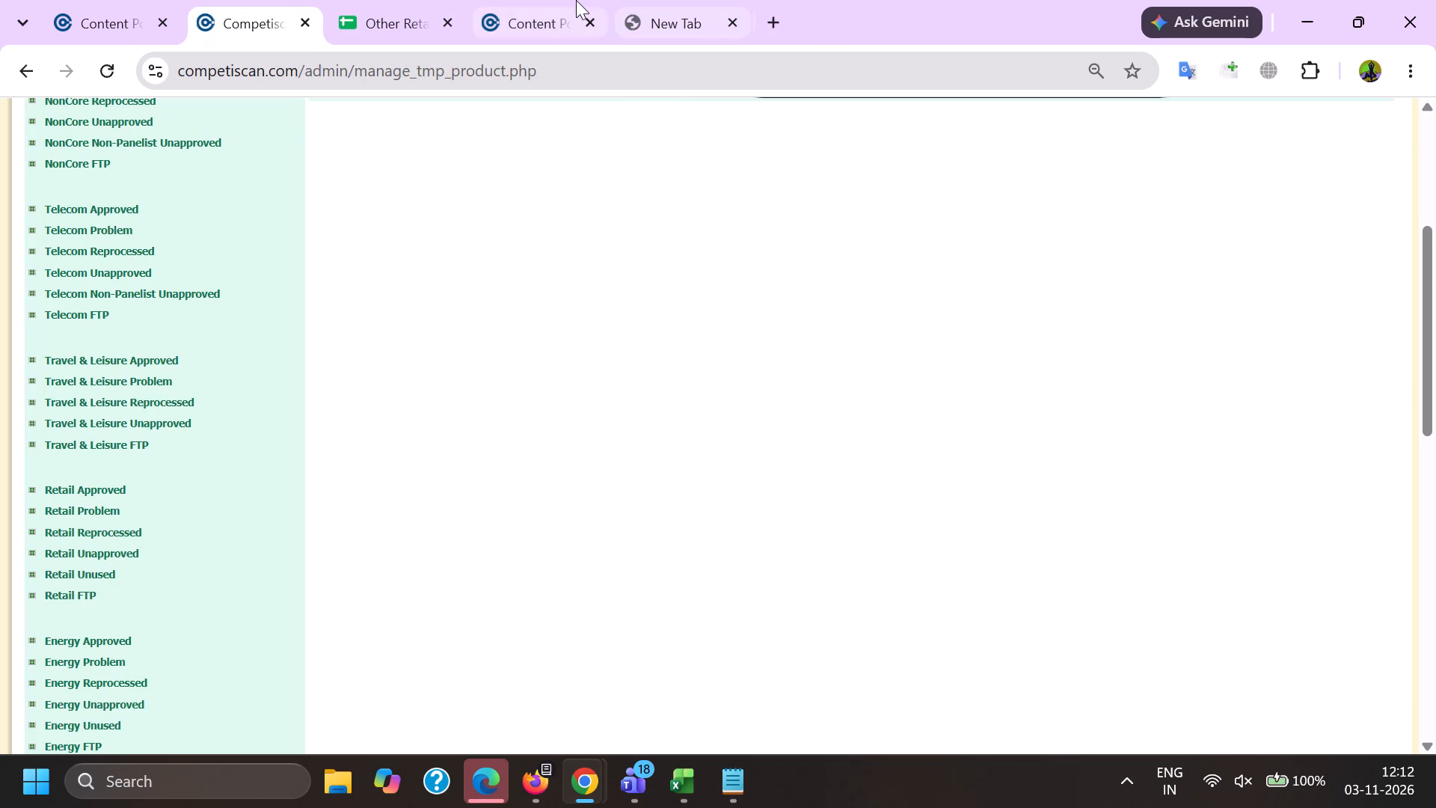
double_click(589, 22)
left_click(195, 0)
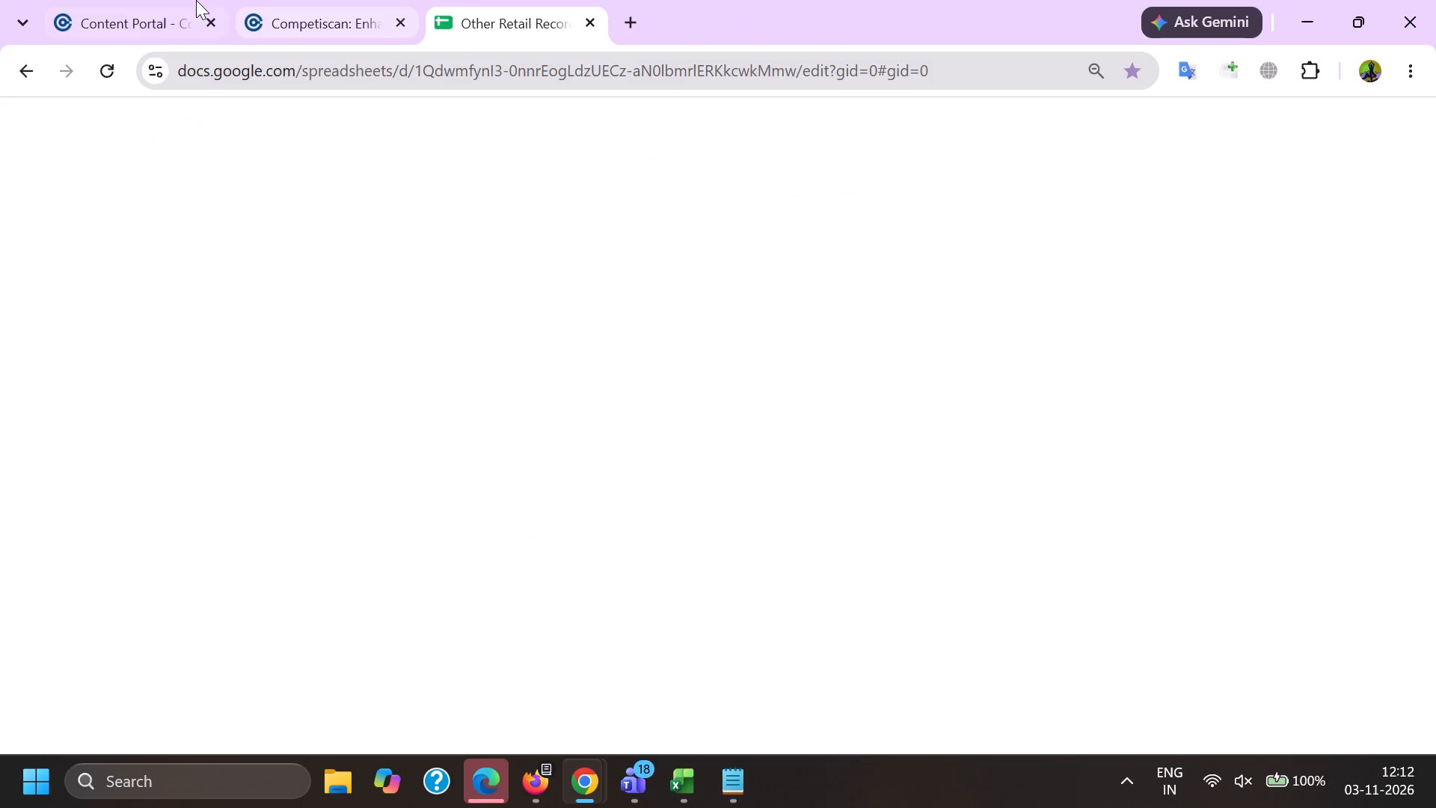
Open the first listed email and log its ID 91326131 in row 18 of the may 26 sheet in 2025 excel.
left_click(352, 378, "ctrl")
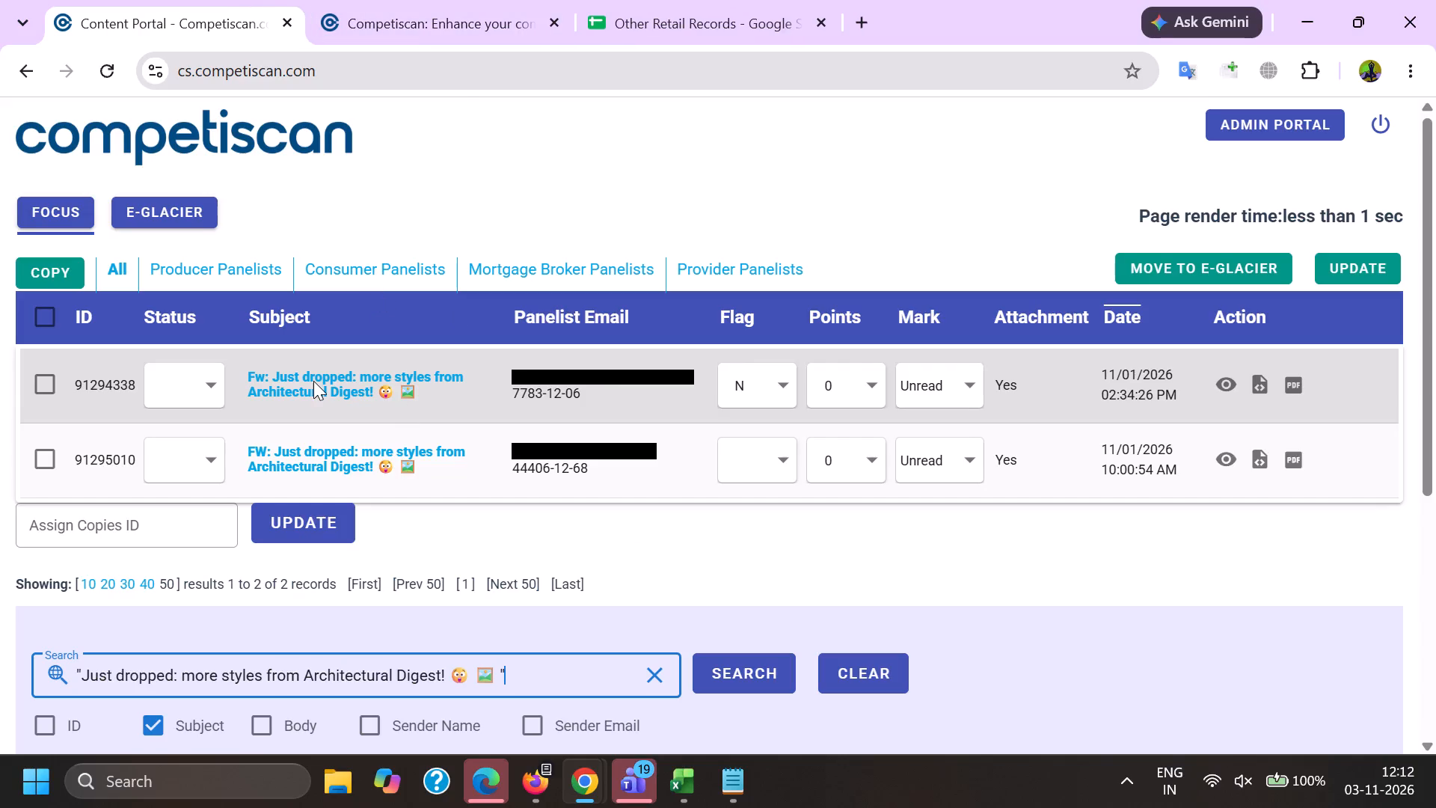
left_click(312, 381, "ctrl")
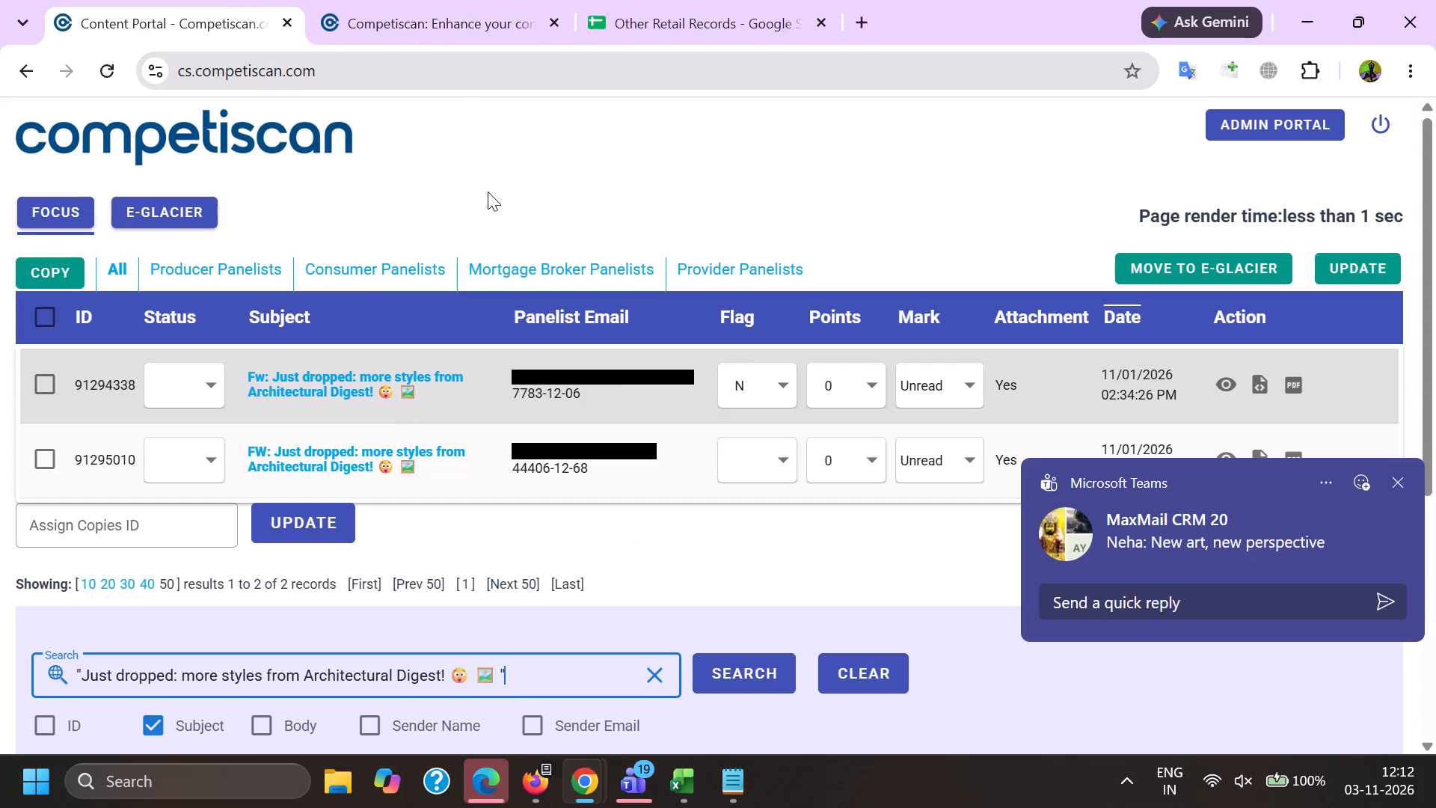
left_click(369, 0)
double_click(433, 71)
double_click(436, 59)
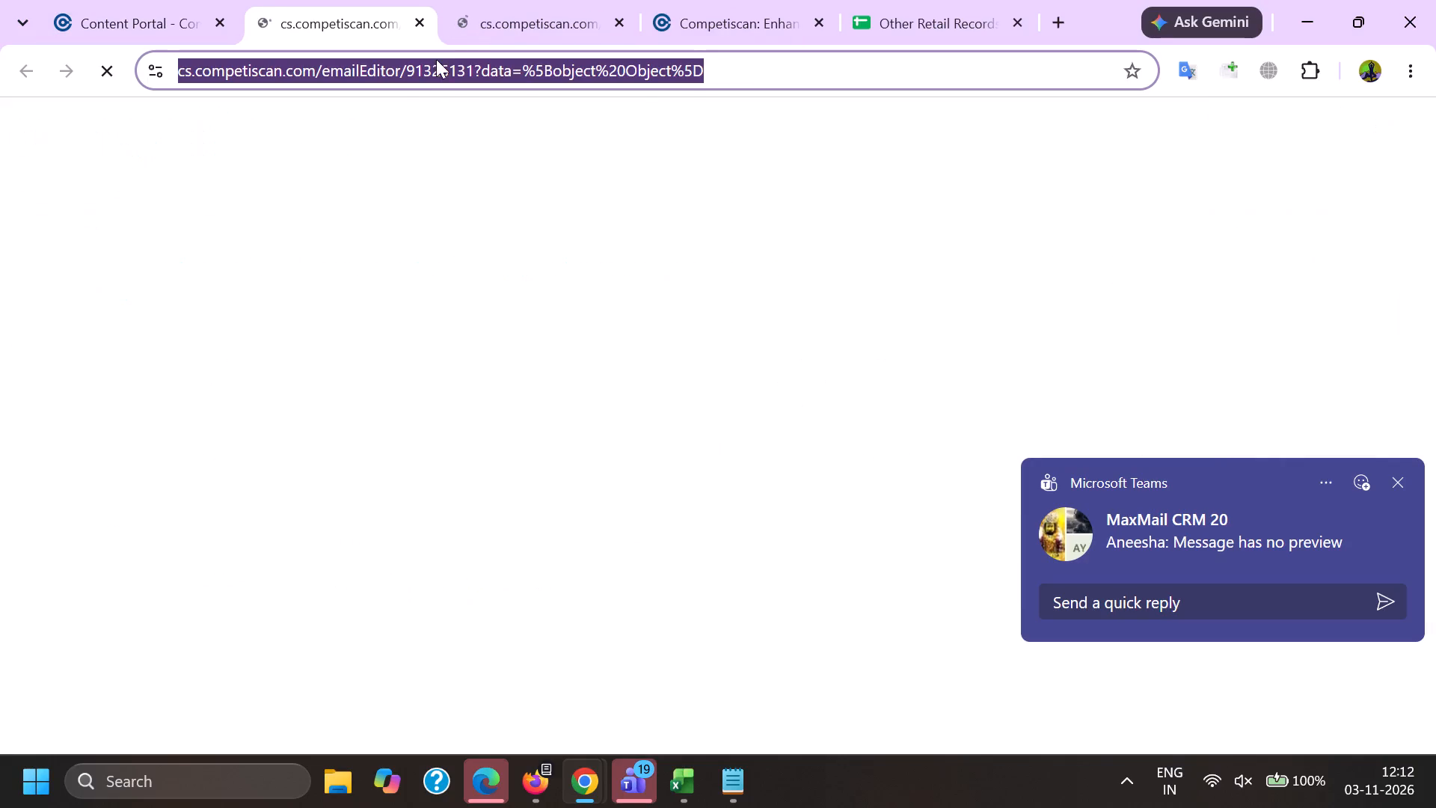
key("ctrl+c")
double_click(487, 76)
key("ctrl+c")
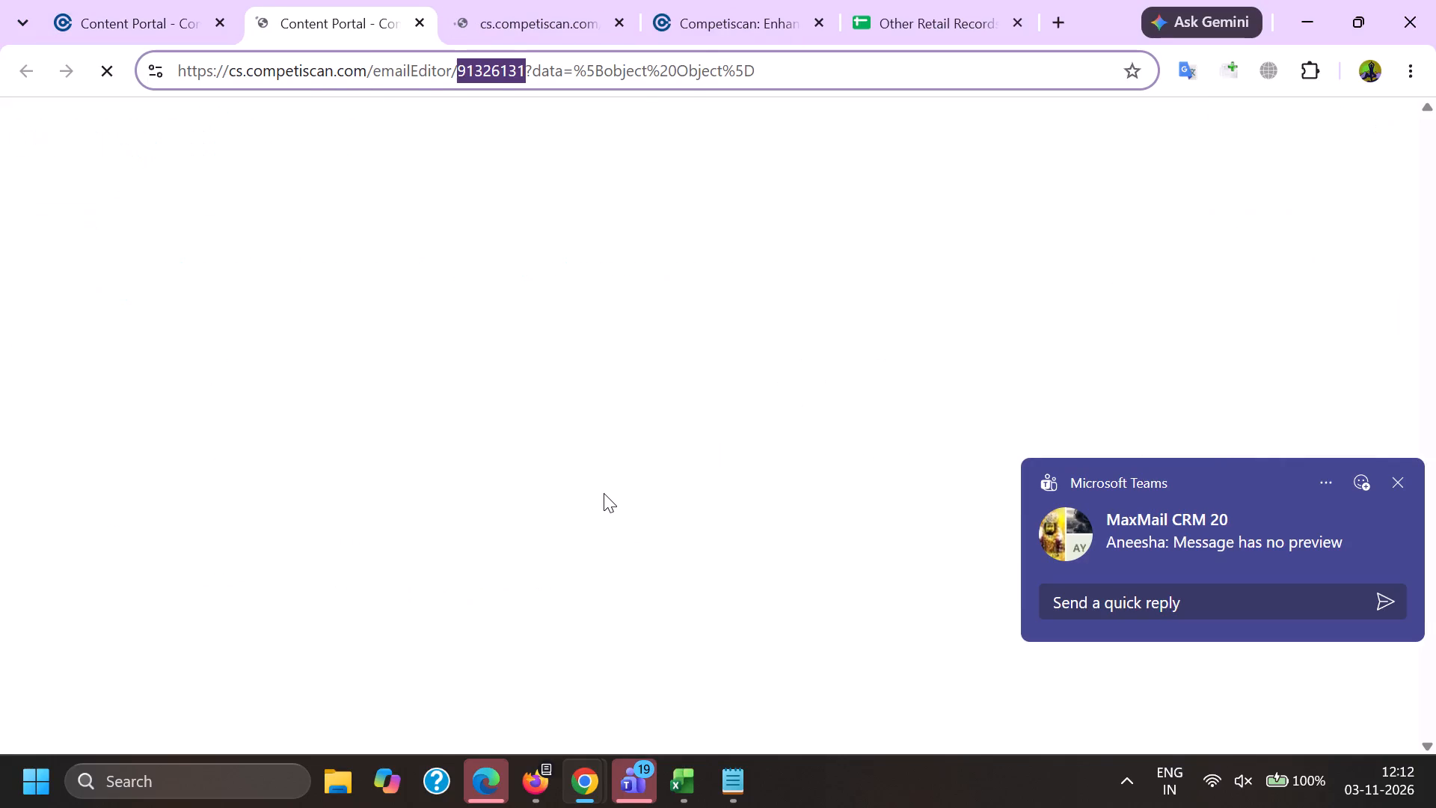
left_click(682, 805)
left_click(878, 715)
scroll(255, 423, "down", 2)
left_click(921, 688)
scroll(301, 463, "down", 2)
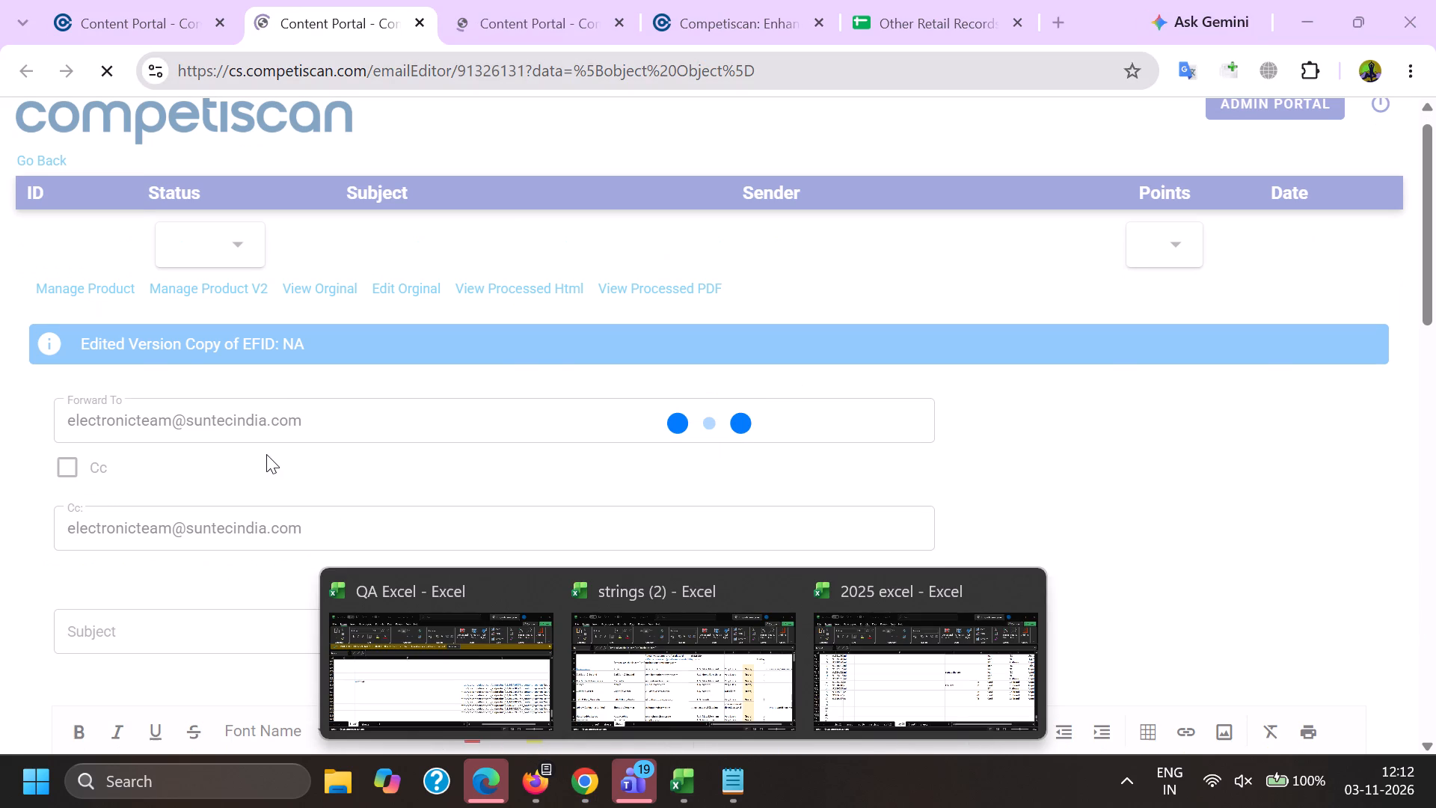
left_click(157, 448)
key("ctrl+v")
Enter the category cc and the company Michaels in row 18 of the may 26 sheet.
left_click(212, 438)
key("c")
key("c")
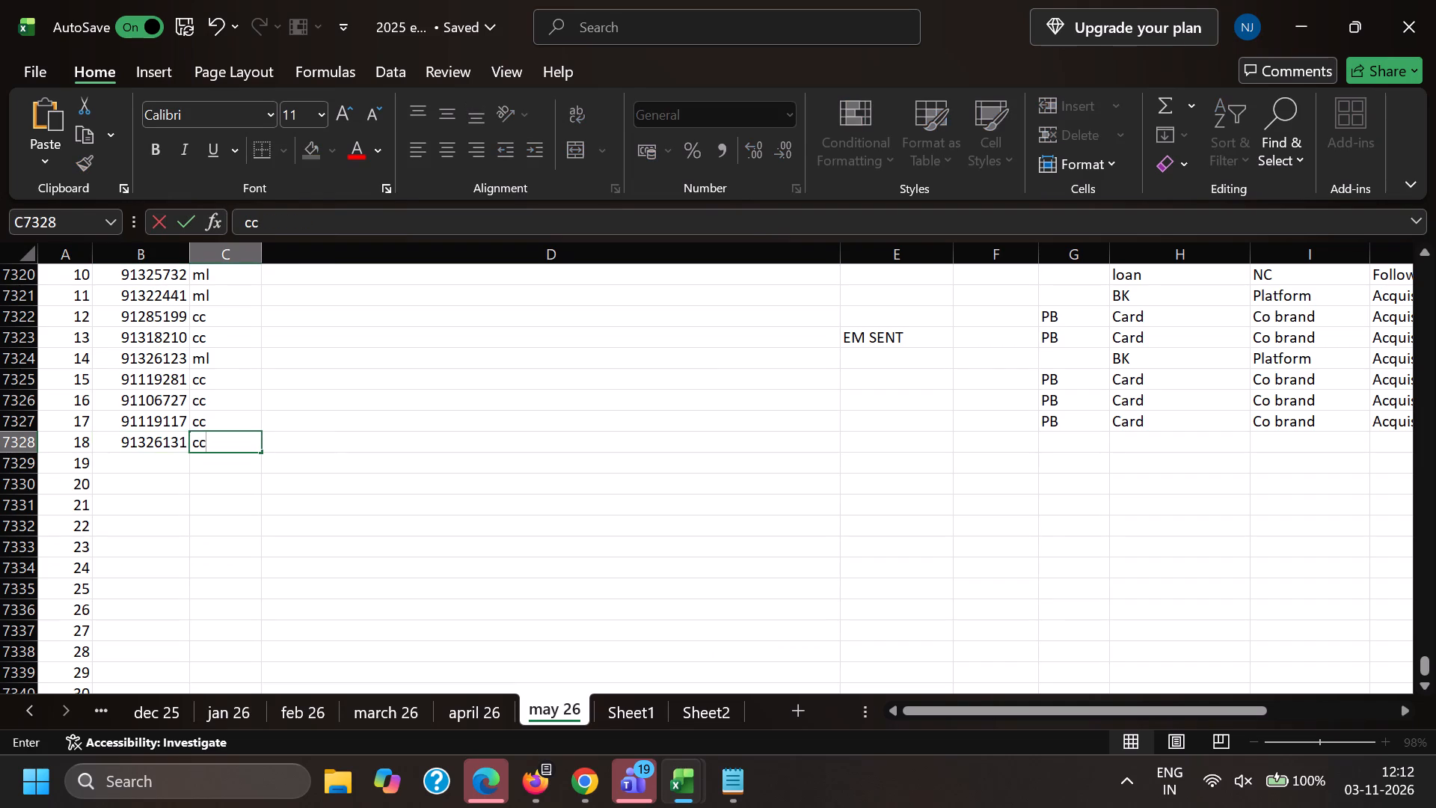
key("Right")
key("Right")
key("Right")
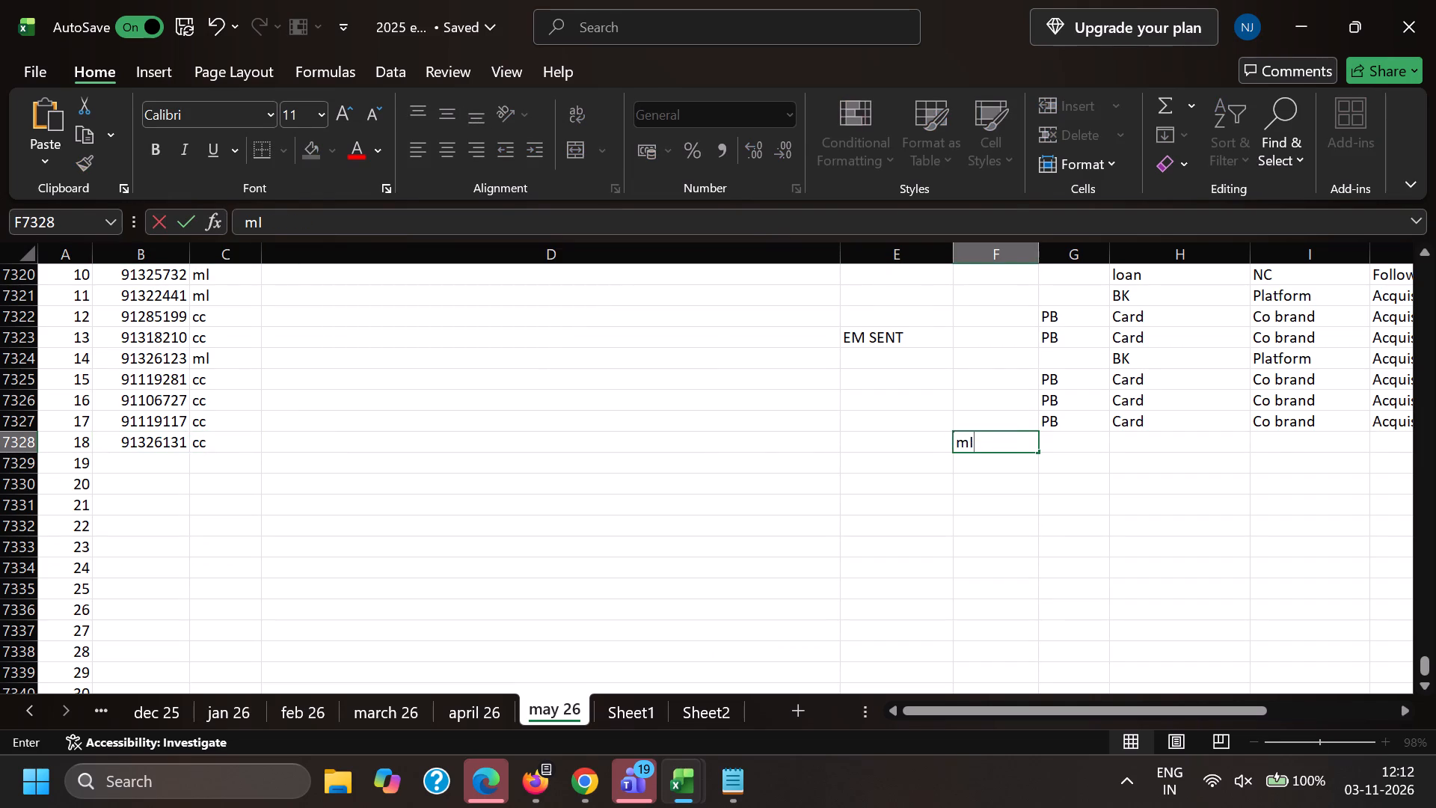
key("c")
key("h")
key("a")
key("e")
key("l")
key("s")
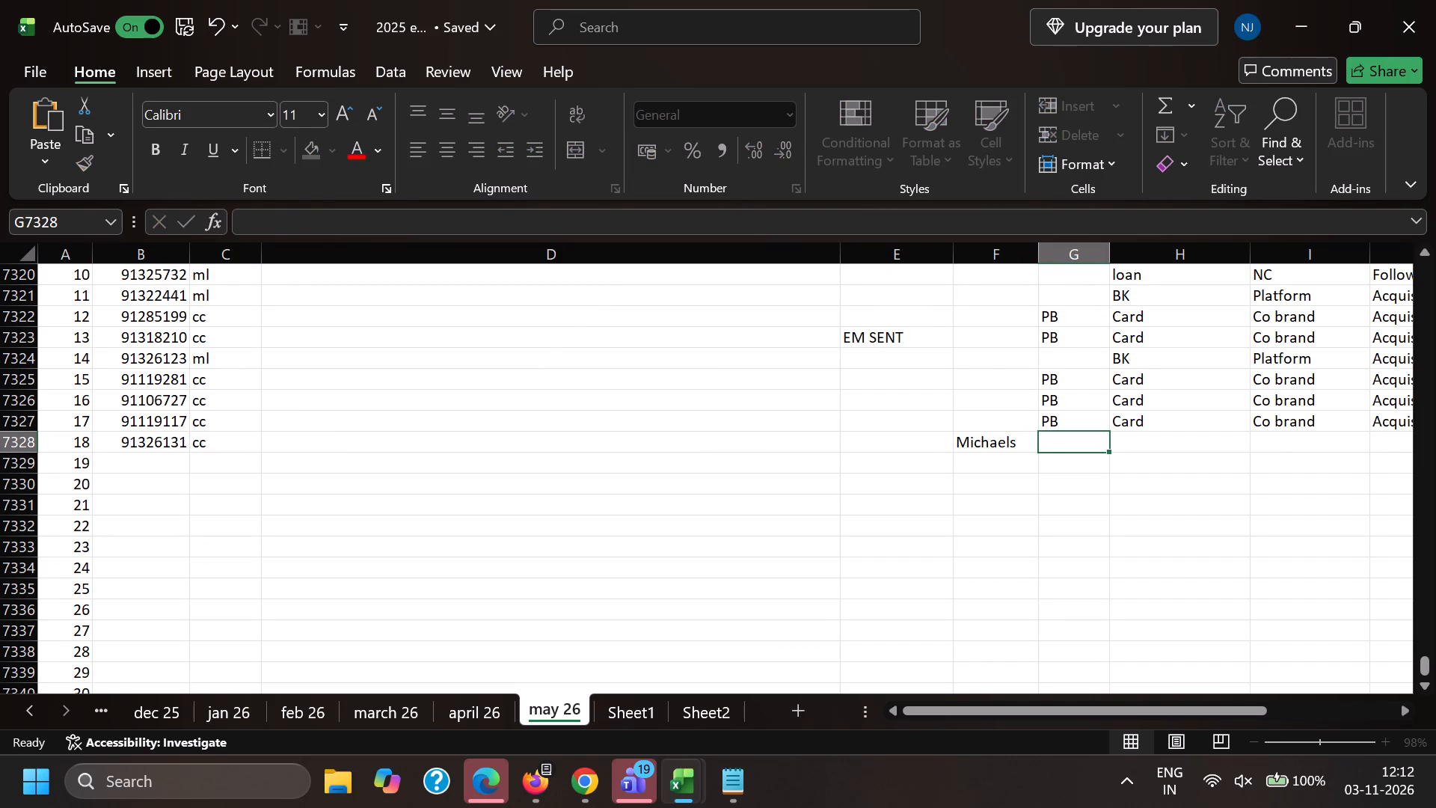
Complete row 18 with 0, Card, Co brand and Acquisition in the columns after the company name.
key("0")
key("Right")
key("c")
key("Right")
key("c")
key("Right")
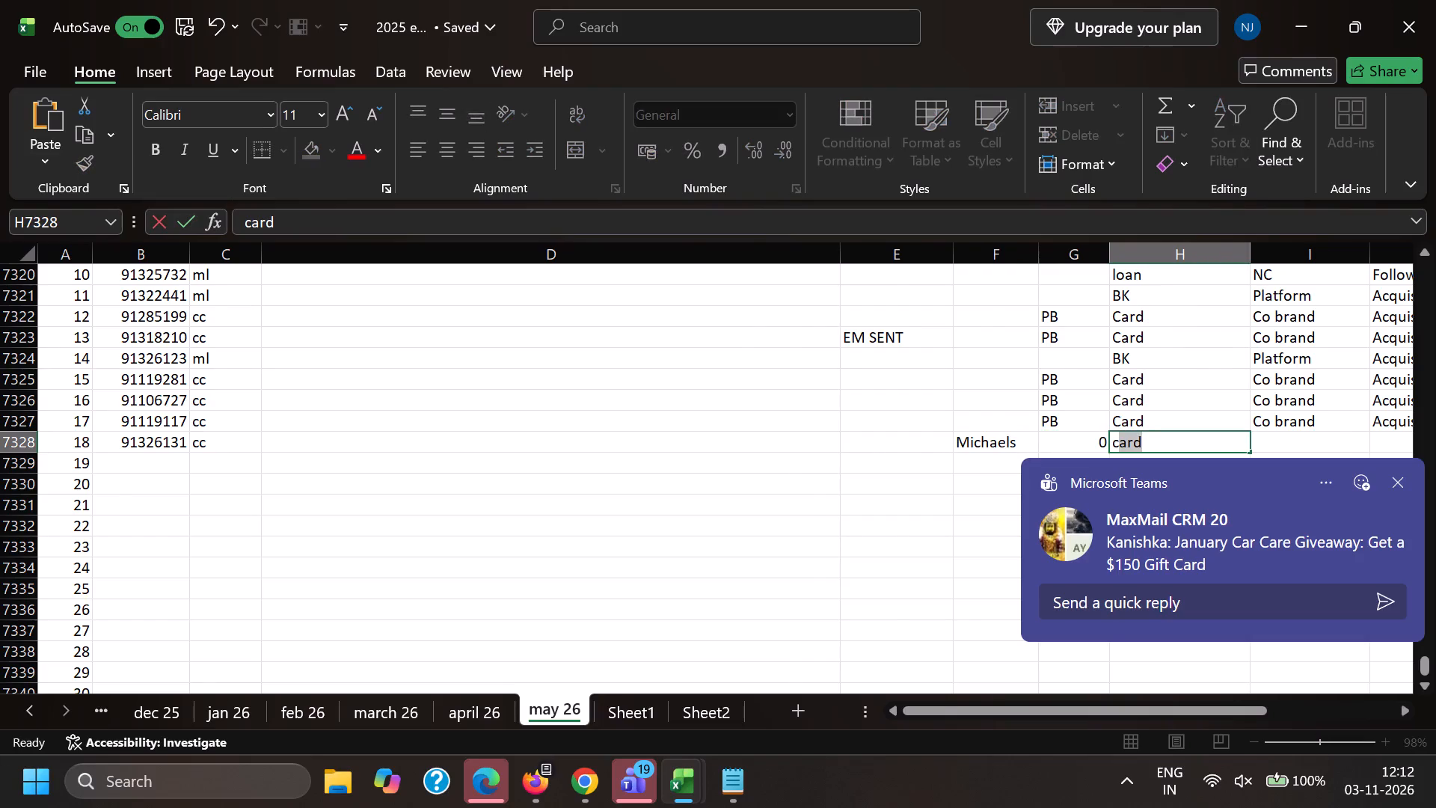
key("a")
key("Left")
key("Left")
key("Left")
key("Left")
key("Left")
key("Left")
key("Left")
key("Left")
key("Left")
key("Left")
key("Left")
key("Left")
key("Left")
Return to the Content Portal list and rerun the search for the Architectural Digest subject.
key("alt+Tab")
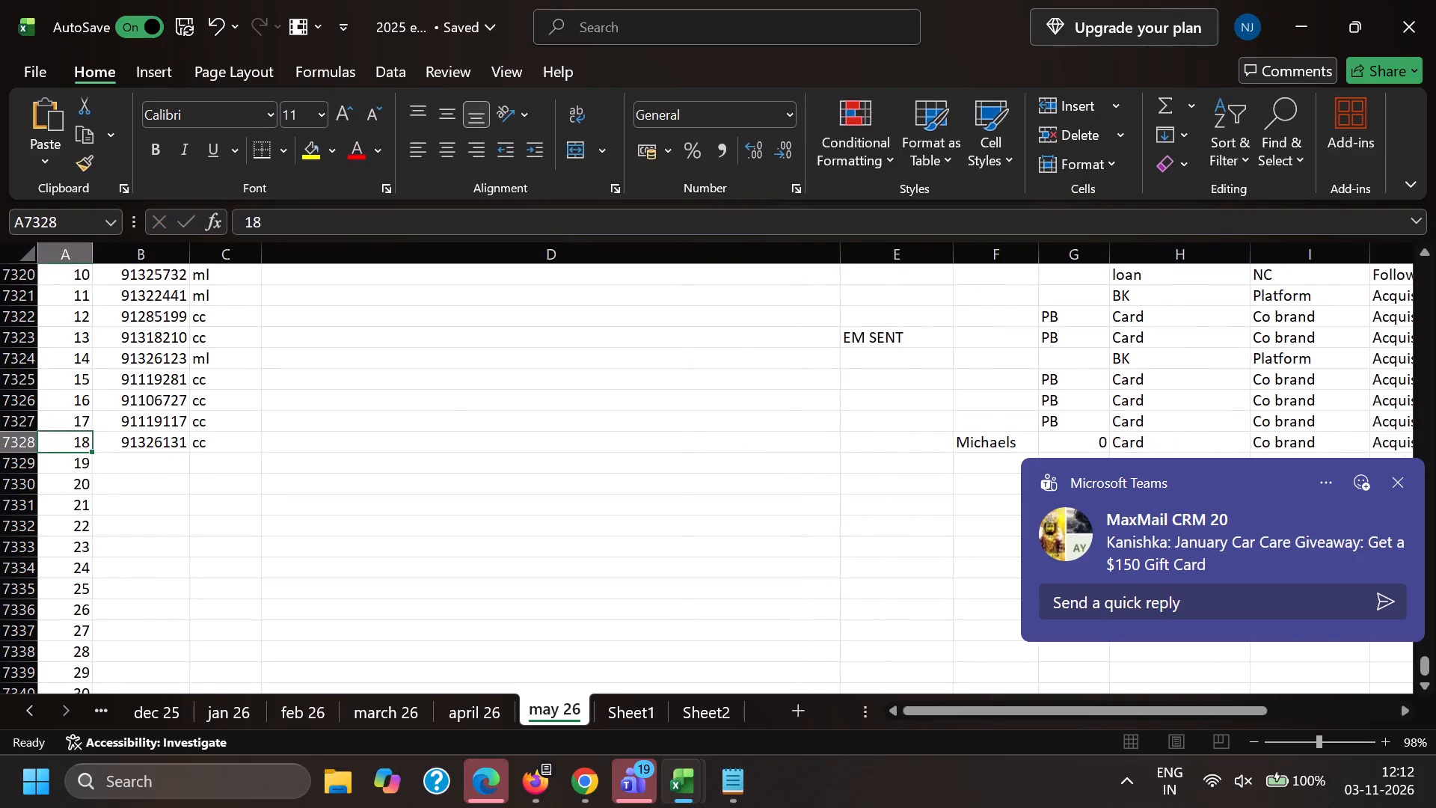
scroll(214, 427, "down", 2)
left_click(146, 0)
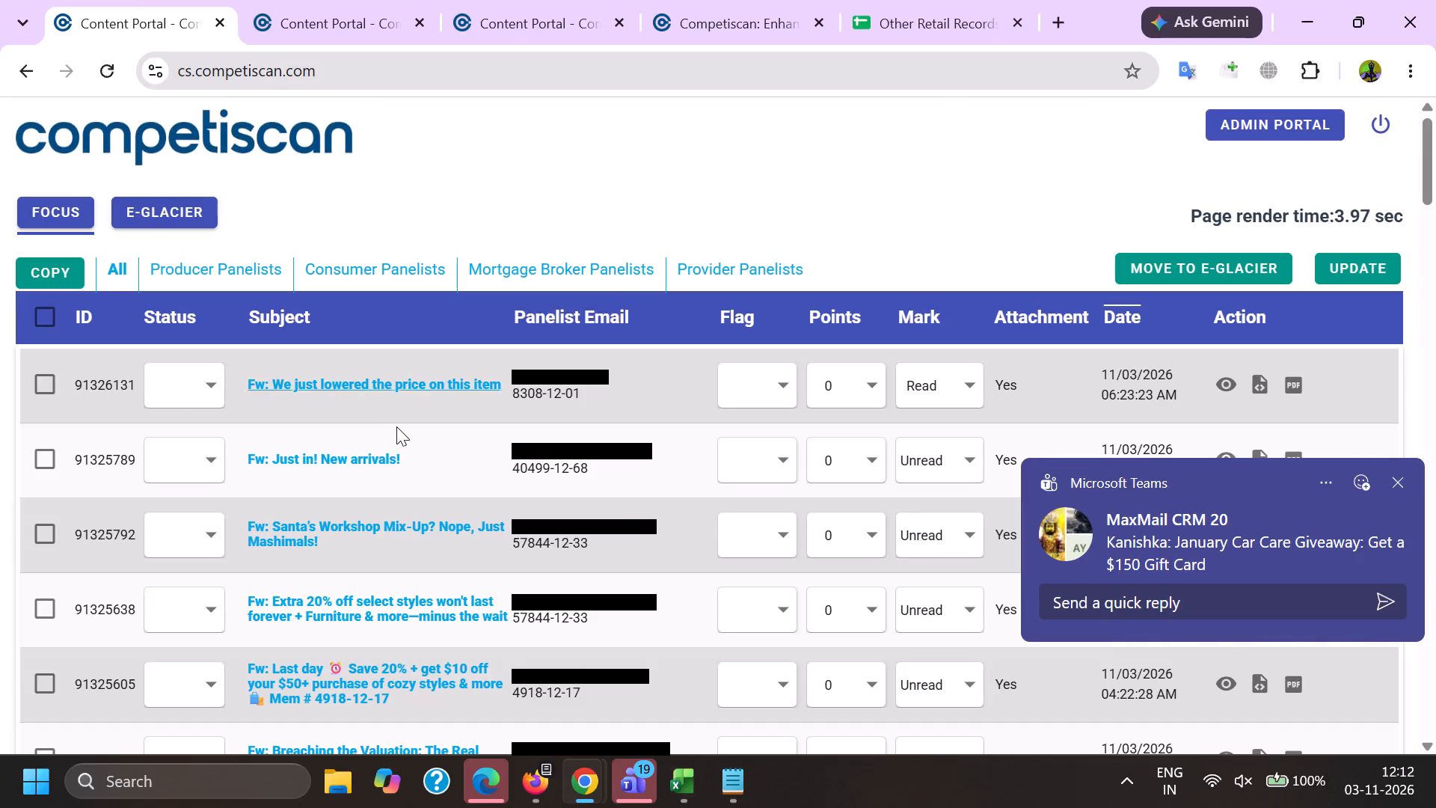
scroll(407, 498, "down", 3)
scroll(407, 497, "down", 20)
scroll(407, 497, "down", 7)
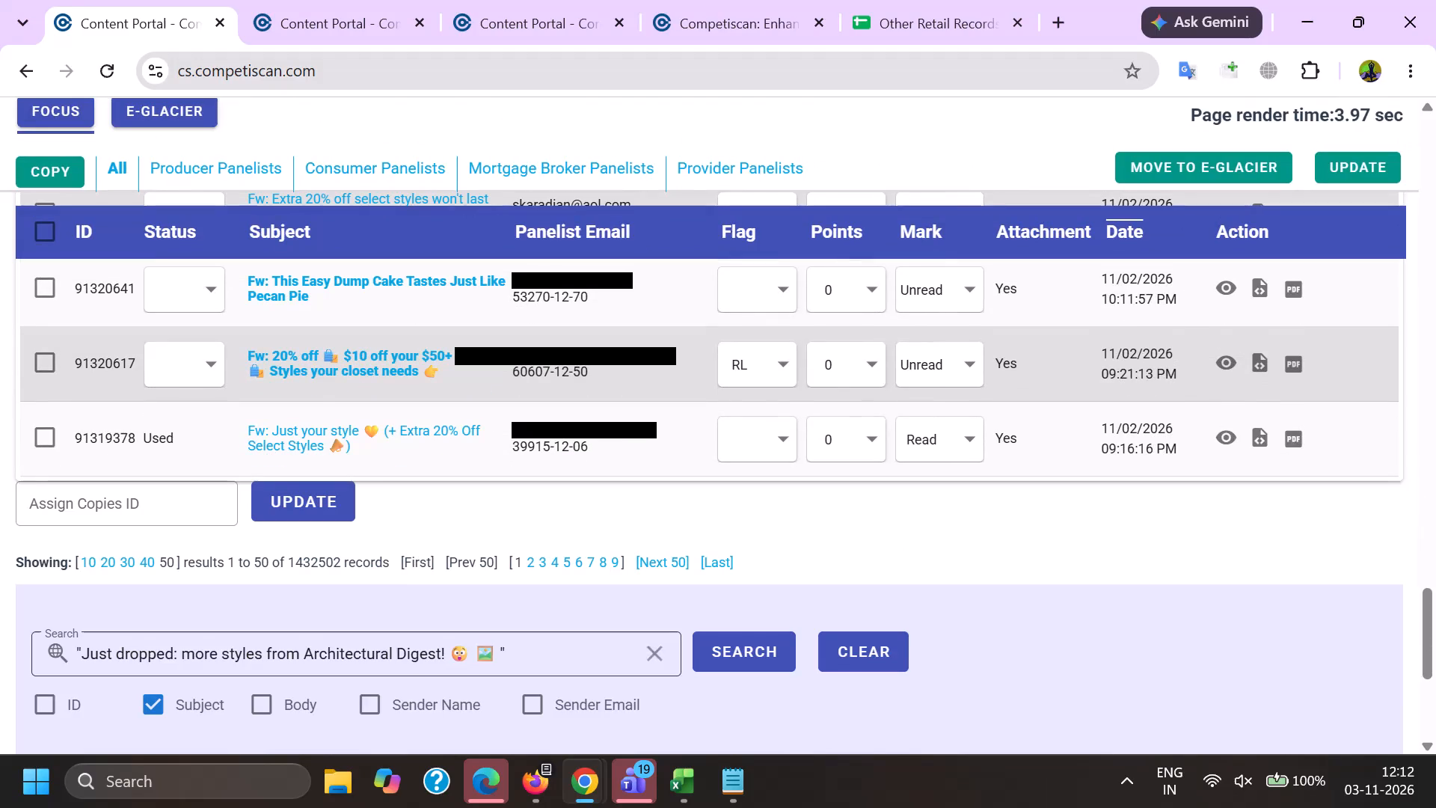
left_click(521, 650)
left_click(749, 646)
Close the KAY email opened by mistake.
left_click(335, 0)
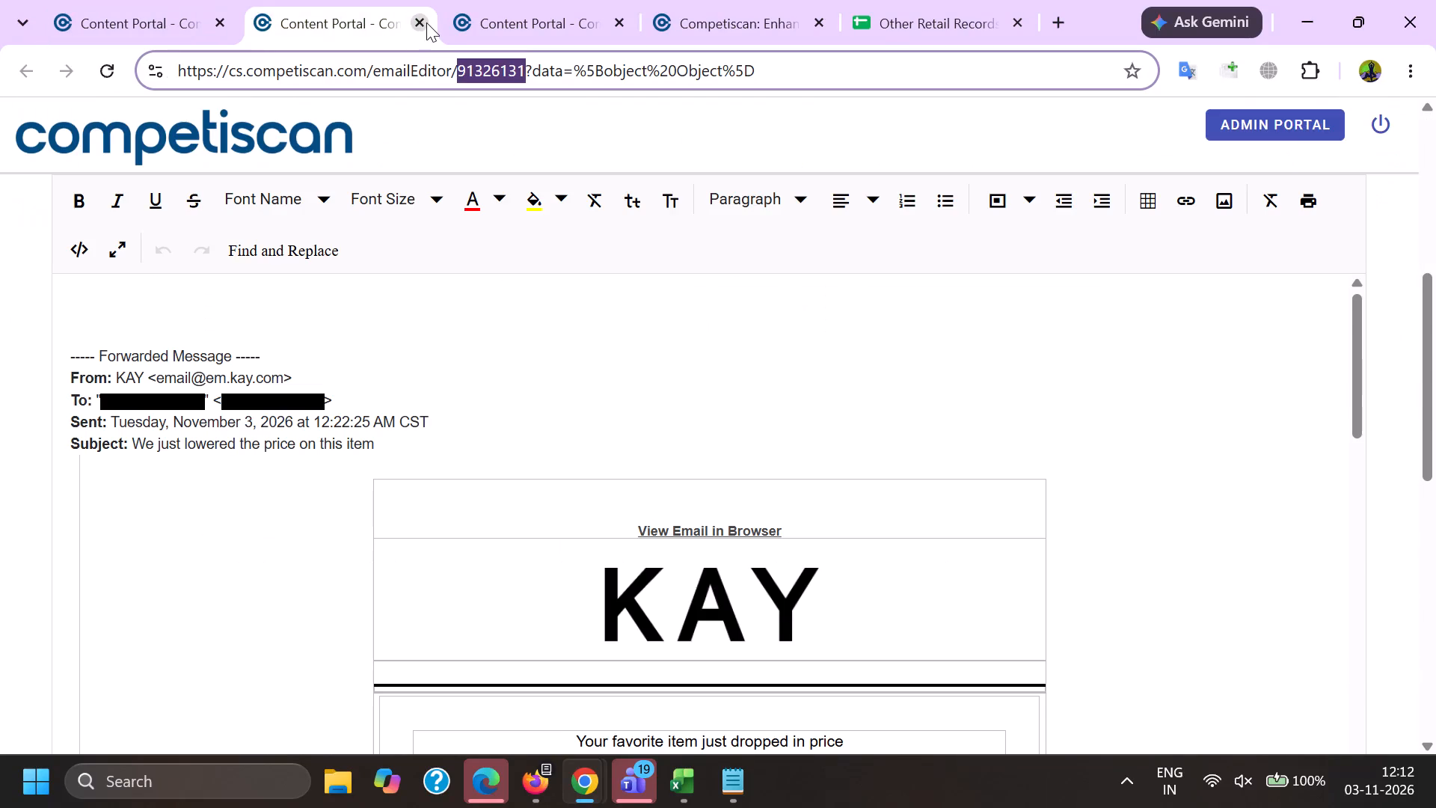
left_click(426, 21)
Open email 91294338, close its duplicate tab and log its ID in row 18 of the may 26 sheet.
left_click(198, 0)
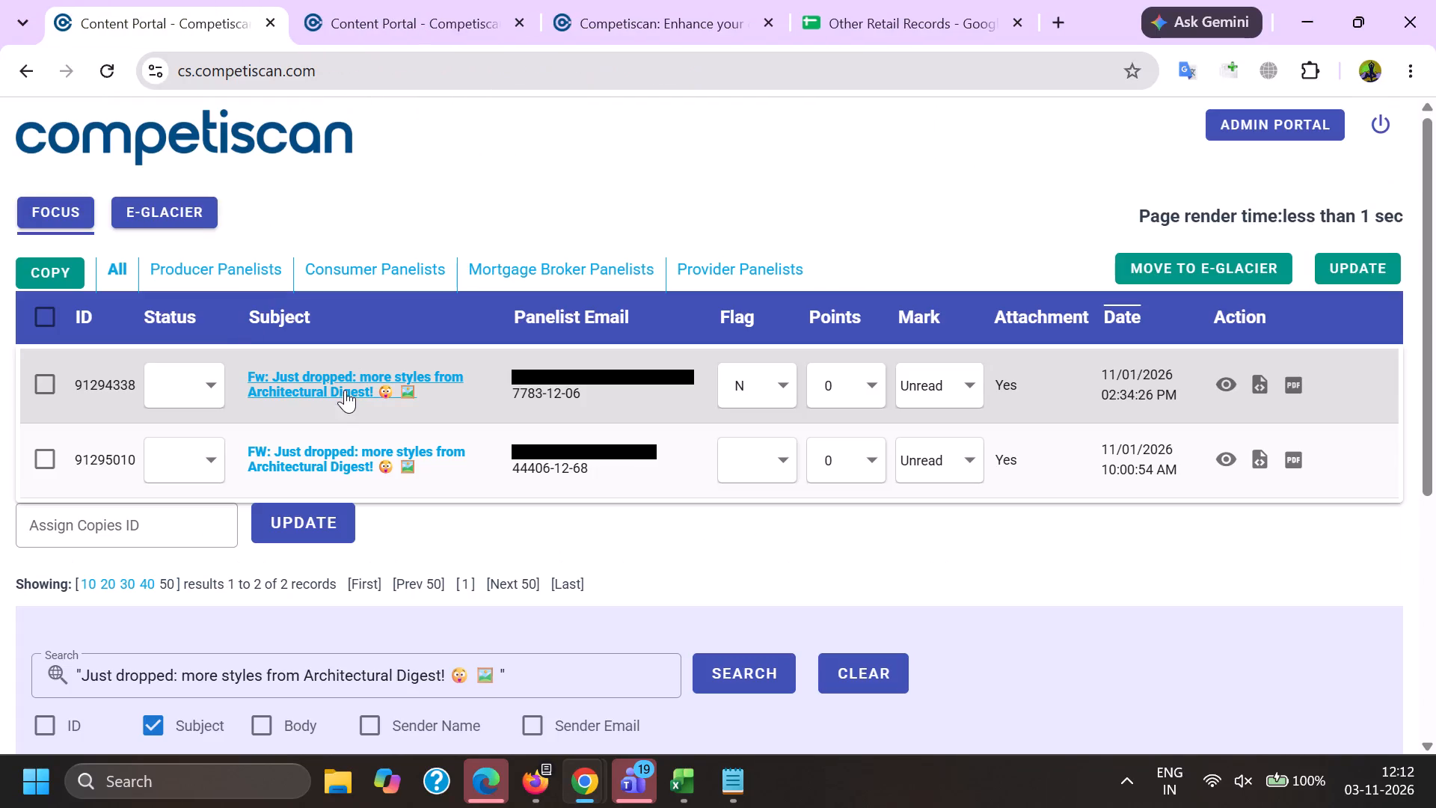
left_click(345, 390, "ctrl")
left_click(510, 0)
double_click(438, 78)
key("ctrl+c")
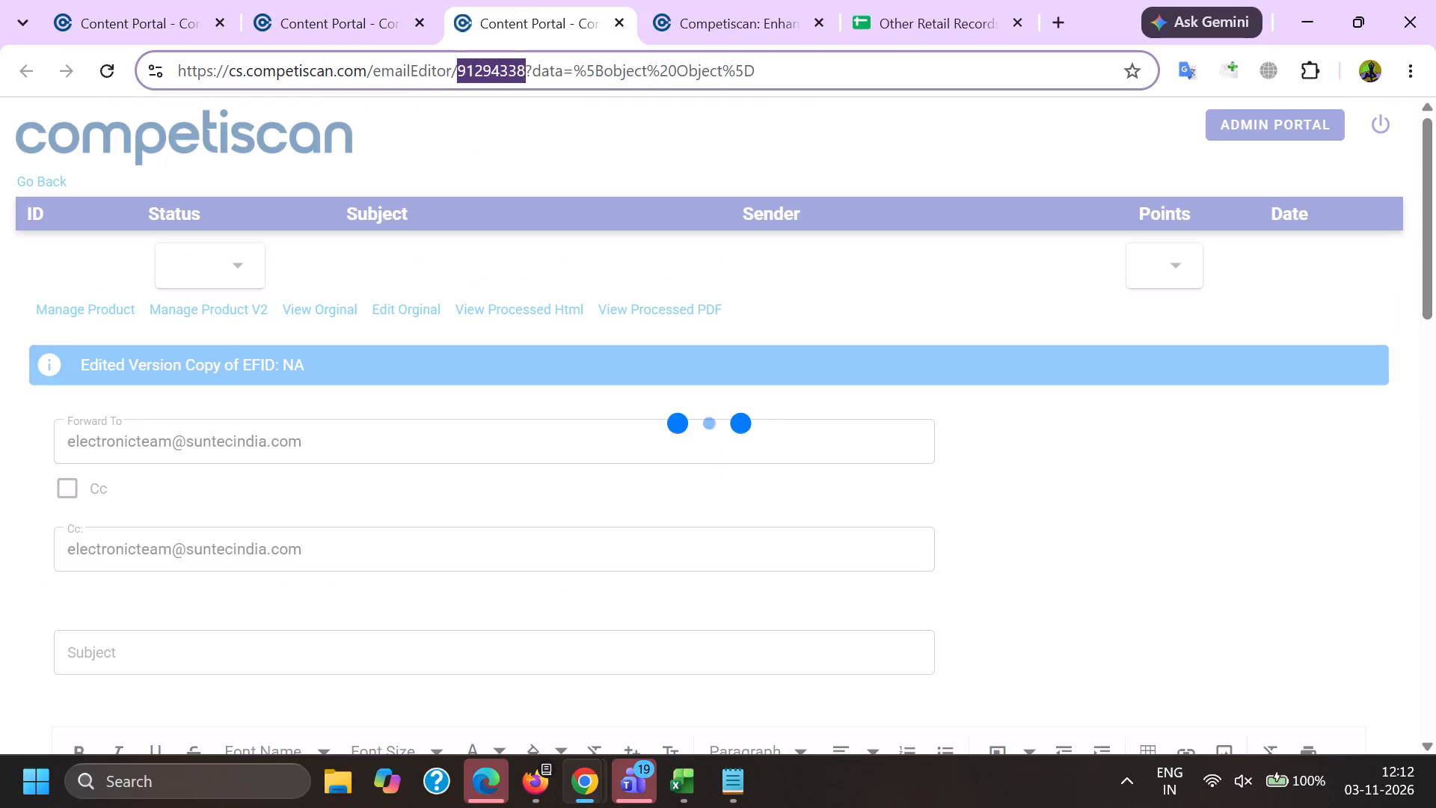
left_click(418, 19)
left_click(677, 787)
left_click(881, 715)
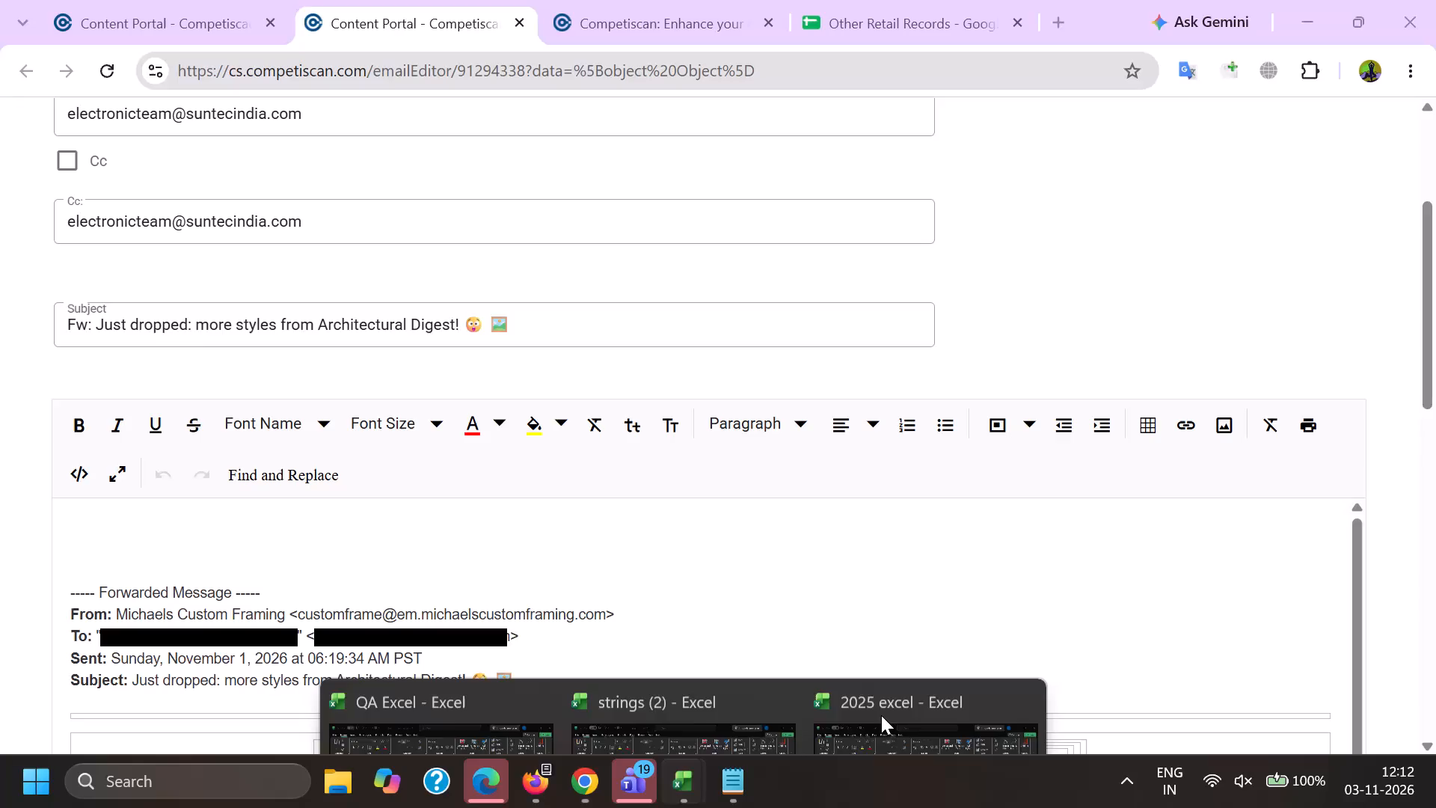
left_click(176, 443)
key("ctrl+v")
left_click(440, 507)
key("alt+Tab")
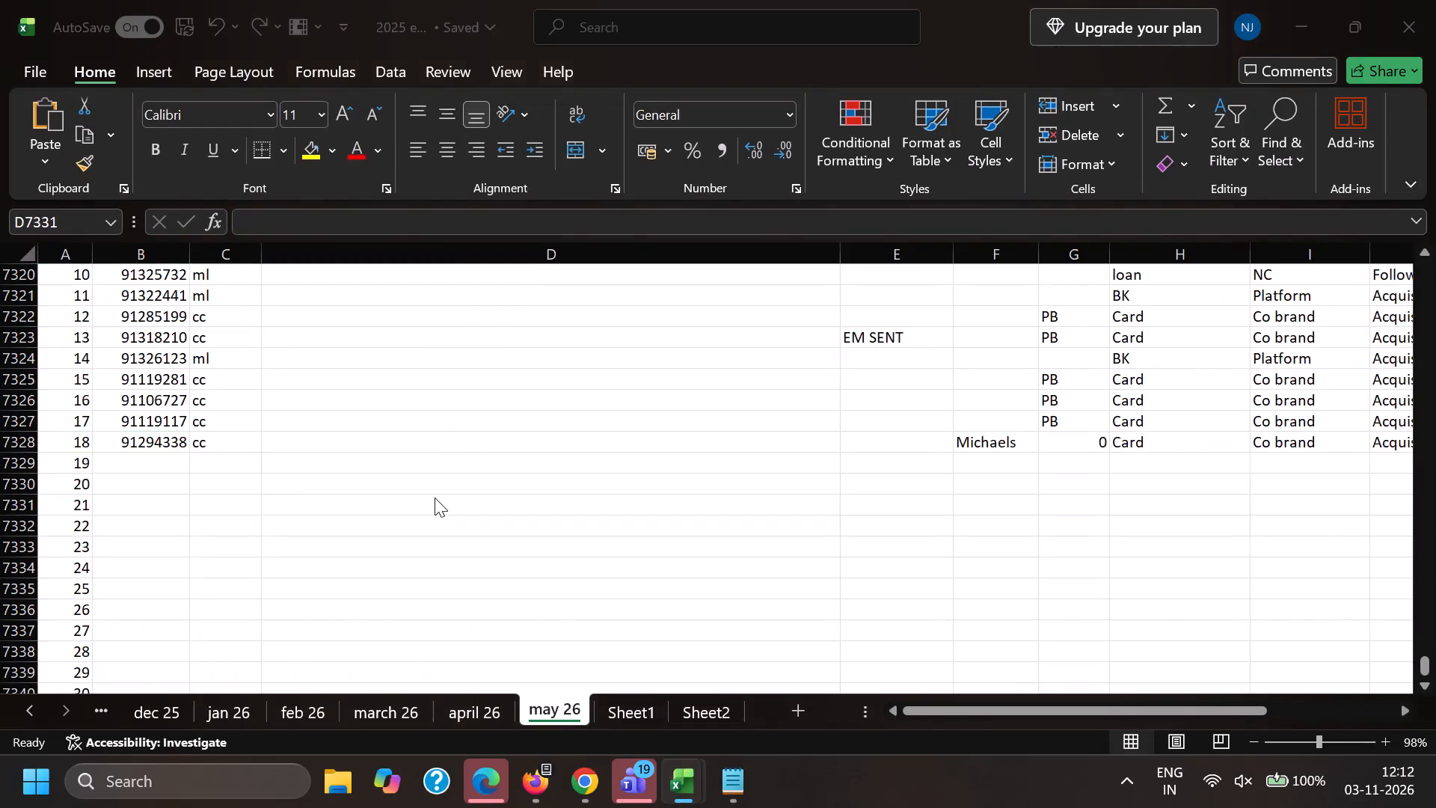
Delete the Forwarded Message line, the sender's e-mail address and the whole To line from the email's header.
left_click_drag(333, 605, 39, 578)
left_click(327, 590)
left_click_drag(328, 590, 0, 545)
key("BackSpace")
left_click_drag(289, 551, 538, 579)
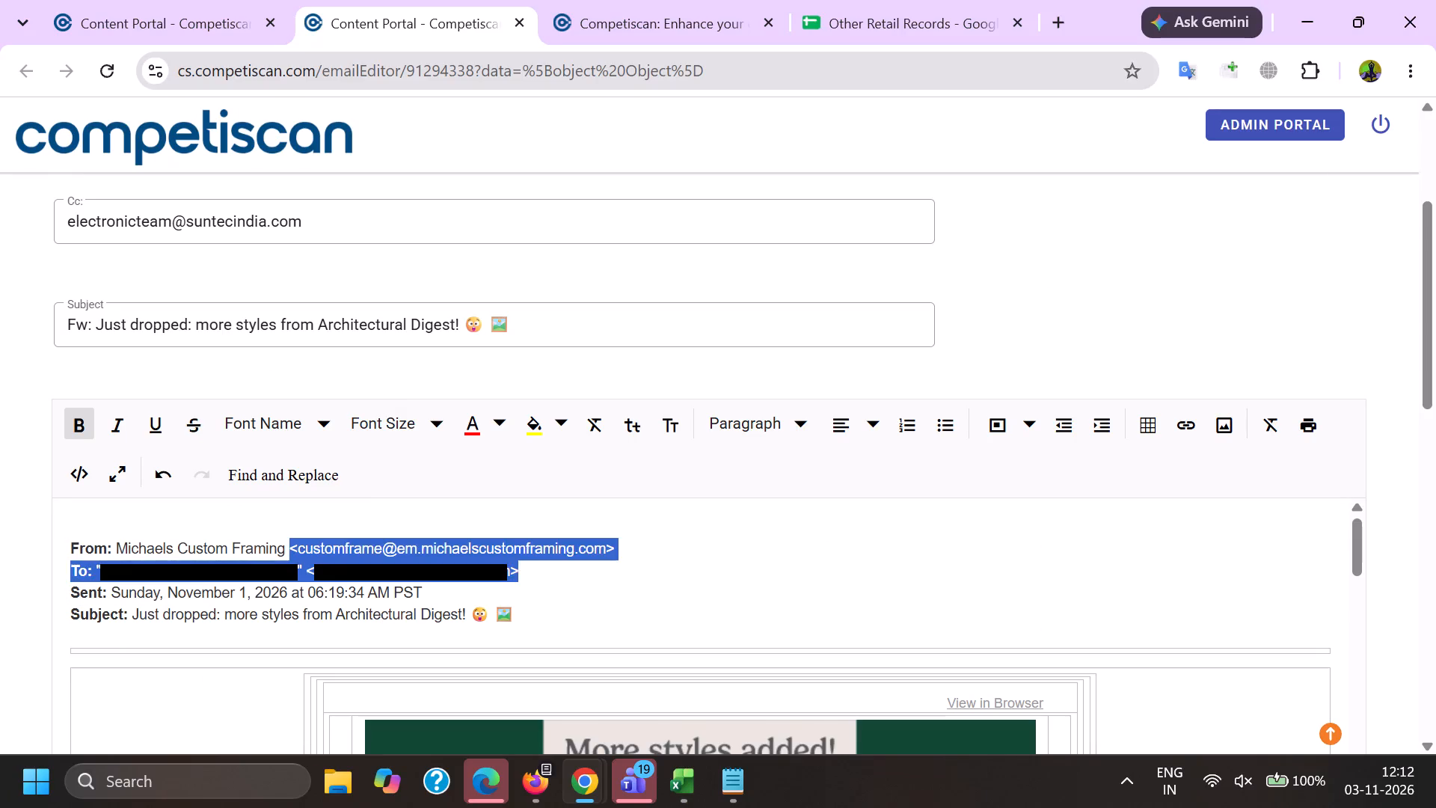
left_click_drag(538, 579, 541, 580)
key("BackSpace")
Remove the hyperlink from the View in Browser text at the top of the email body.
scroll(655, 619, "down", 5)
scroll(716, 639, "up", 4)
left_click(974, 569)
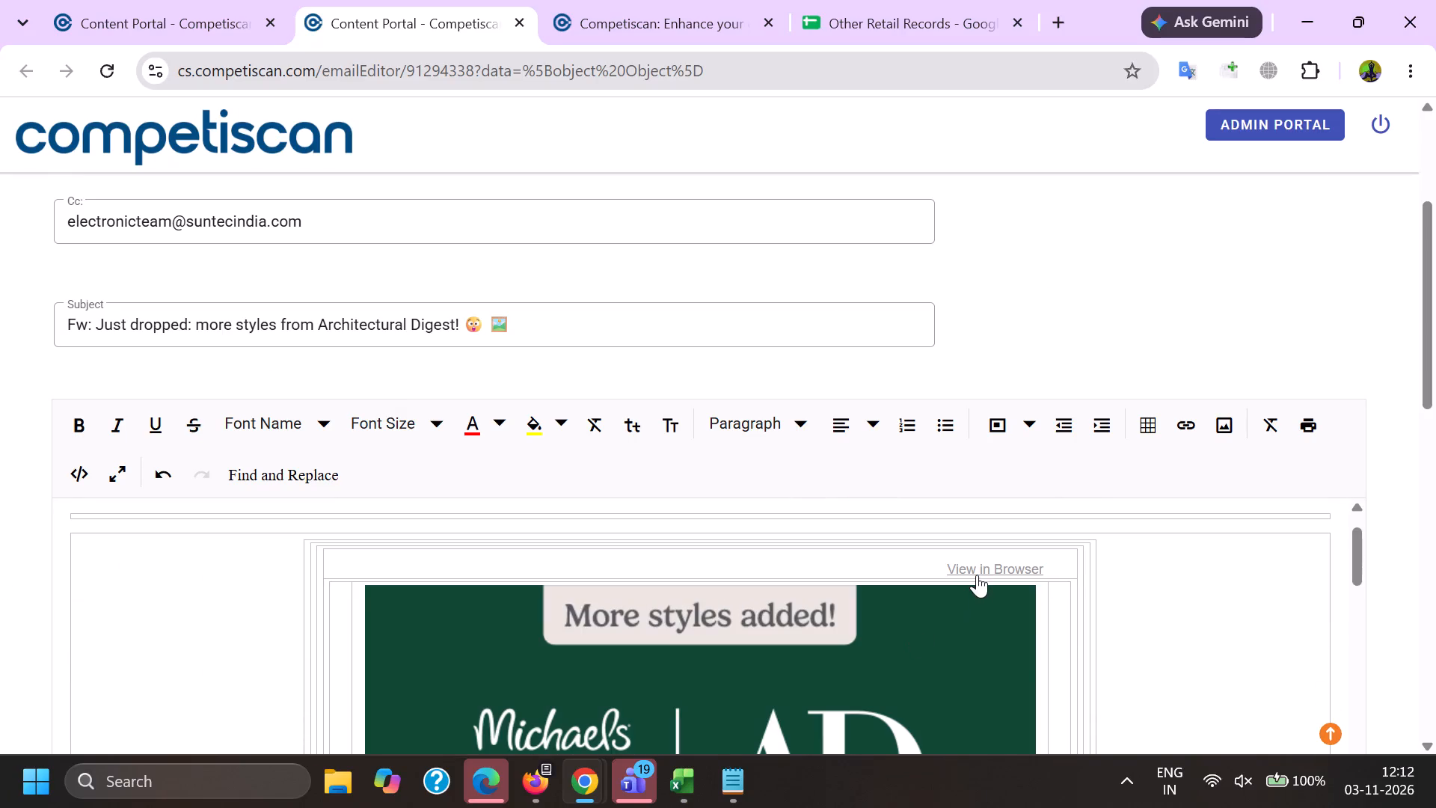
left_click(1092, 615)
Remove the hyperlinks from the Stay Connected Facebook image and the Instagram image in the email's footer.
scroll(894, 601, "down", 19)
scroll(728, 498, "up", 1)
scroll(728, 500, "down", 8)
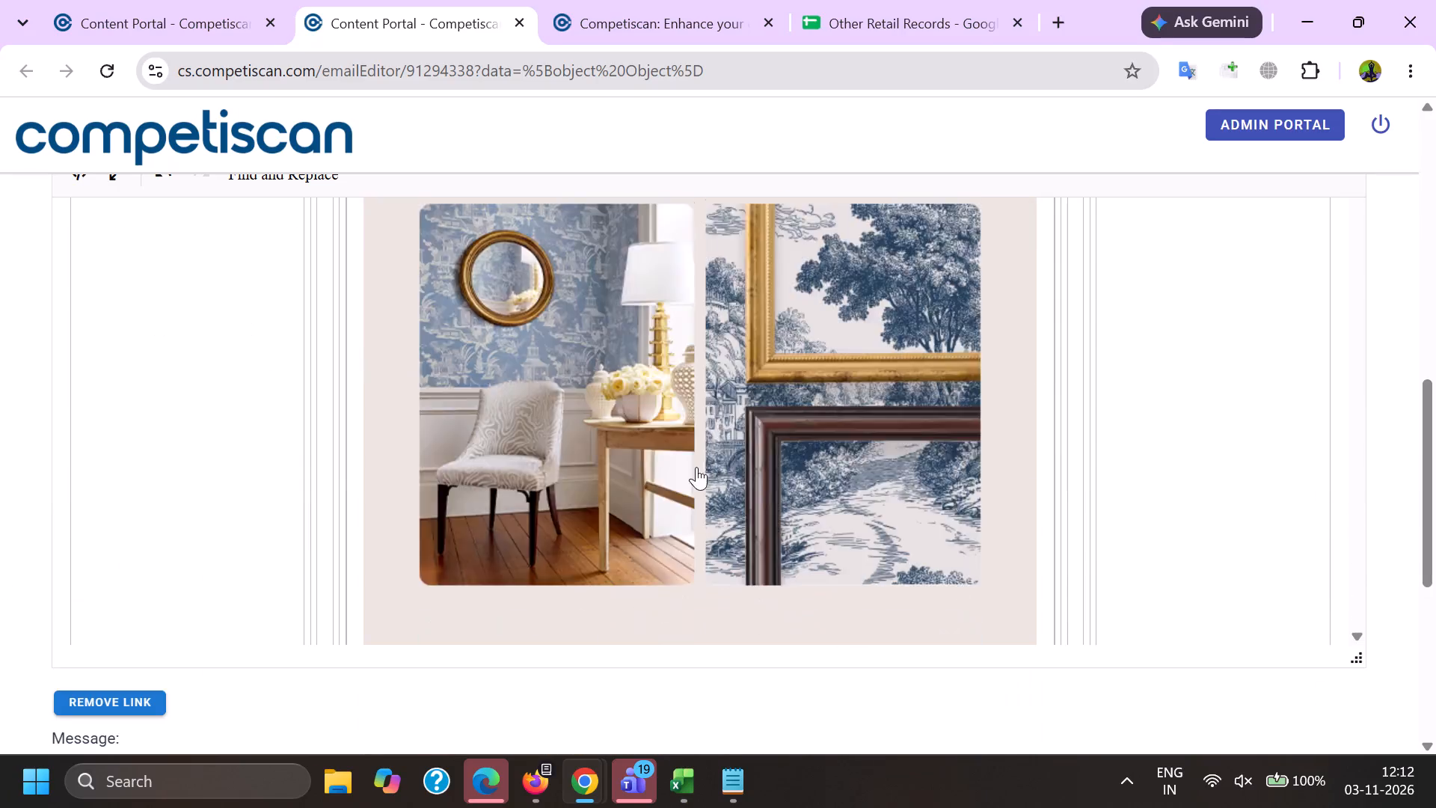
scroll(696, 467, "down", 20)
scroll(696, 467, "down", 19)
scroll(685, 504, "up", 6)
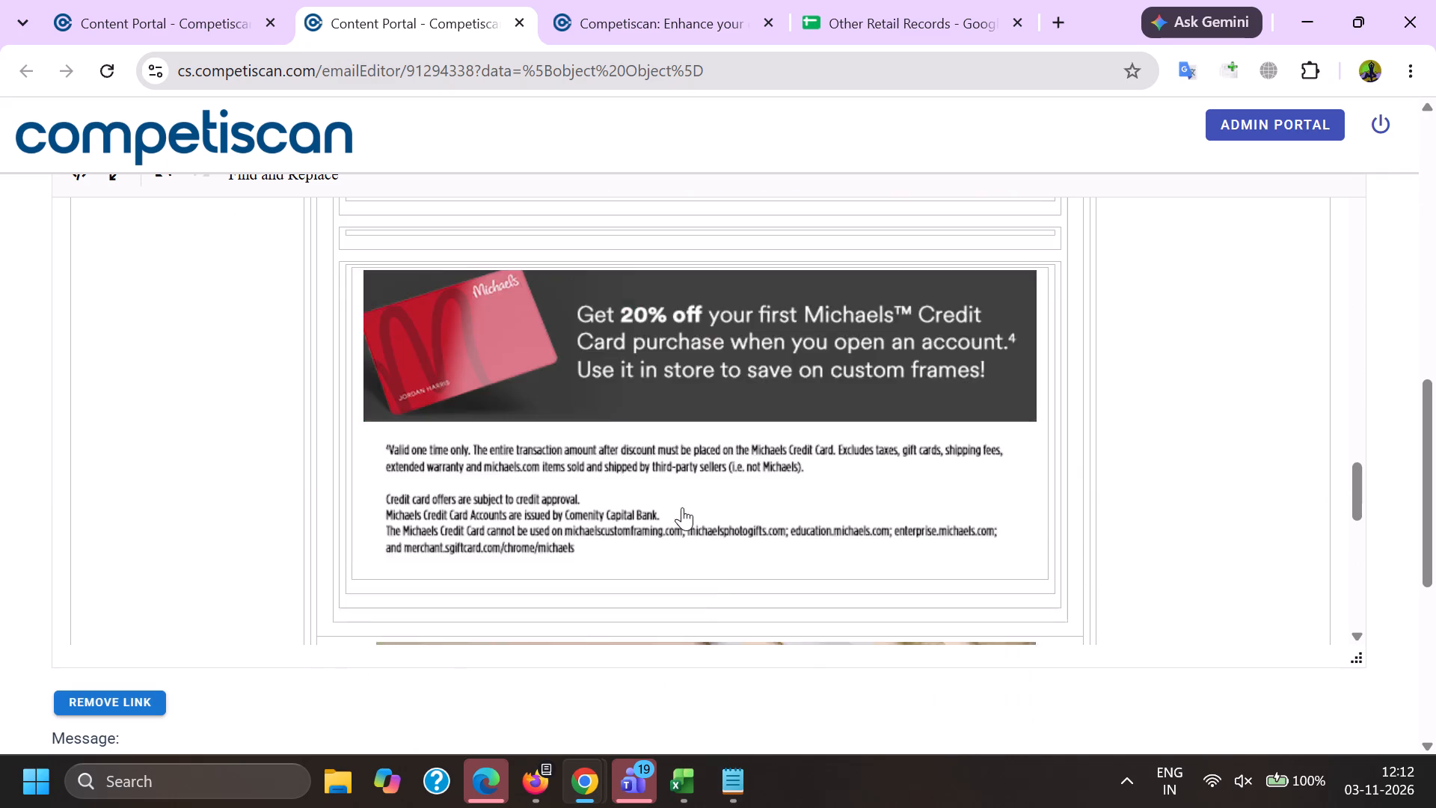
scroll(682, 507, "up", 4)
scroll(616, 458, "down", 6)
left_click(586, 530)
scroll(562, 453, "down", 3)
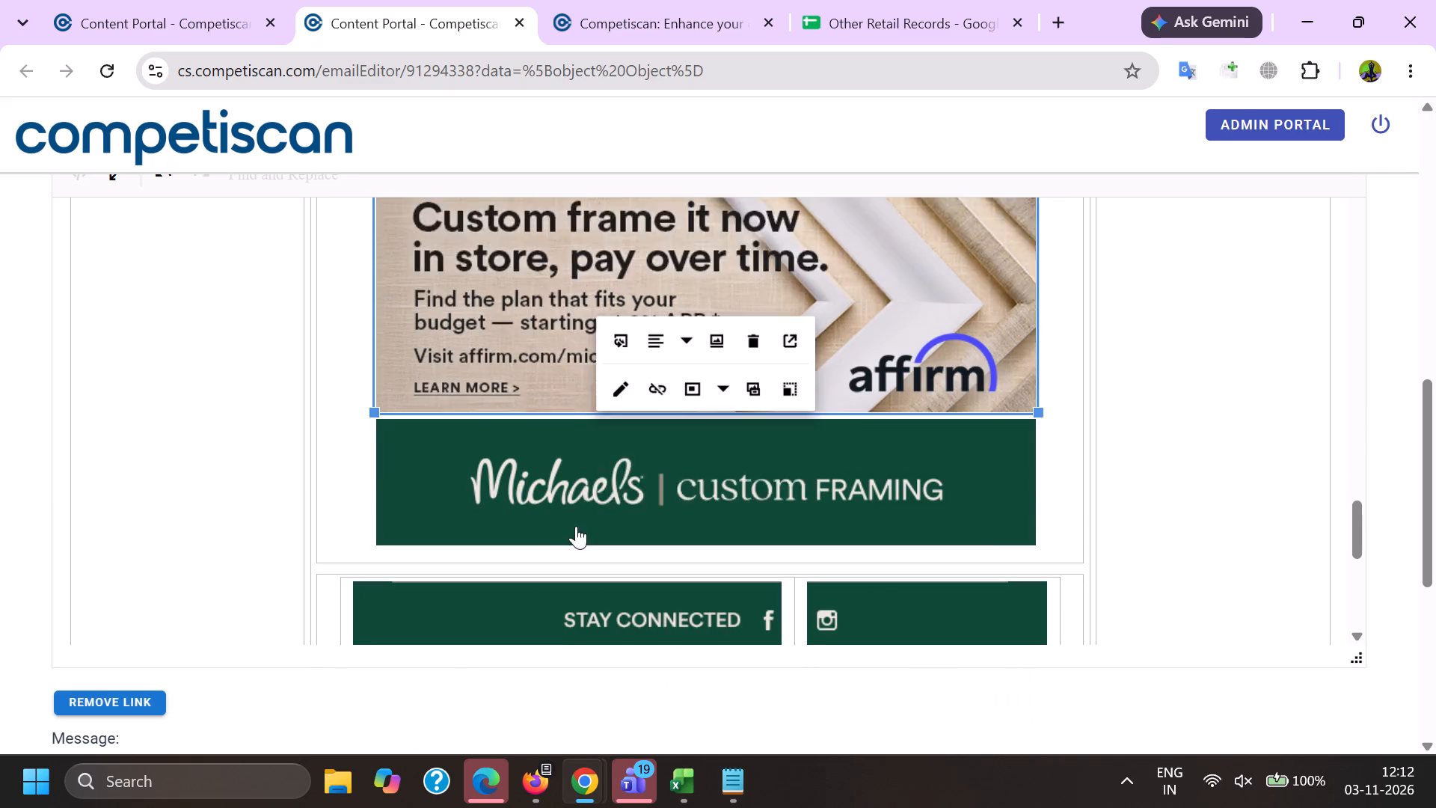
left_click(524, 408)
left_click(586, 554)
left_click(512, 453)
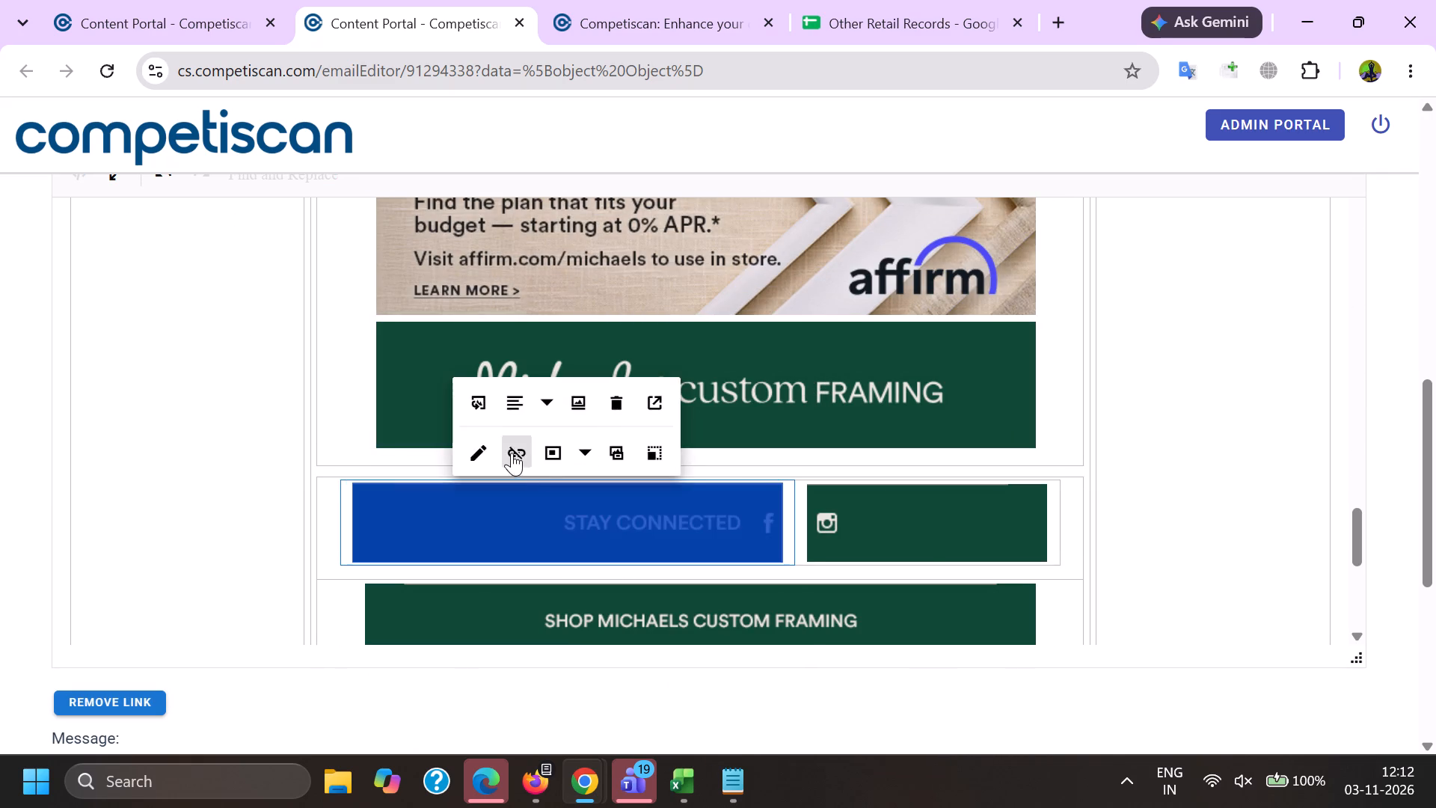
left_click(924, 533)
left_click(880, 442)
Delete the Michaels e-mail address from the "Don't miss a thing!" address book line.
scroll(839, 411, "down", 4)
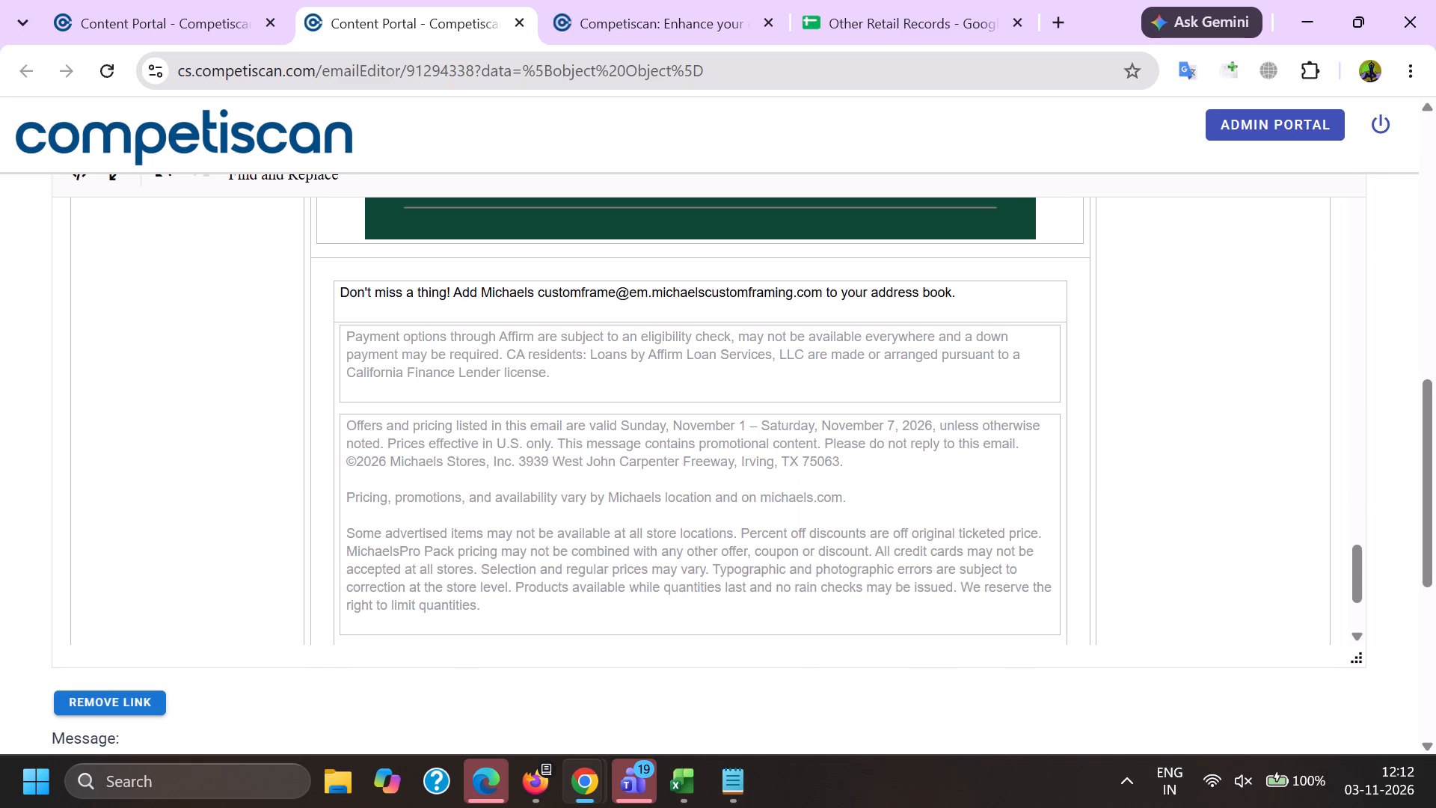
left_click_drag(537, 291, 820, 284)
key("BackSpace")
Remove the hyperlinks from Contact Us, Unsubscribe and the "If you no longer wish to receive these emails" line.
scroll(599, 340, "down", 3)
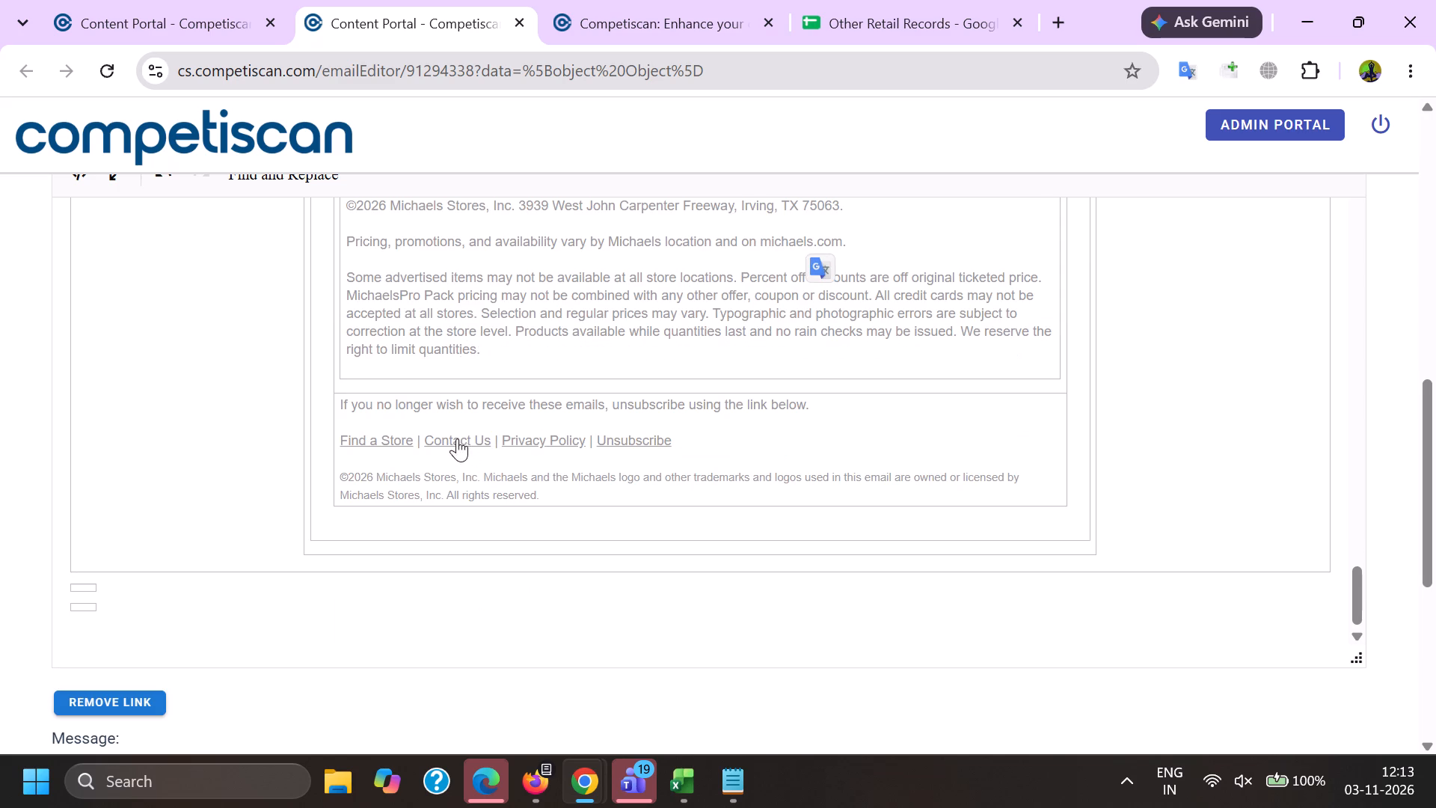
left_click(457, 438)
left_click(586, 483)
left_click(645, 441)
left_click(779, 491)
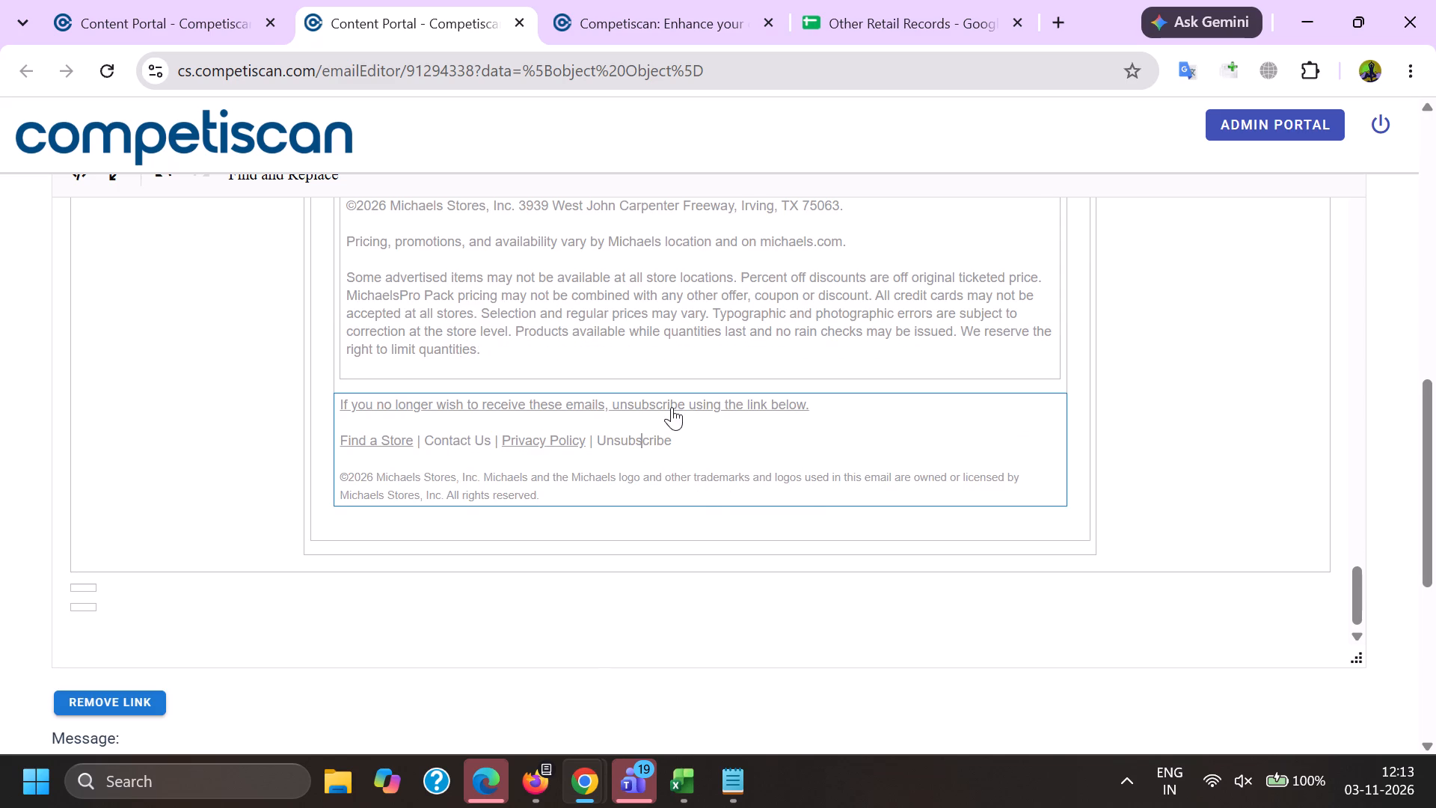
left_click(672, 407)
left_click(803, 459)
Save the product info for the cleaned email 91294338.
scroll(675, 406, "down", 10)
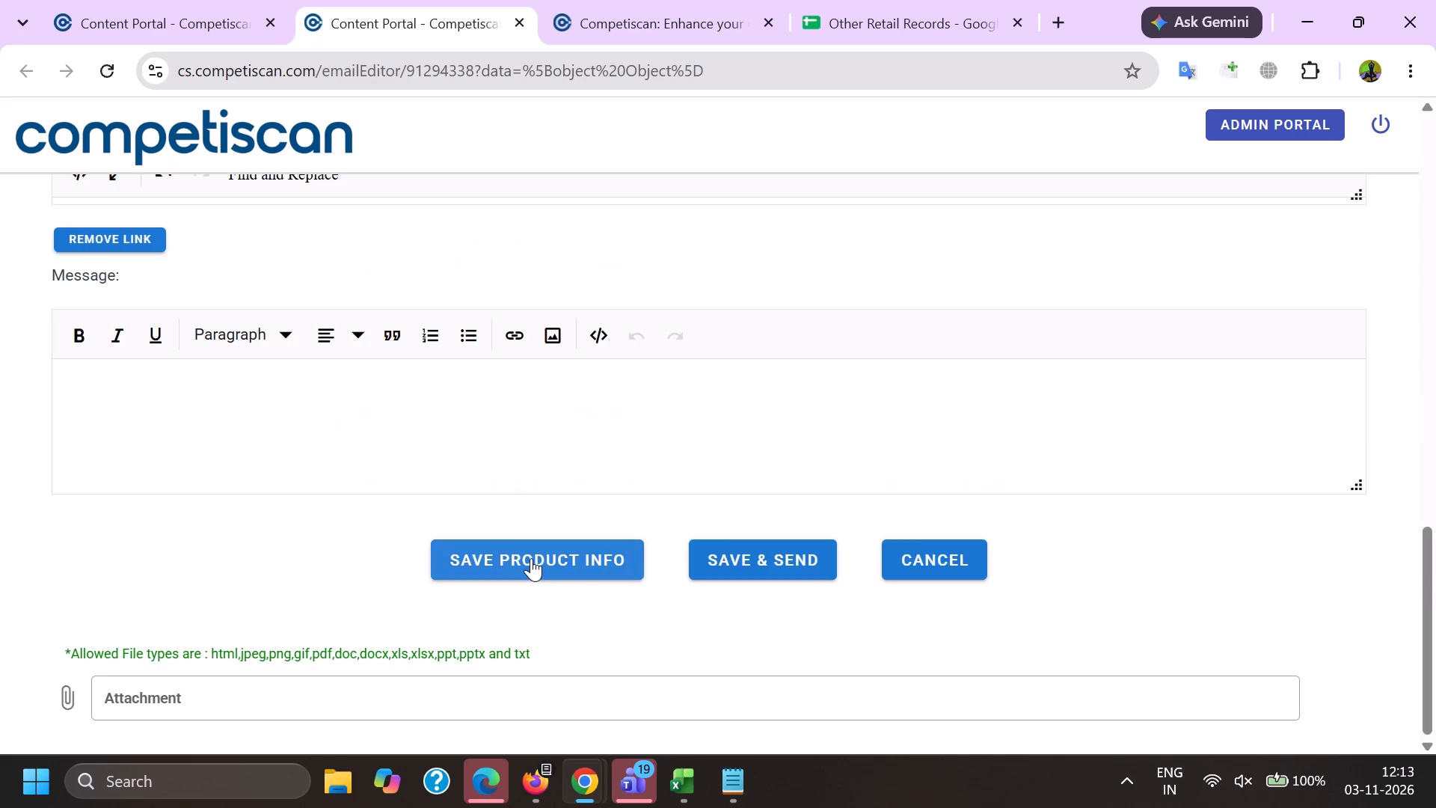
left_click(531, 558)
left_click(731, 462)
left_click(253, 0)
left_click(357, 0)
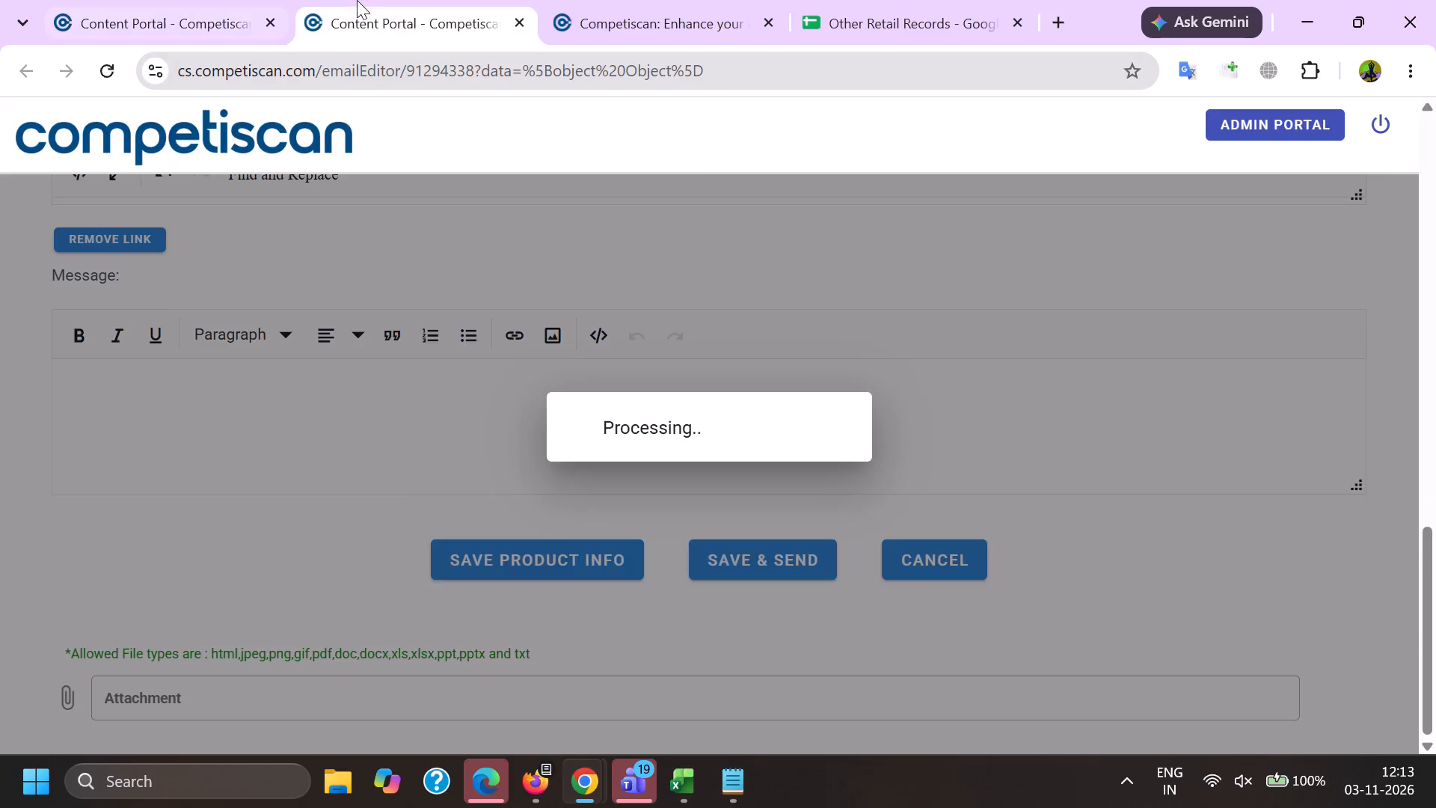
Open the product form for email 91294338.
left_click(0, 371)
scroll(46, 364, "up", 5)
left_click(85, 333)
Copy the company name Michaels from the From line of the email in the editor.
key("alt+Tab")
scroll(85, 334, "down", 3)
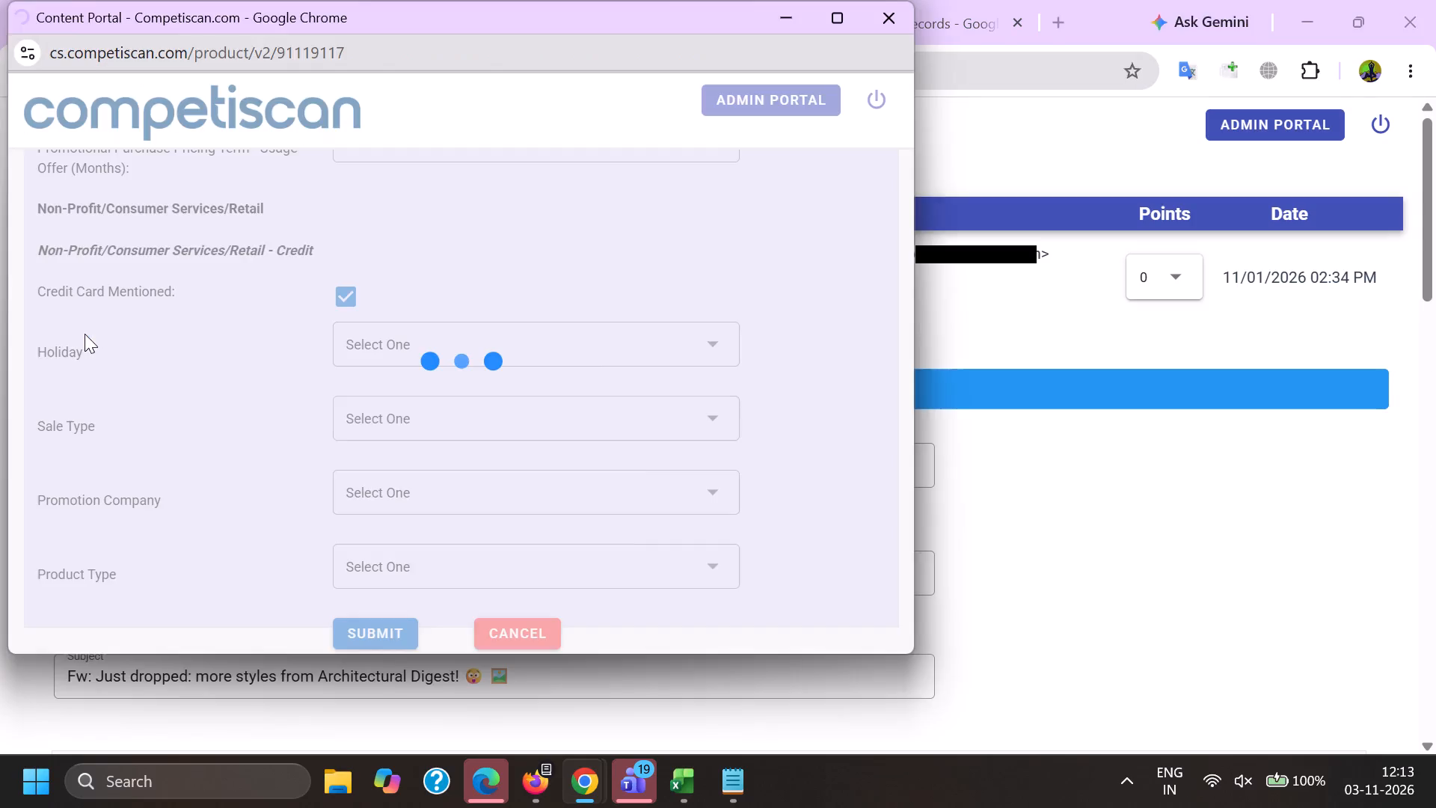
scroll(85, 334, "down", 2)
left_click(179, 501)
key("Page_Up")
key("Page_Up")
key("Page_Up")
key("Page_Up")
key("Page_Up")
key("Page_Up")
key("Page_Up")
key("Page_Up")
key("Page_Up")
key("Page_Up")
key("Page_Up")
key("Page_Up")
key("Page_Up")
key("Page_Up")
key("Page_Up")
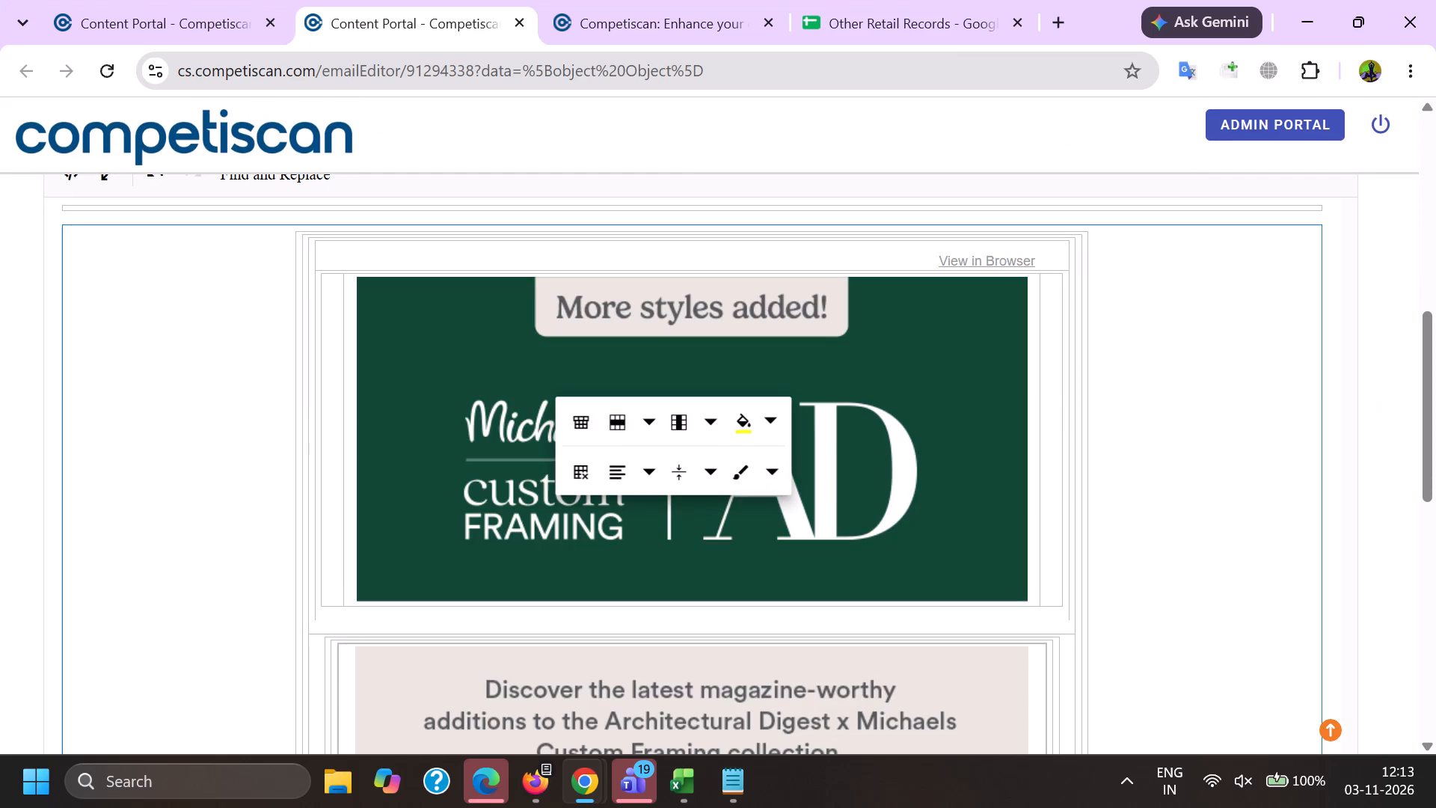
scroll(185, 358, "down", 4)
double_click(130, 369)
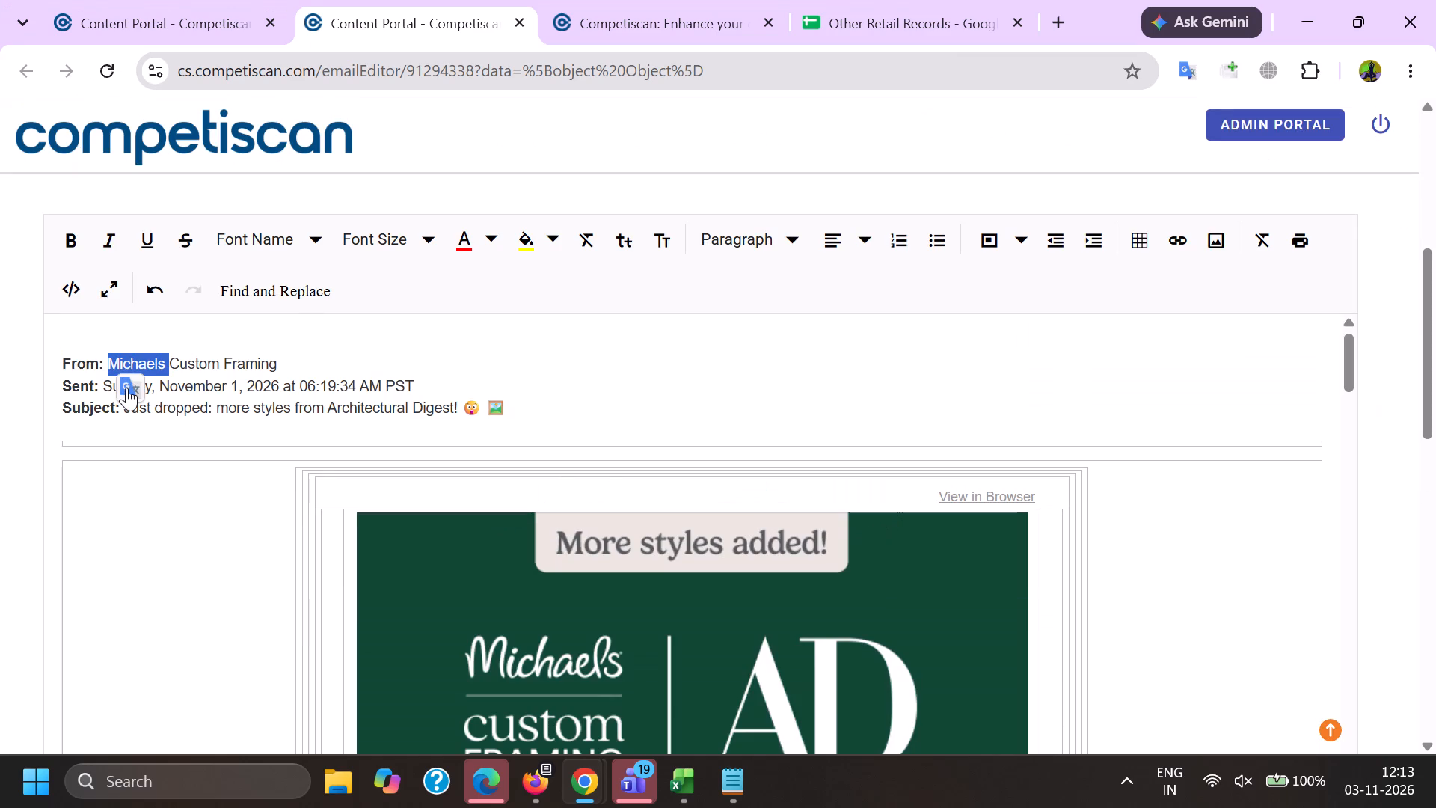
key("shift+Left")
key("ctrl+c")
key("ctrl+c")
Add Michaels Stores as a company in the product form, and search the affinities/associations for Michaels.
key("alt+Tab")
scroll(566, 340, "down", 4)
left_click(453, 525)
left_click(429, 475)
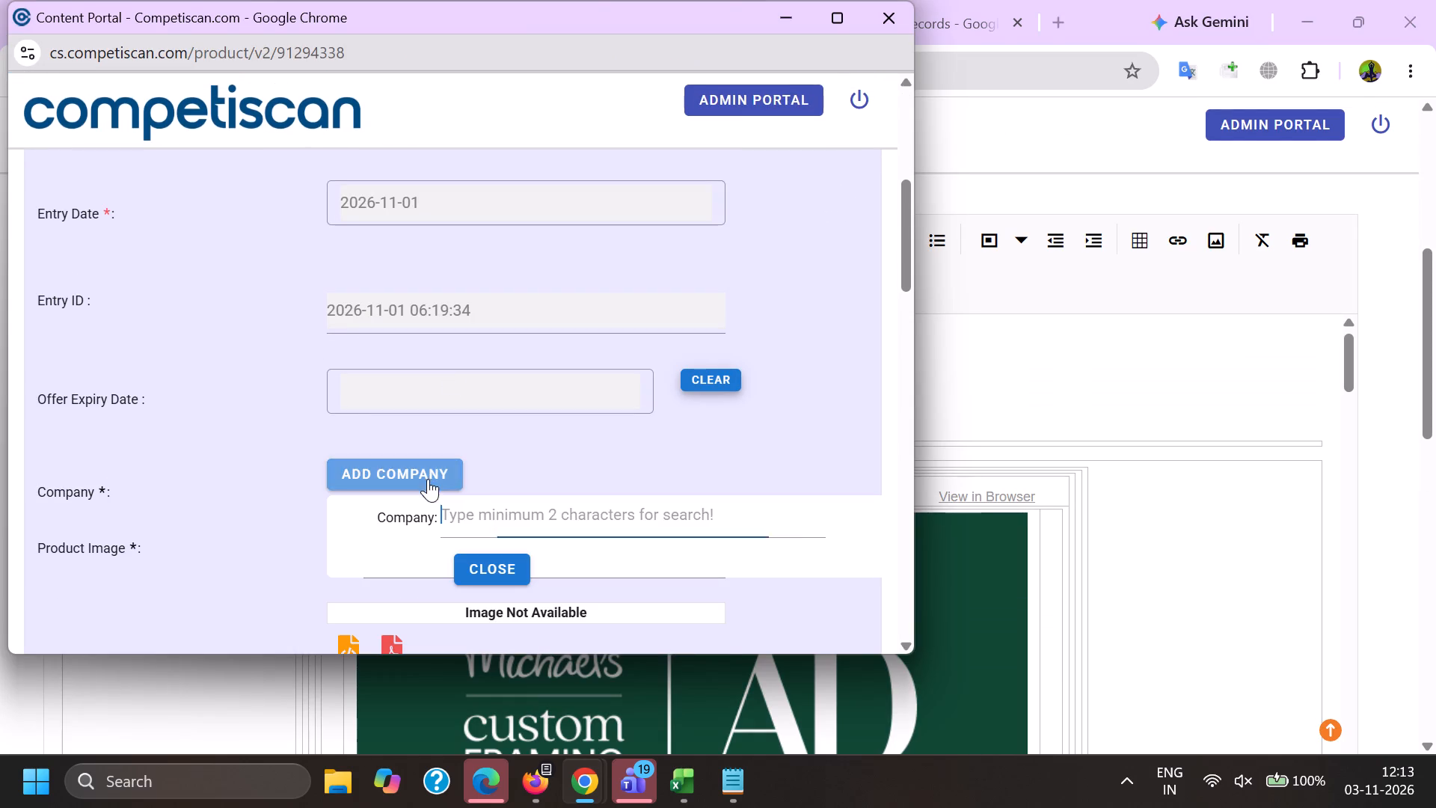
key("ctrl+v")
scroll(403, 269, "down", 3)
left_click(436, 372)
left_click(592, 428)
left_click(544, 411)
key("ctrl+v")
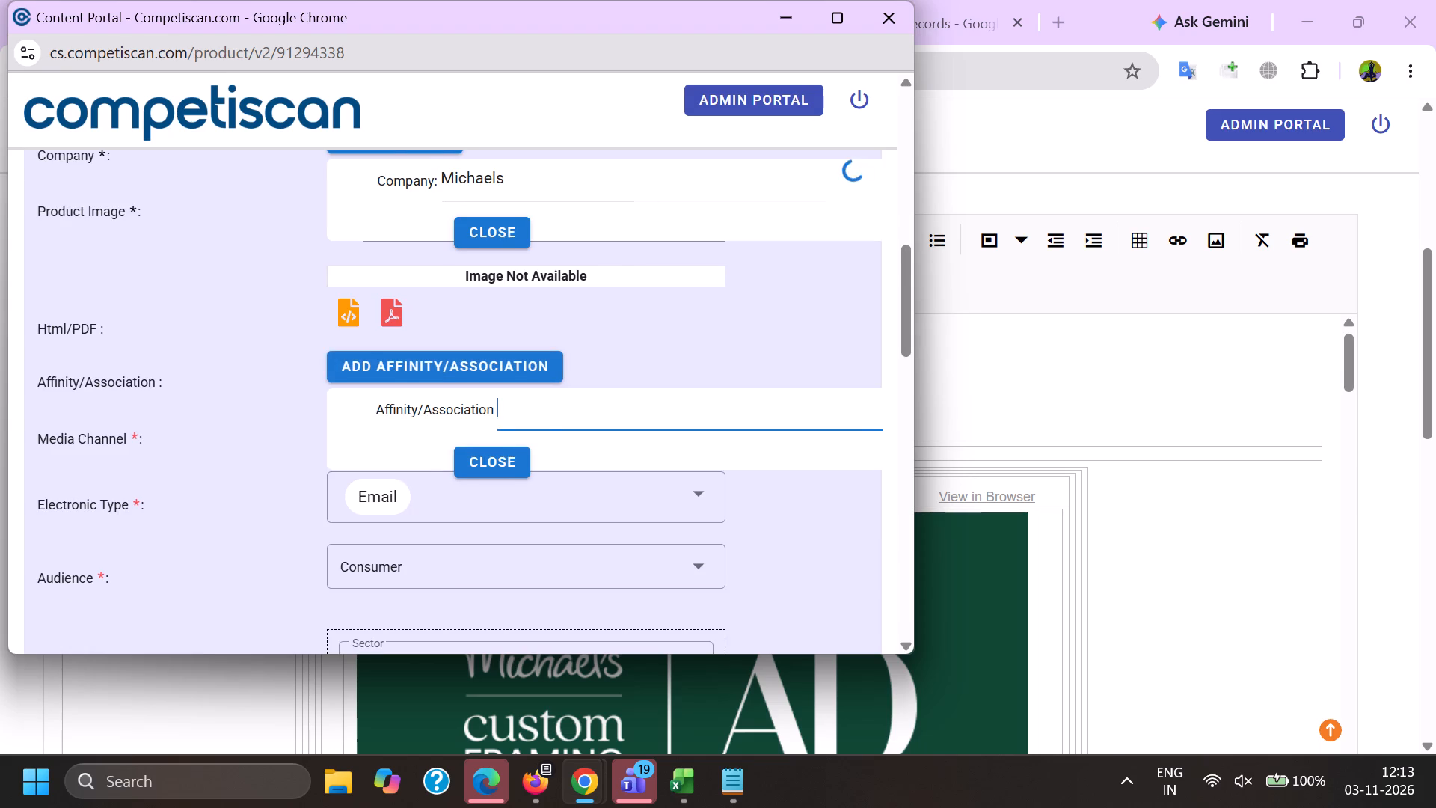
scroll(491, 557, "up", 2)
left_click(518, 490)
left_click(388, 414)
Add Comenity as a second company.
left_click(396, 360)
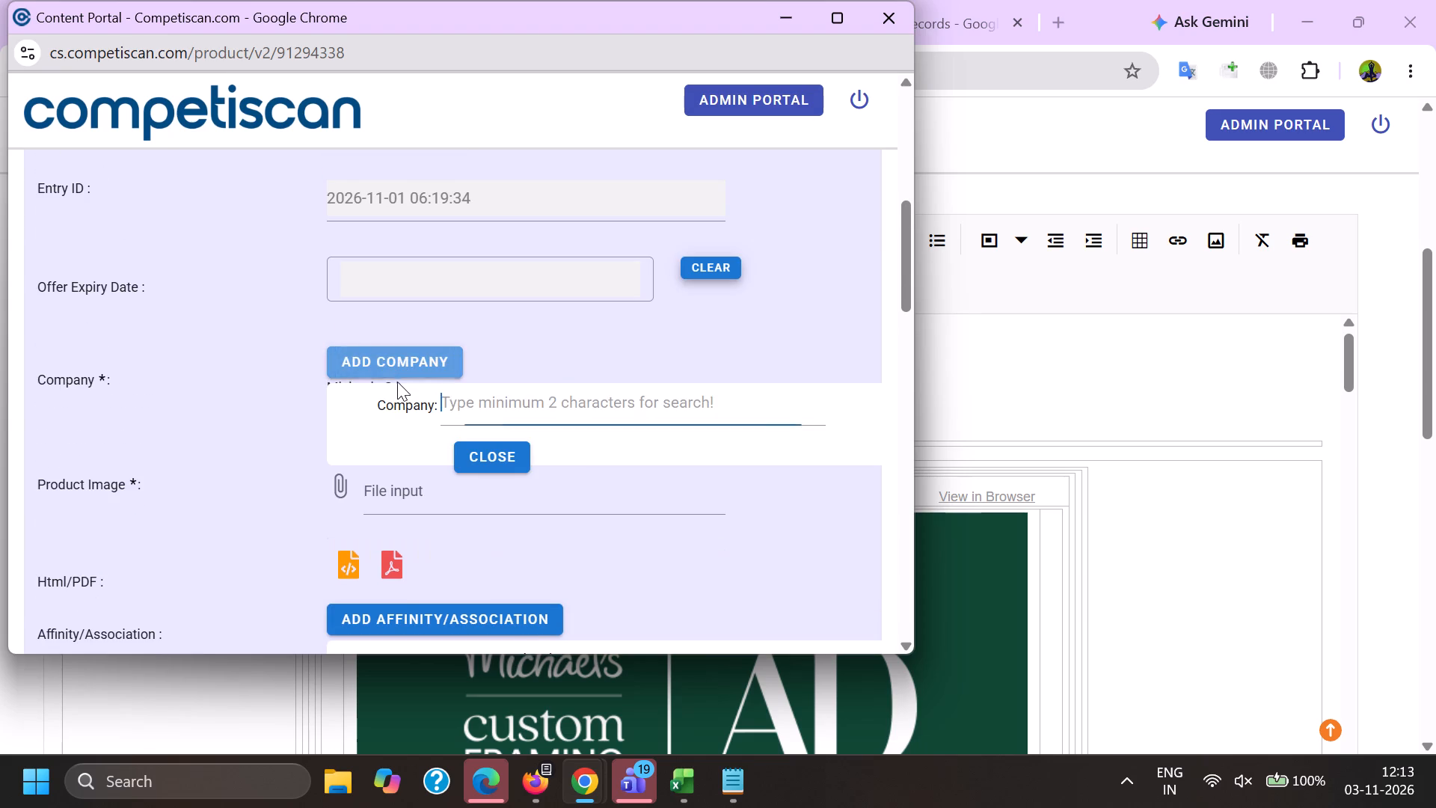
key("c")
key("o")
type("km")
key("e")
key("n")
key("i")
type("ty")
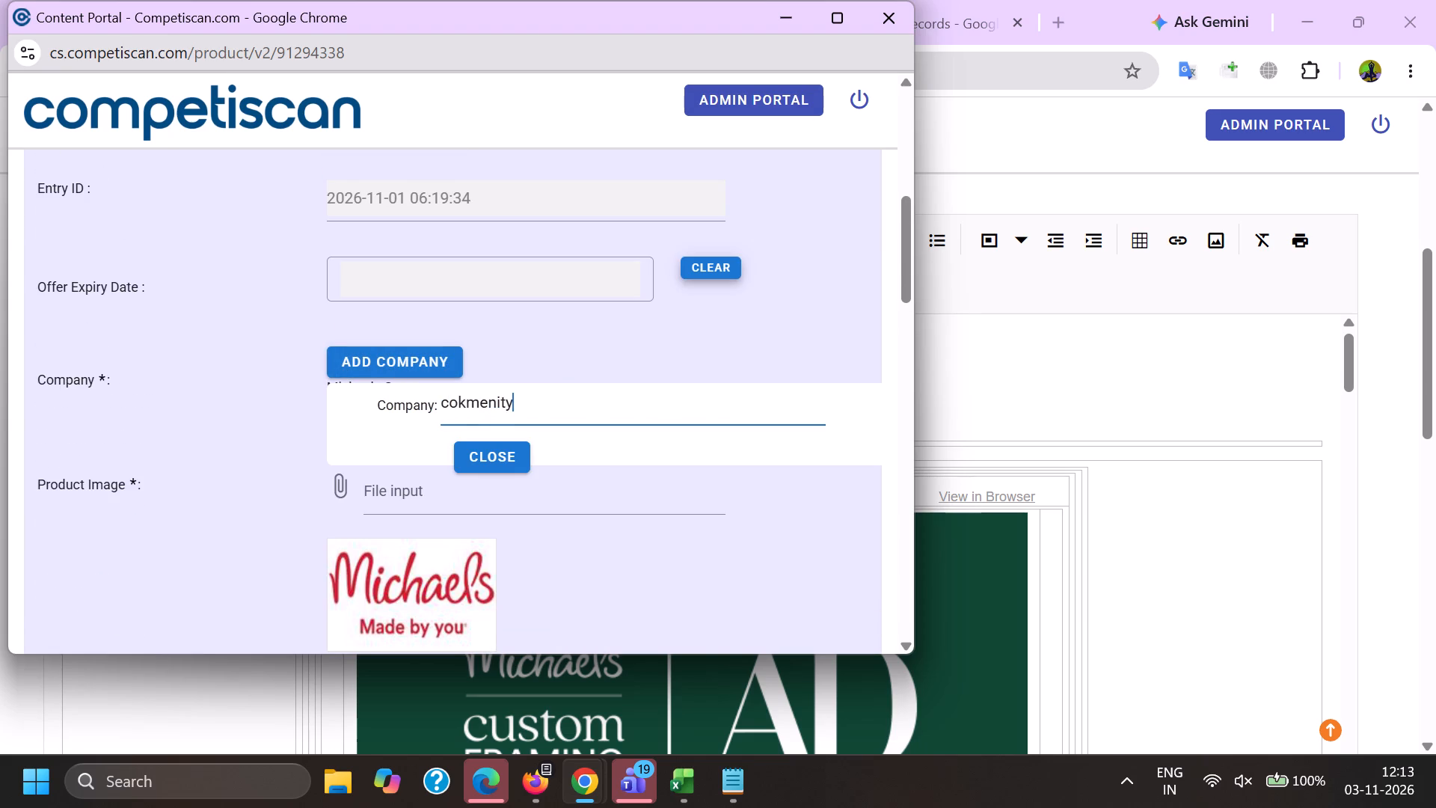
key("BackSpace")
key("BackSpace")
key("BackSpace")
key("BackSpace")
key("BackSpace")
key("BackSpace")
key("BackSpace")
type("menityu")
key("BackSpace")
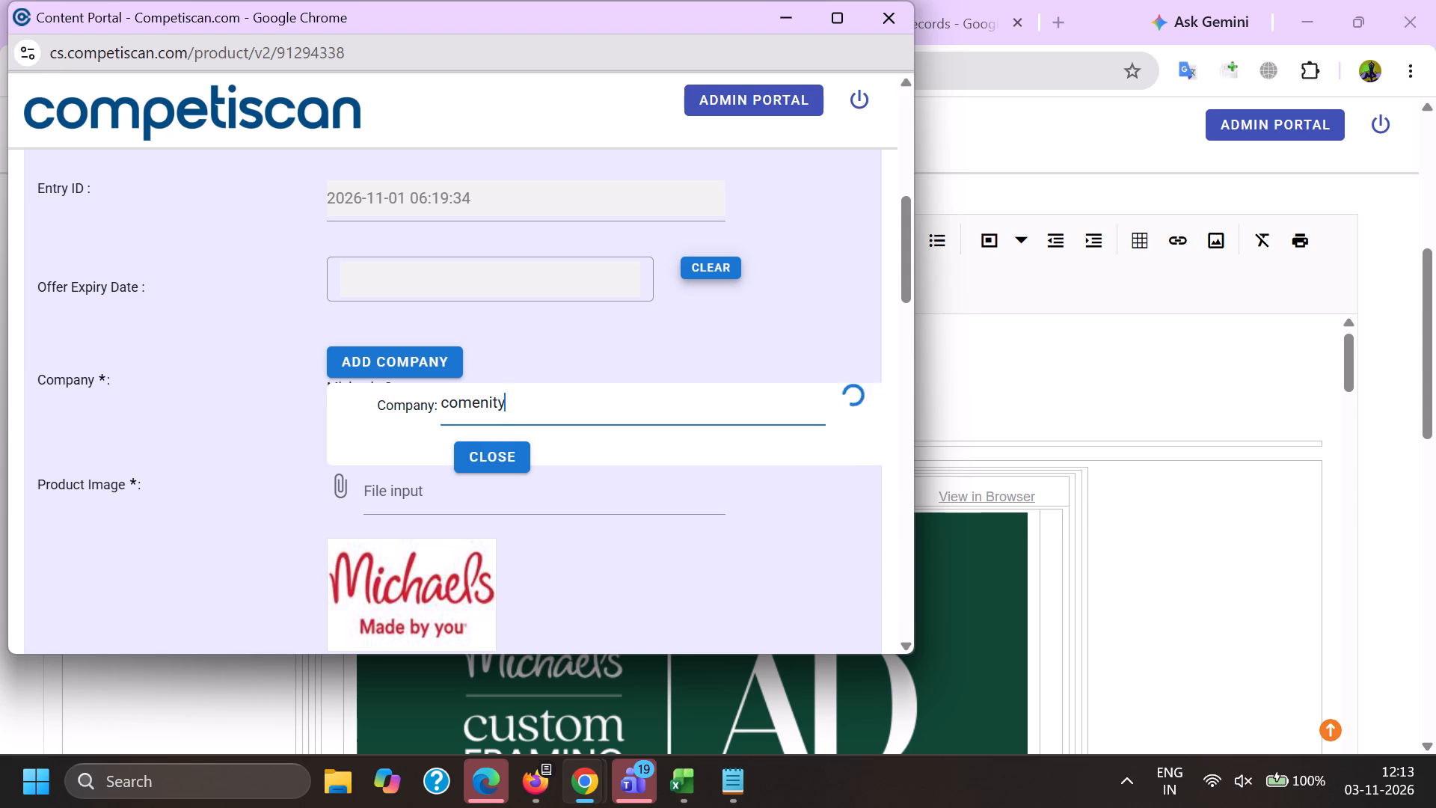
left_click(546, 460)
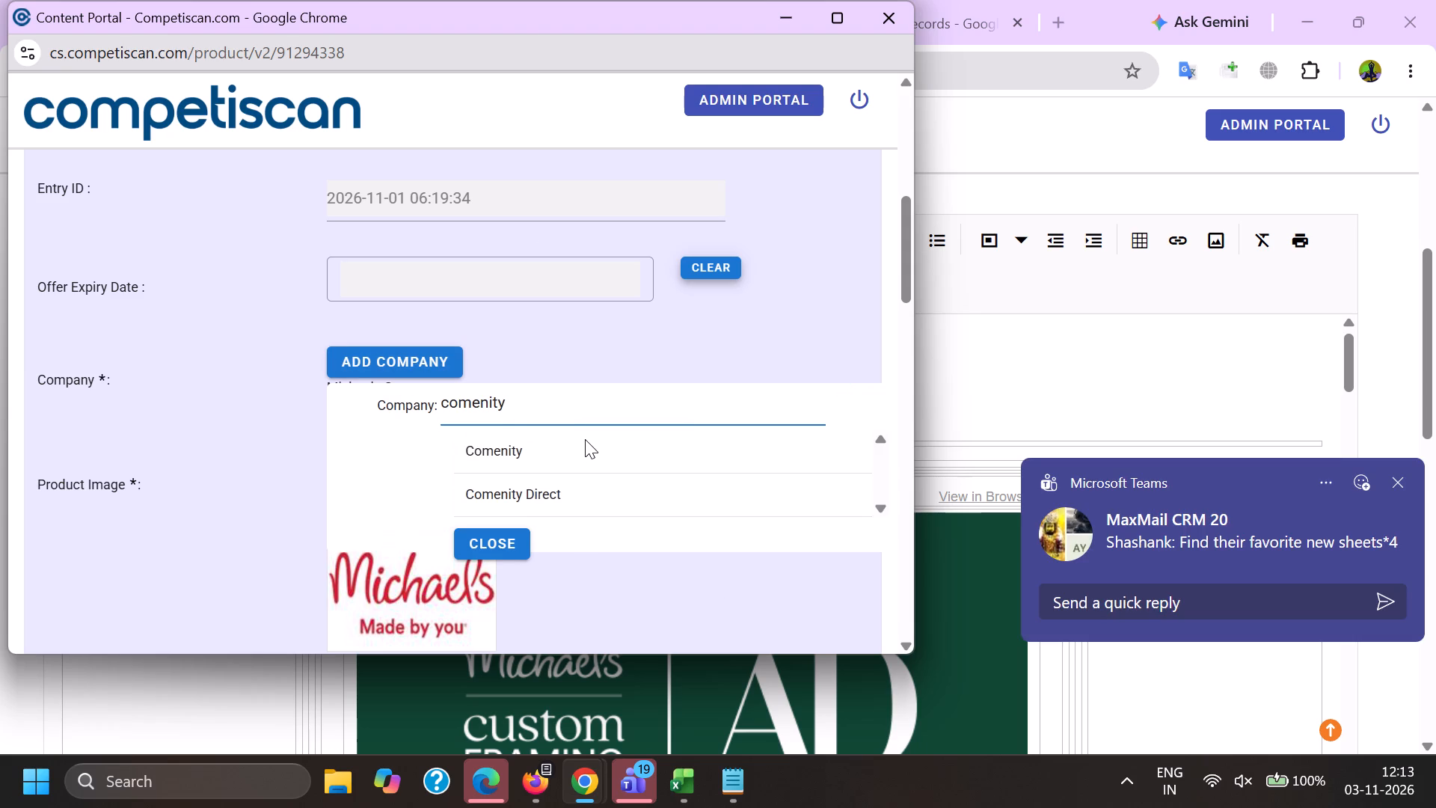
Choose Michaels Stores (Retail) as the affinity/association.
scroll(547, 228, "down", 3)
left_click(532, 547)
Search for Affirm and add it as a further company.
scroll(526, 583, "up", 4)
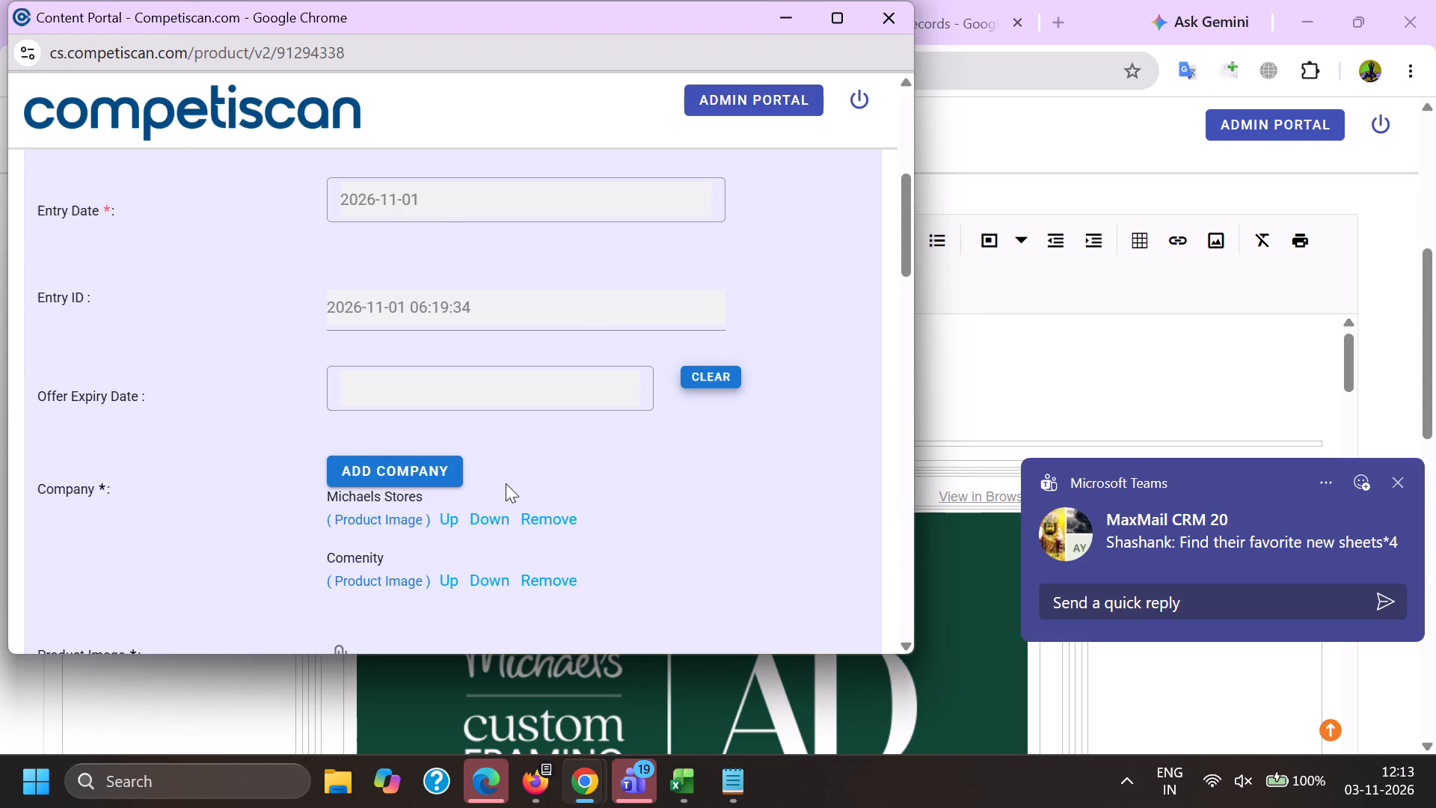
left_click(415, 476)
key("a")
key("f")
key("f")
key("i")
key("r")
key("m")
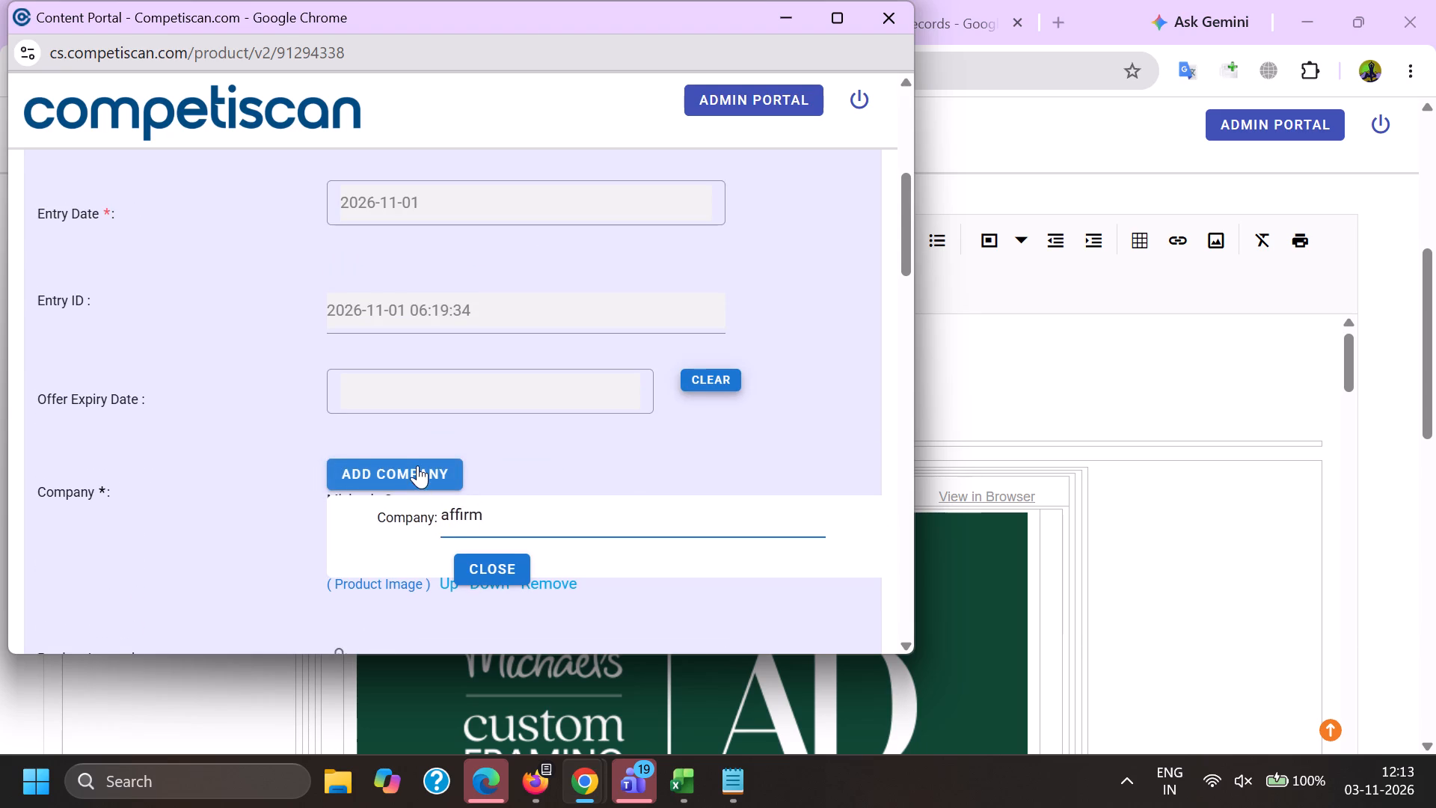
scroll(417, 465, "down", 2)
left_click(471, 351)
Add the sector classification Retail / Home / Arts, Crafts & Hobbies / Frames.
scroll(500, 270, "down", 4)
scroll(429, 426, "down", 1)
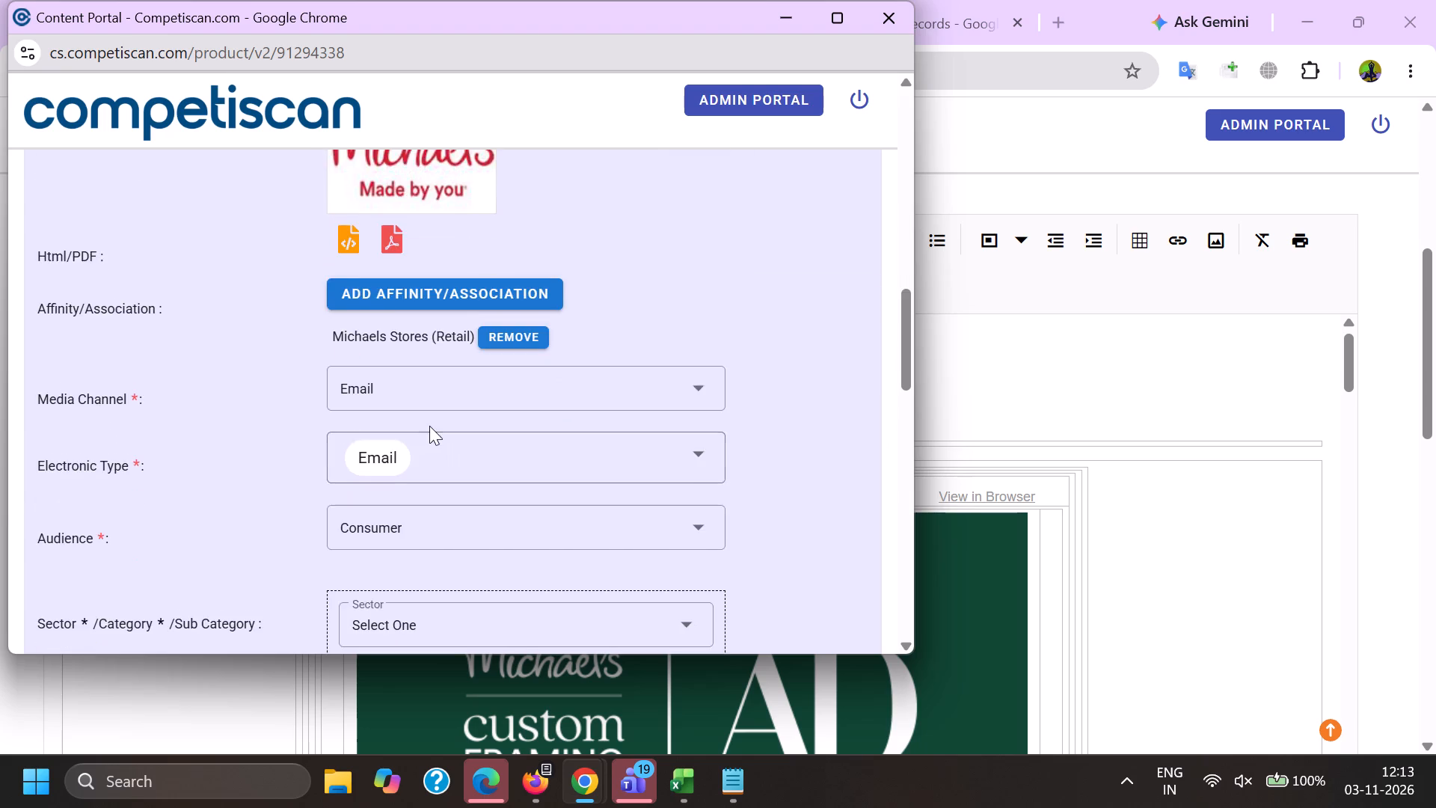
left_click(407, 504)
scroll(406, 498, "down", 7)
left_click(418, 432)
left_click_drag(239, 440, 260, 432)
scroll(355, 281, "down", 2)
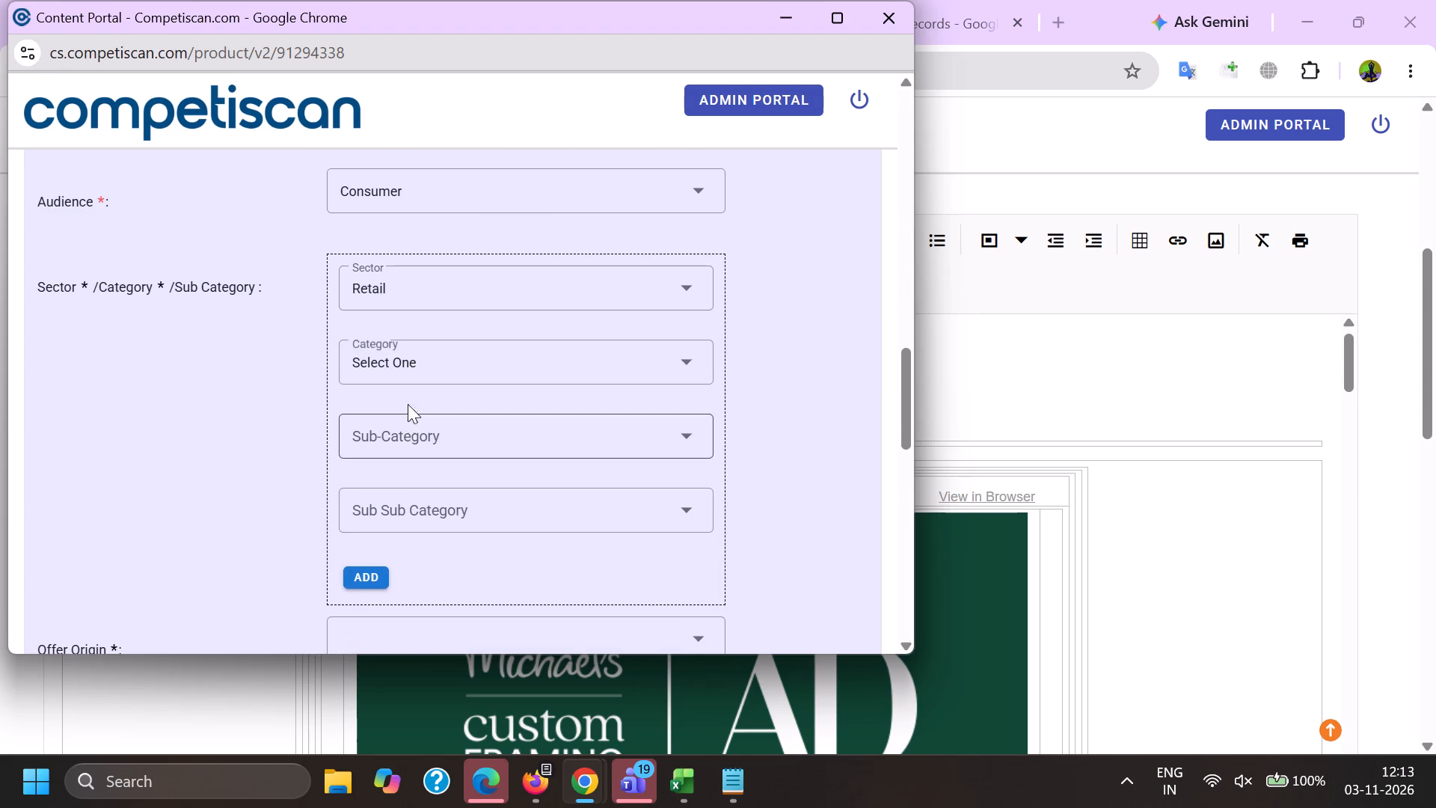
left_click(383, 356)
scroll(384, 353, "down", 7)
left_click(390, 345)
left_click_drag(245, 394, 273, 402)
left_click_drag(399, 452, 406, 444)
left_click(435, 364)
left_click_drag(199, 414, 227, 425)
left_click(398, 499)
scroll(428, 327, "down", 2)
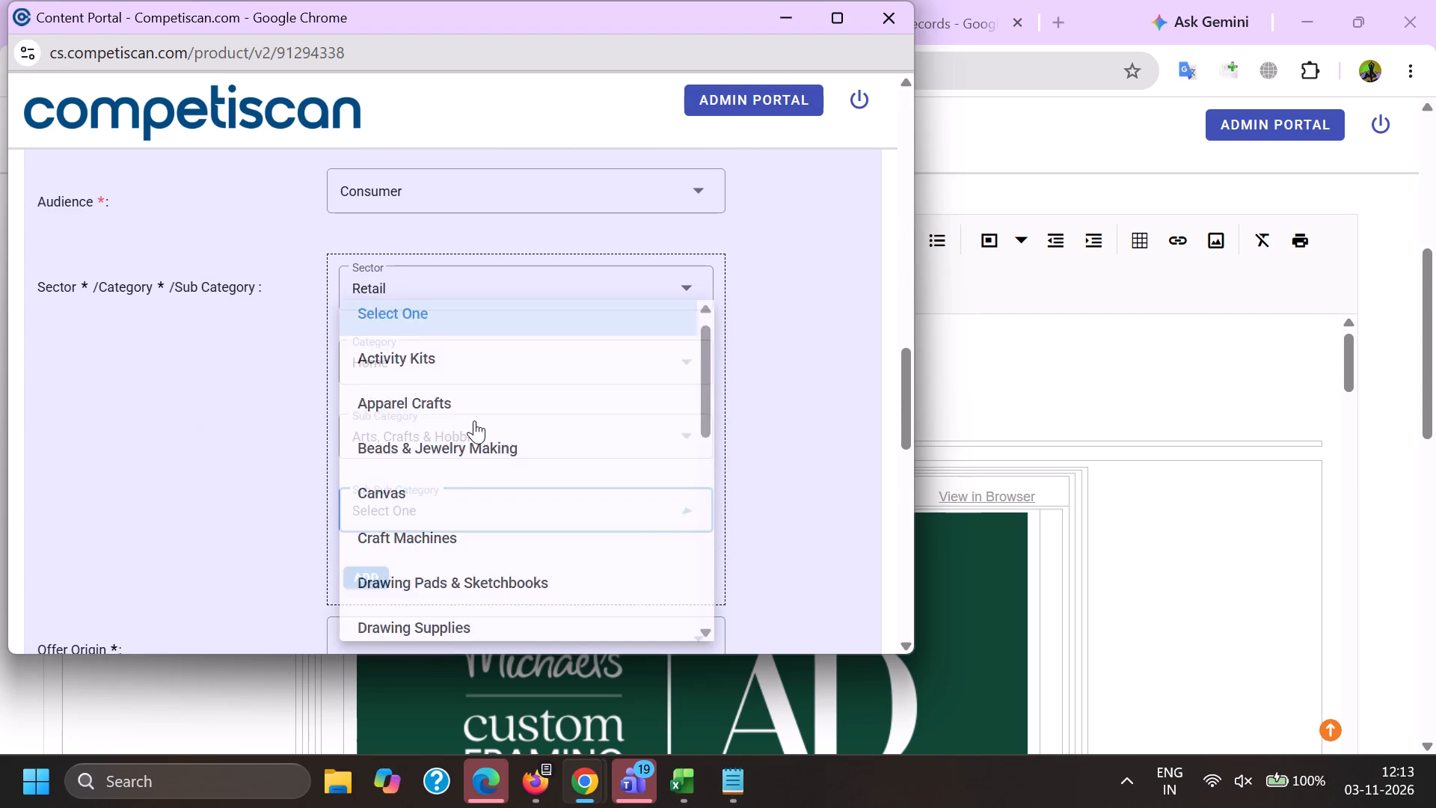
scroll(474, 420, "down", 3)
scroll(398, 530, "up", 1)
left_click(405, 370)
left_click(259, 397)
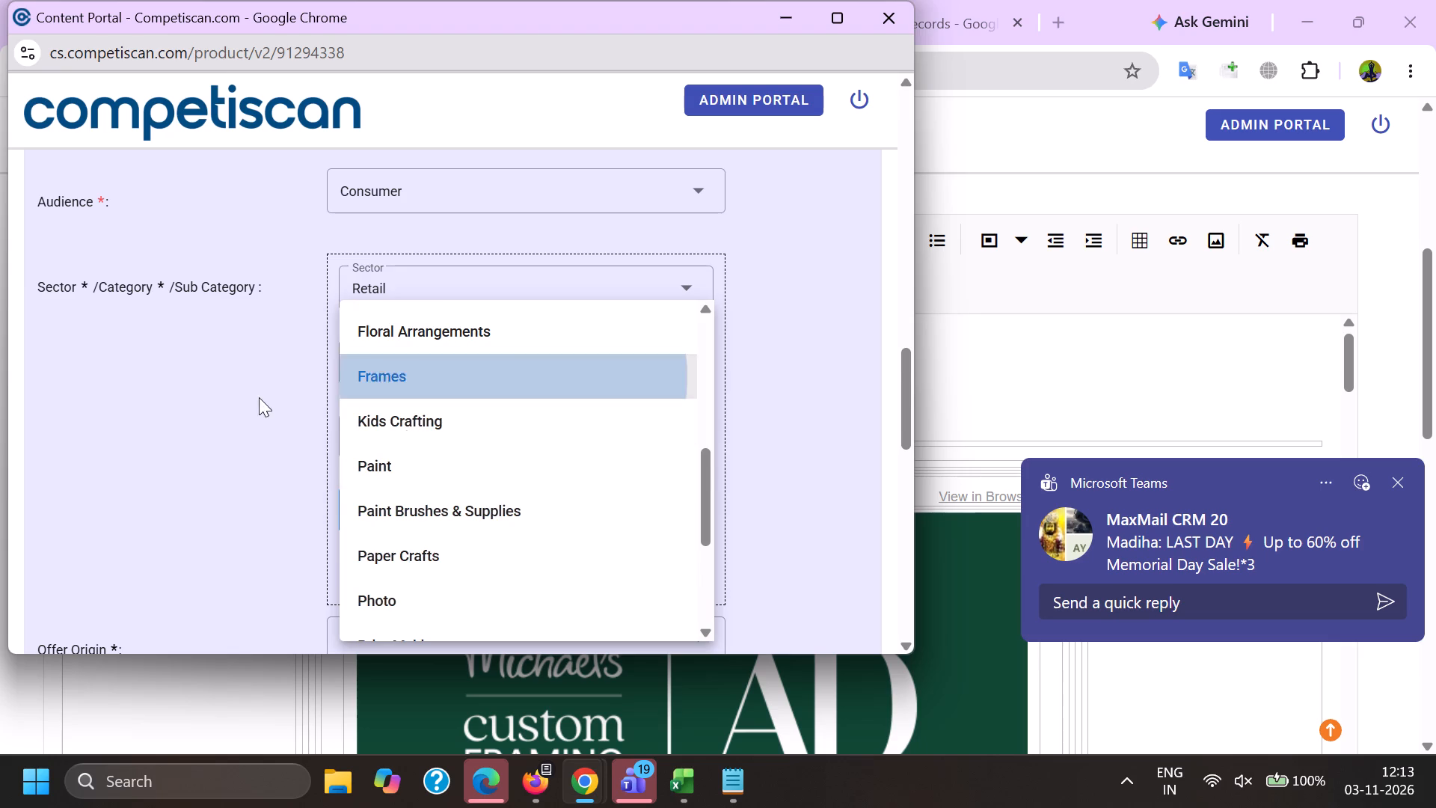
scroll(340, 286, "down", 1)
left_click(371, 465)
Add a second sector classification, Credit Cards / Payment Cards / Private Label Cards.
scroll(384, 536, "up", 2)
left_click(405, 454)
scroll(373, 574, "up", 5)
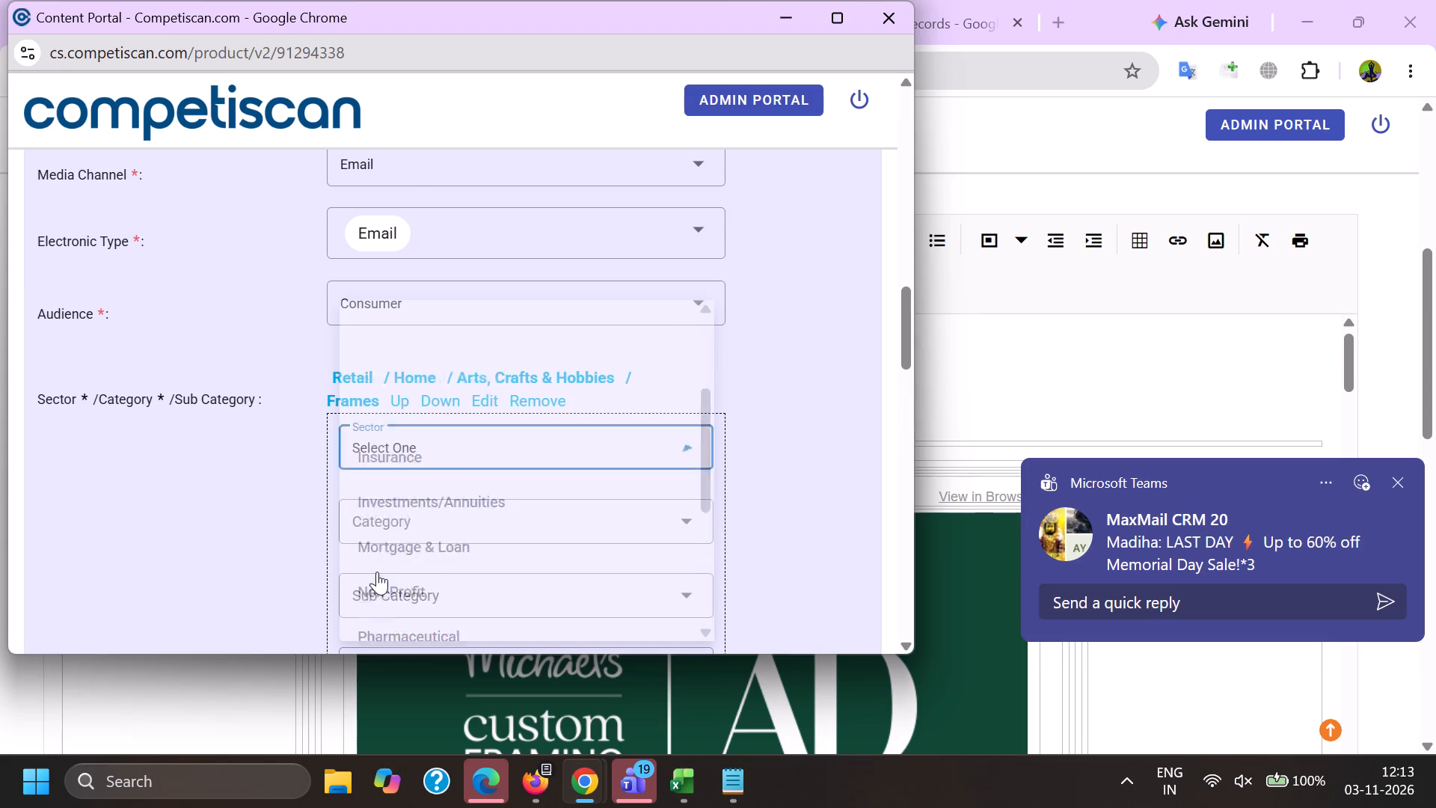
left_click(423, 510)
left_click_drag(263, 516, 302, 520)
left_click(399, 521)
scroll(396, 310, "down", 1)
left_click(425, 499)
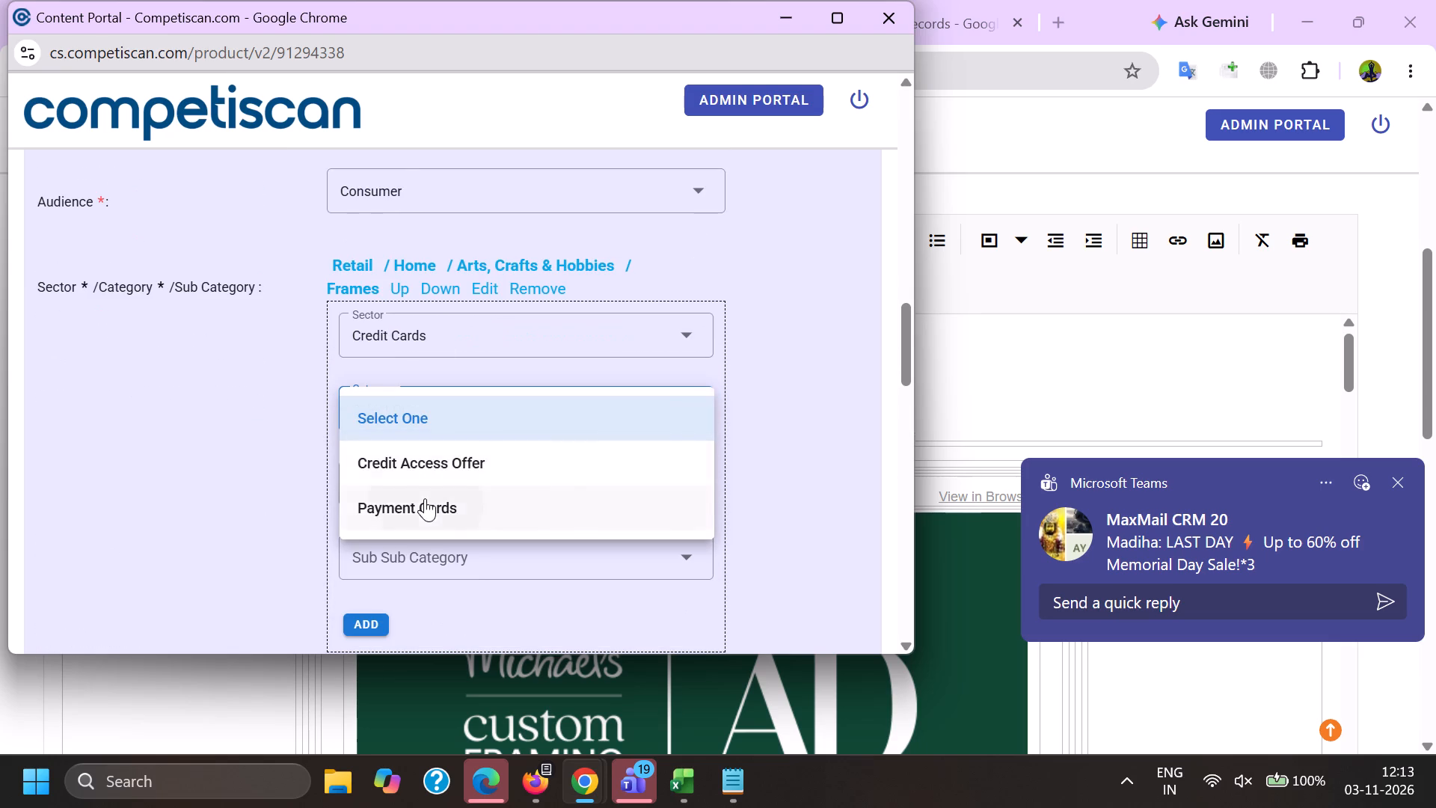
left_click(421, 492)
scroll(459, 327, "down", 2)
left_click(441, 486)
left_click(404, 272)
scroll(405, 268, "down", 3)
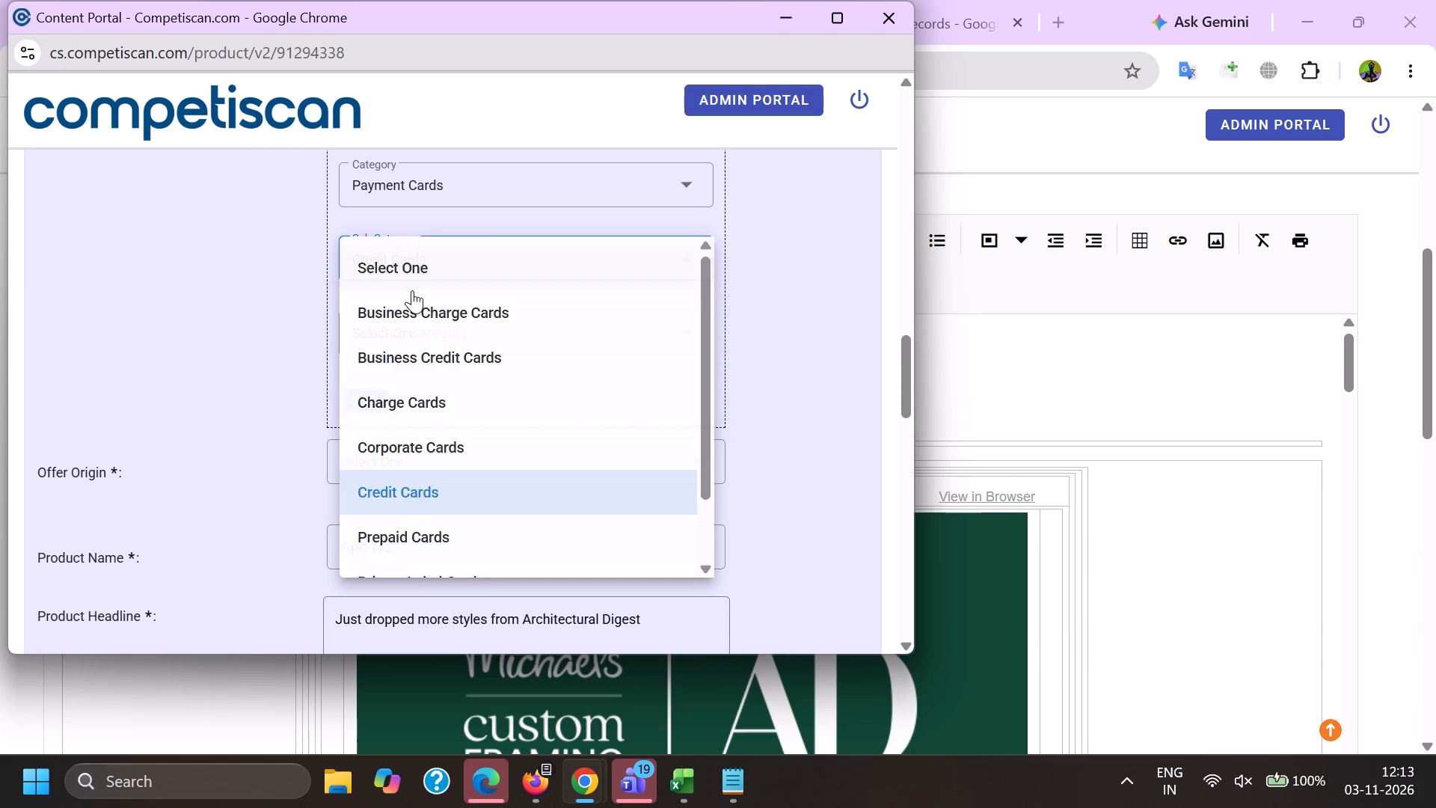
scroll(412, 290, "down", 3)
left_click(446, 516)
left_click_drag(304, 477, 313, 475)
left_click(358, 391)
Move the Retail / Home / Arts, Crafts & Hobbies / Frames classification down one place.
scroll(388, 482, "up", 4)
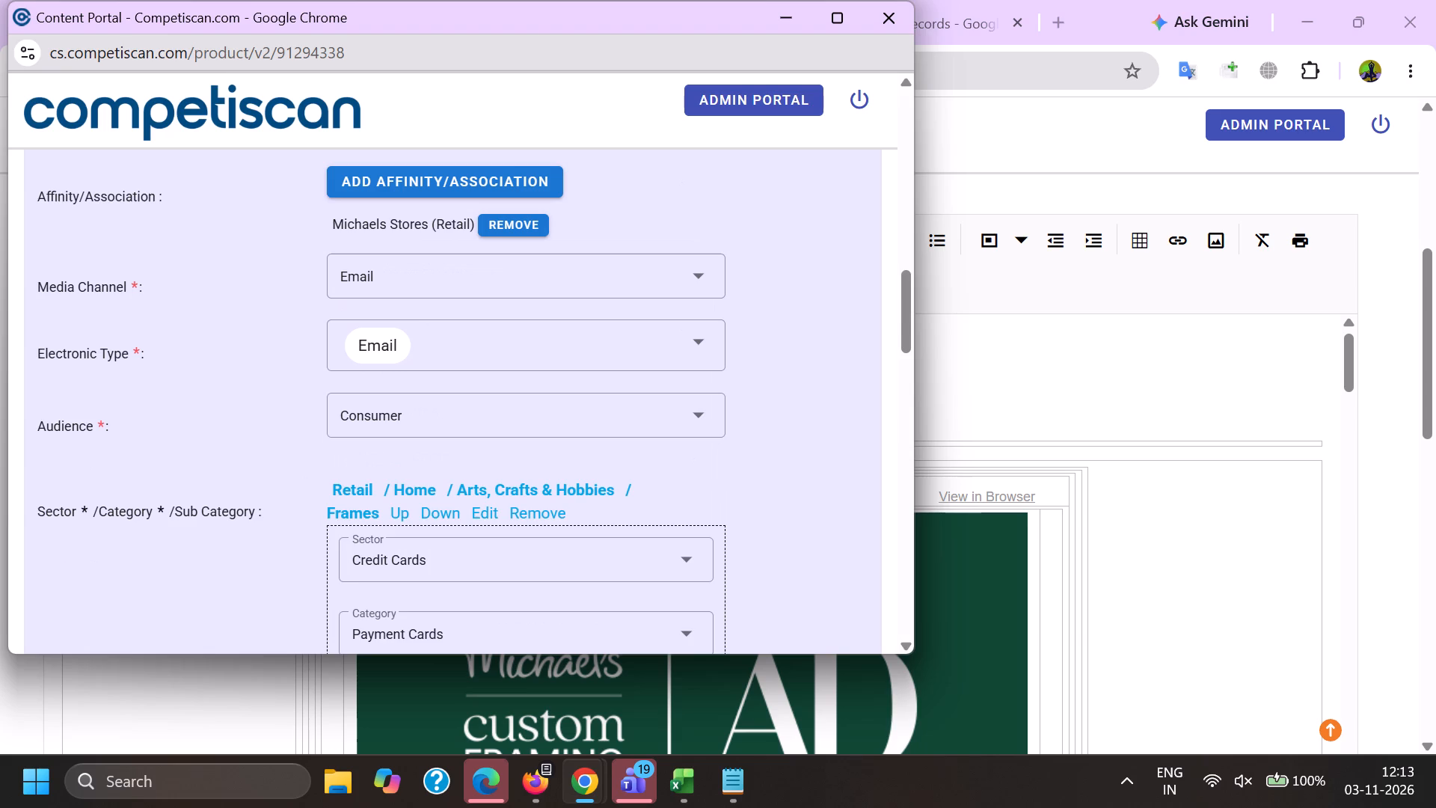
left_click(446, 519)
Set the offer origin to Provider/Bank and look up Michaels to choose Michaels Credit Card as the product name.
scroll(434, 414, "down", 6)
left_click(399, 296)
left_click(402, 399)
left_click(399, 394)
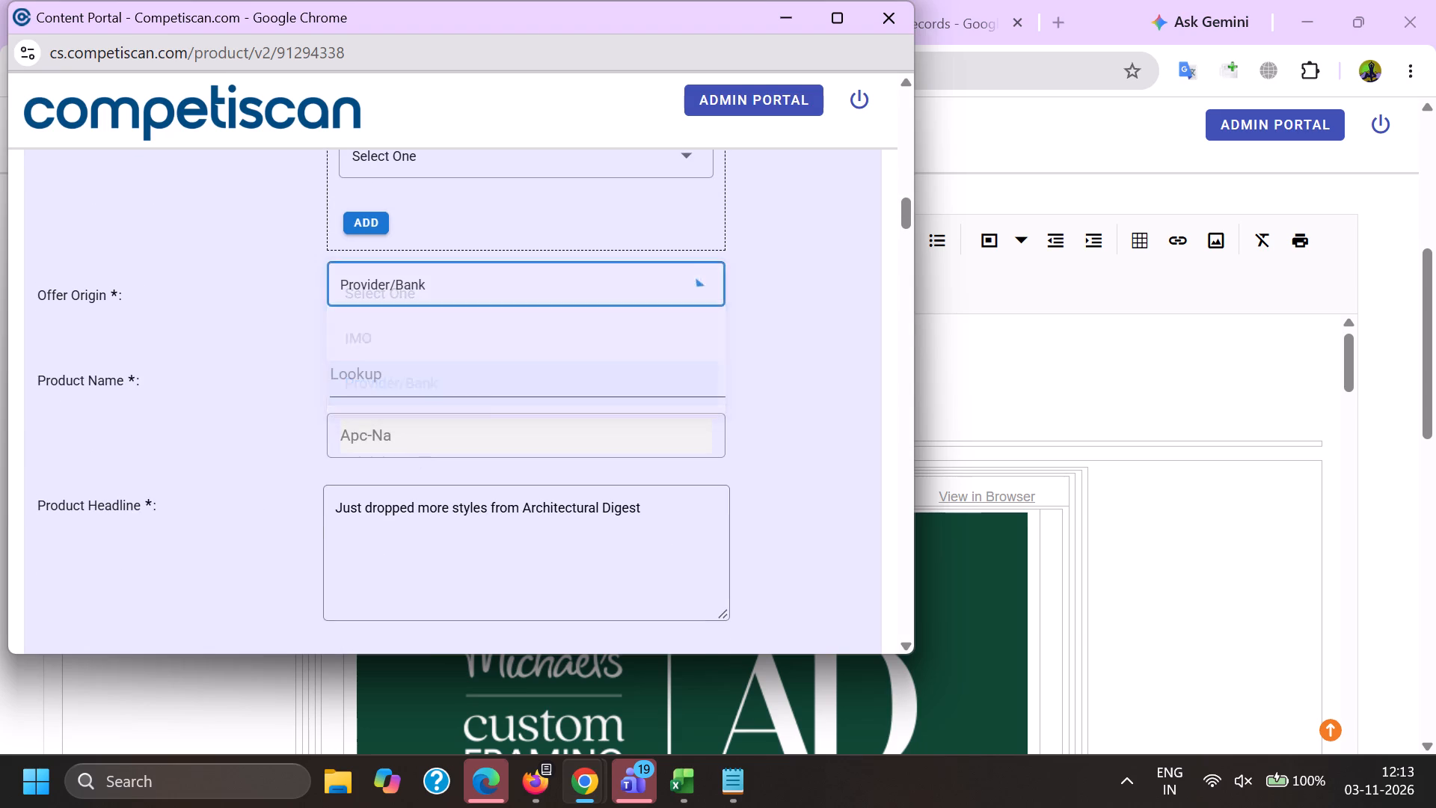
key("ctrl+v")
left_click(416, 429)
Move the first entry in the sector classification list down one place.
scroll(435, 441, "up", 5)
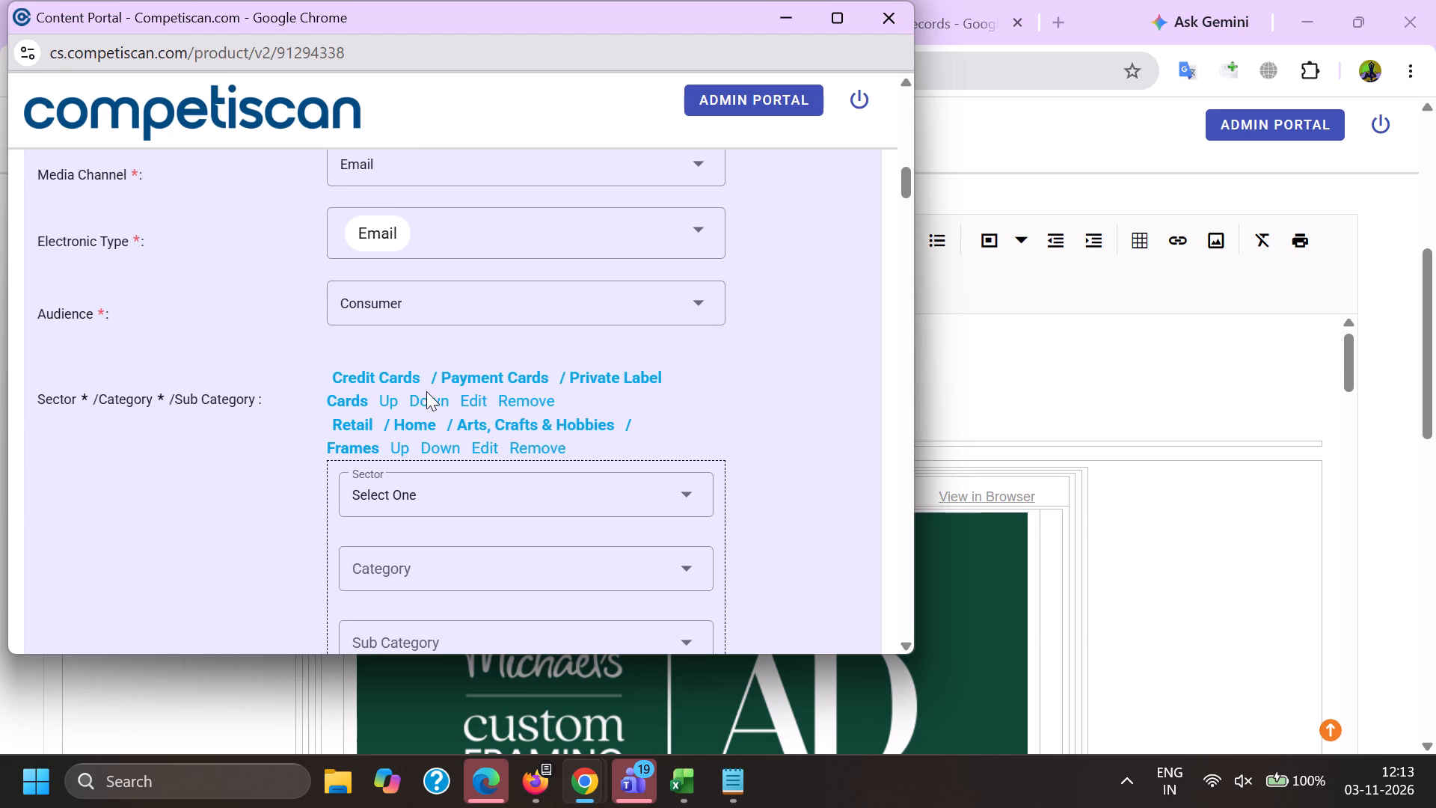
left_click(427, 403)
Replace the product headline with the email subject, capitalised as "Just dropped: More styles from Architectural Digest!".
scroll(425, 379, "down", 5)
left_click_drag(688, 462, 0, 475)
key("BackSpace")
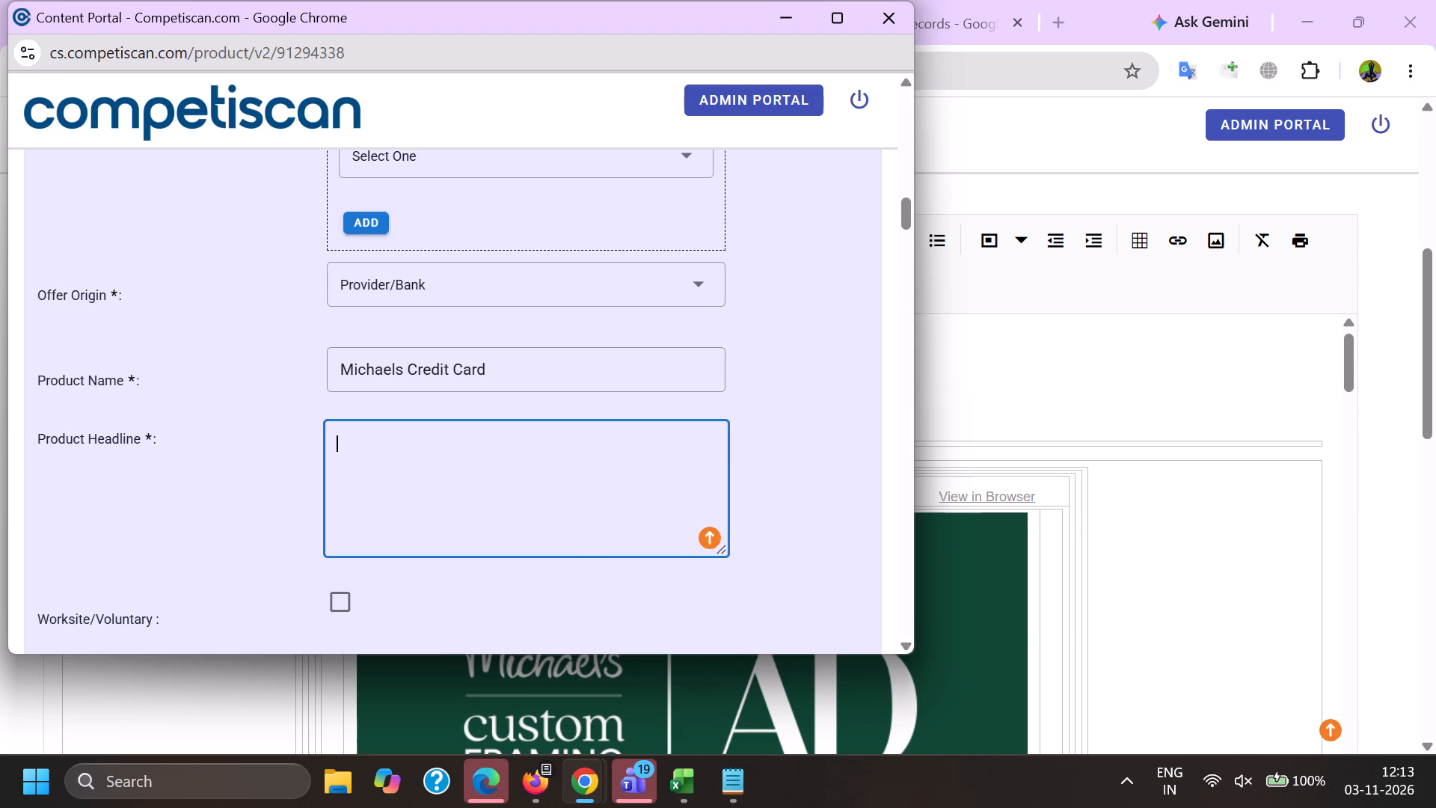
key("alt+Tab")
double_click(135, 406)
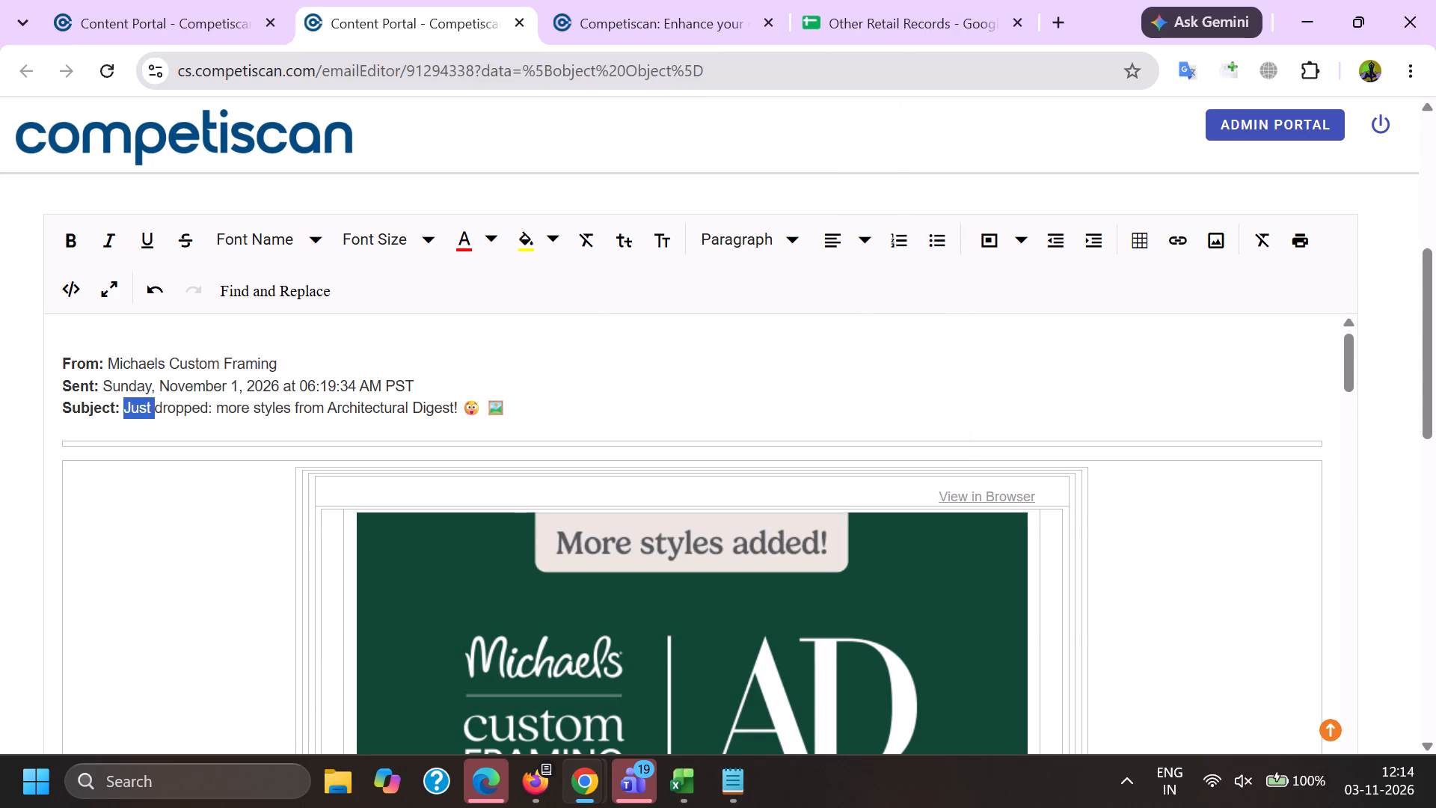
left_click(452, 405, "shift")
key("ctrl+c")
key("alt+Tab")
key("ctrl+v")
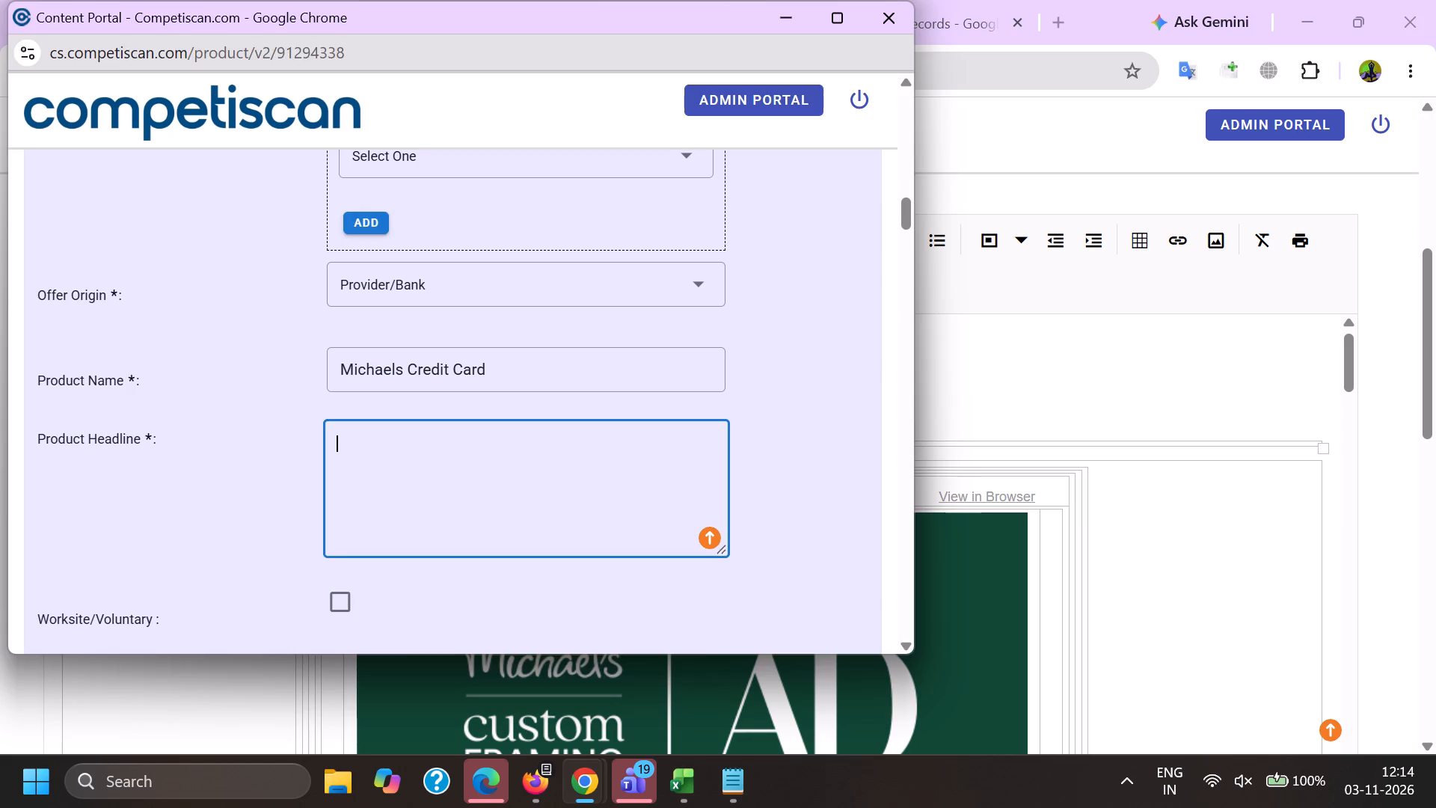
left_click(428, 436)
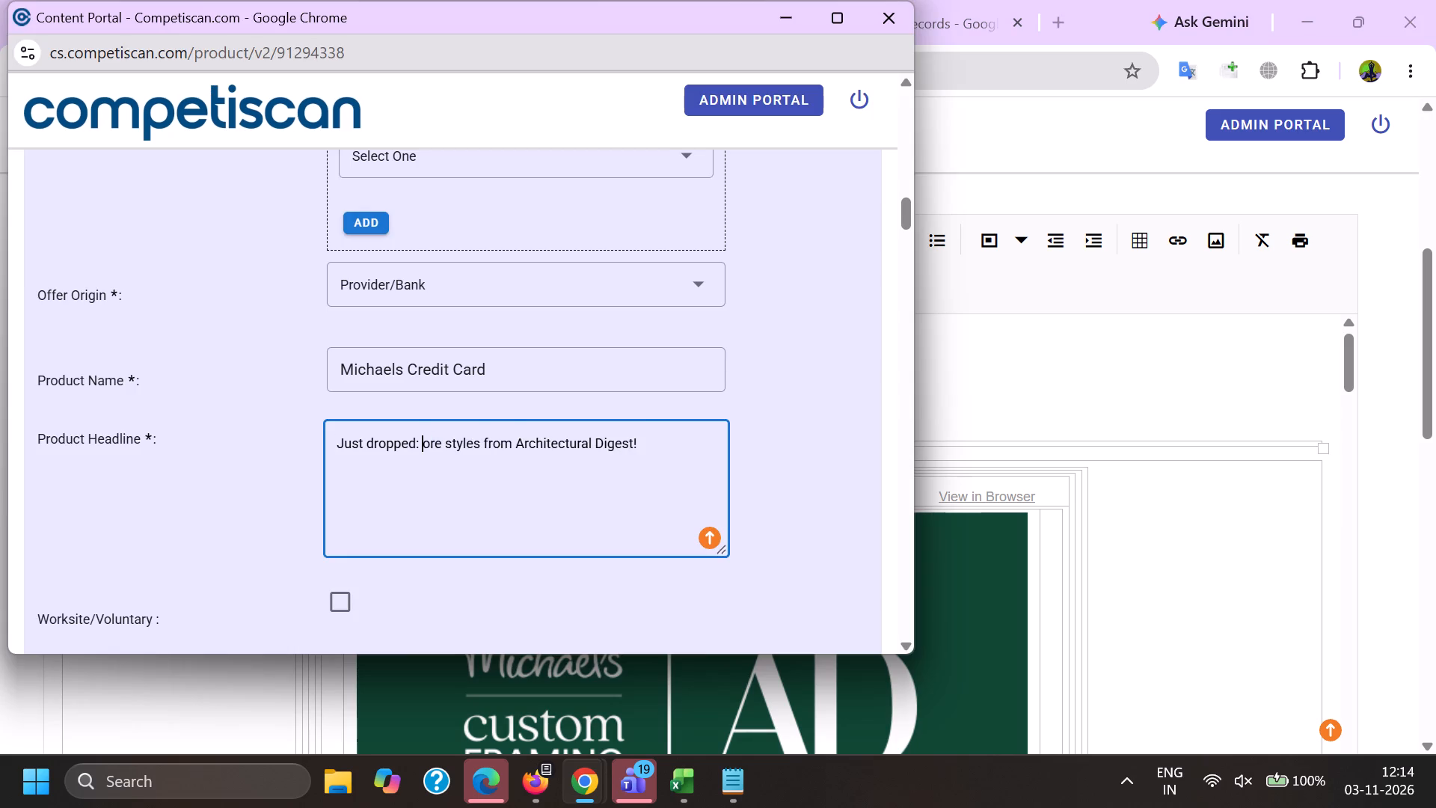
left_click(719, 441)
key("space")
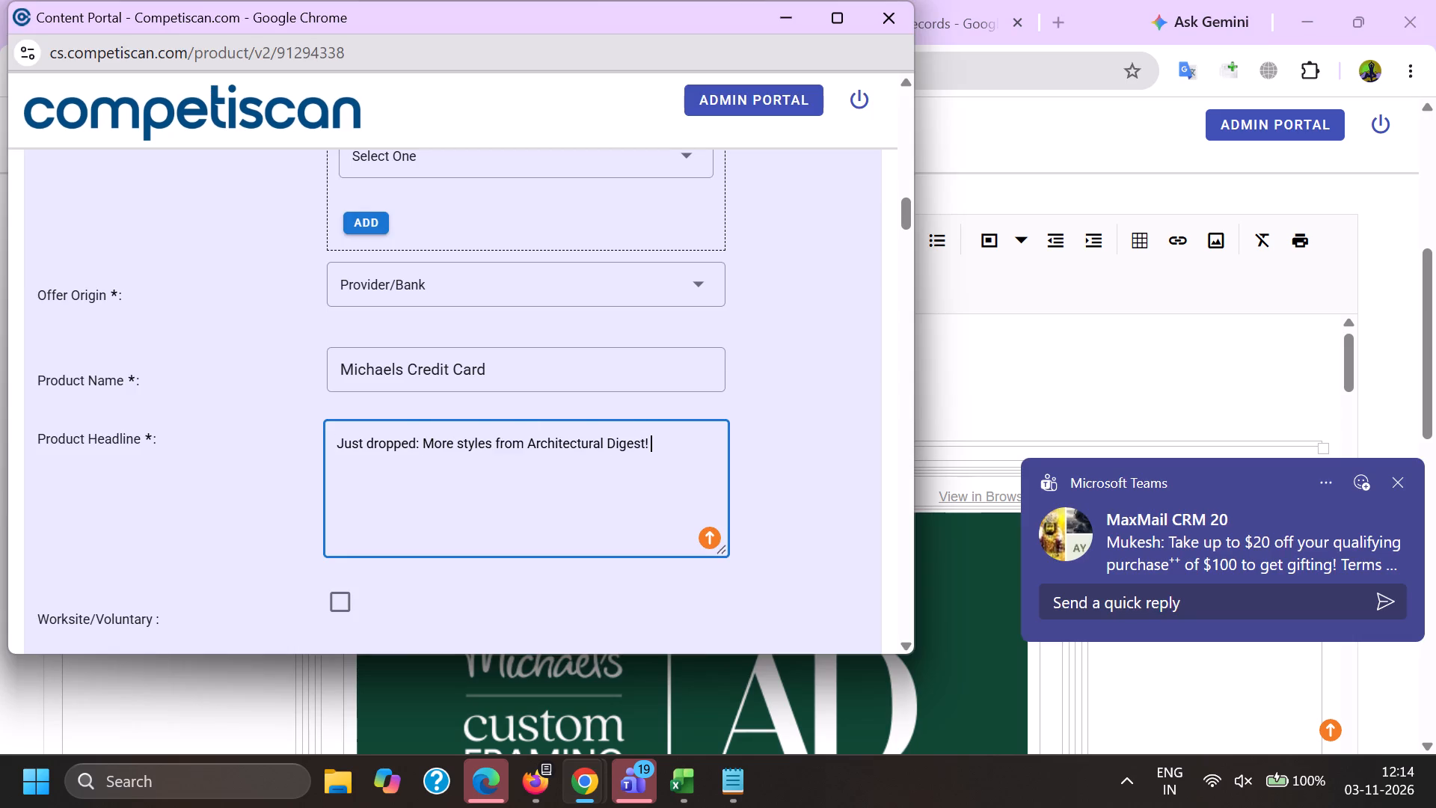
Append the Notepad line "Get 20% off your first Michaels Credit Card purchase when you open an account" to the product headline.
key("alt+Tab")
left_click(749, 786)
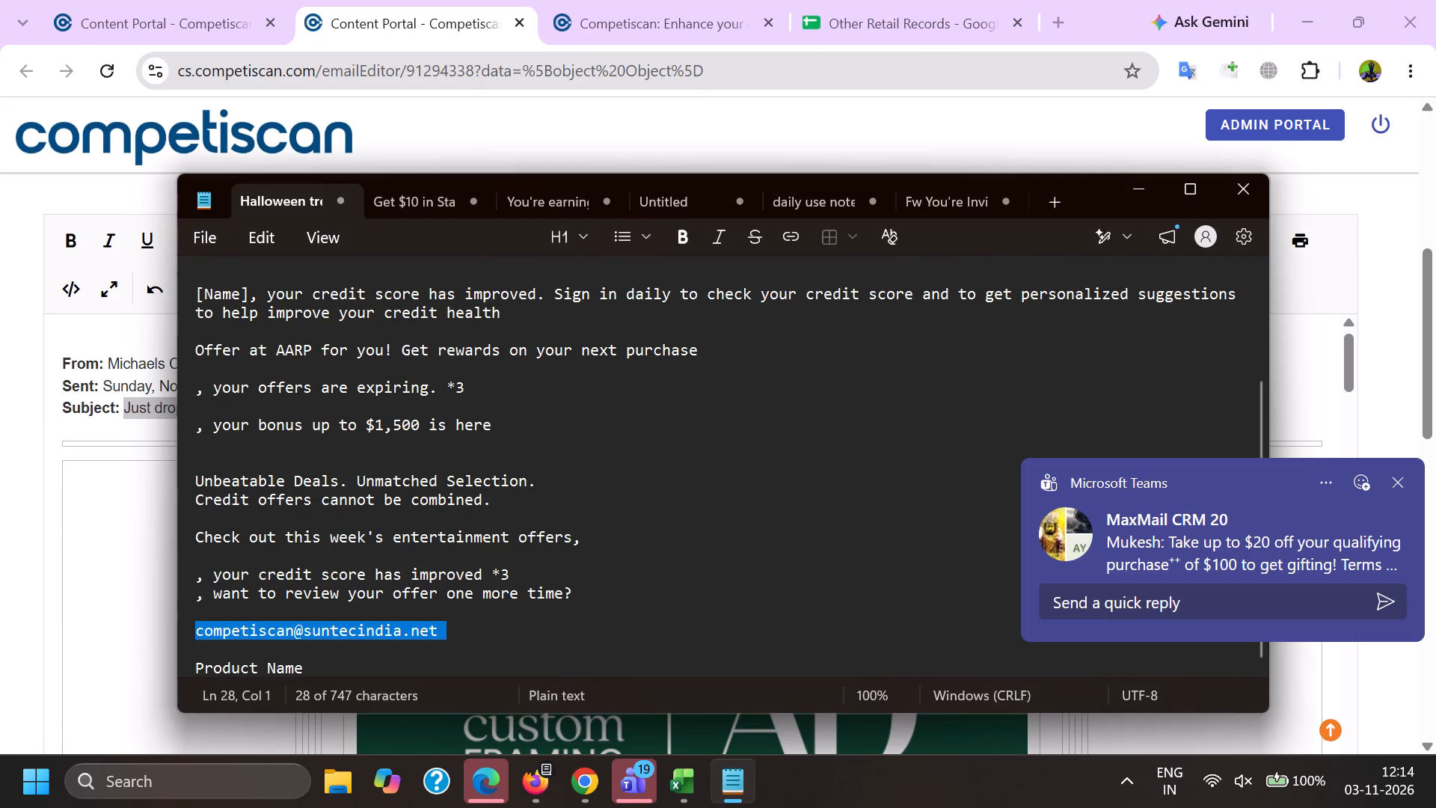
left_click(392, 198)
double_click(251, 432)
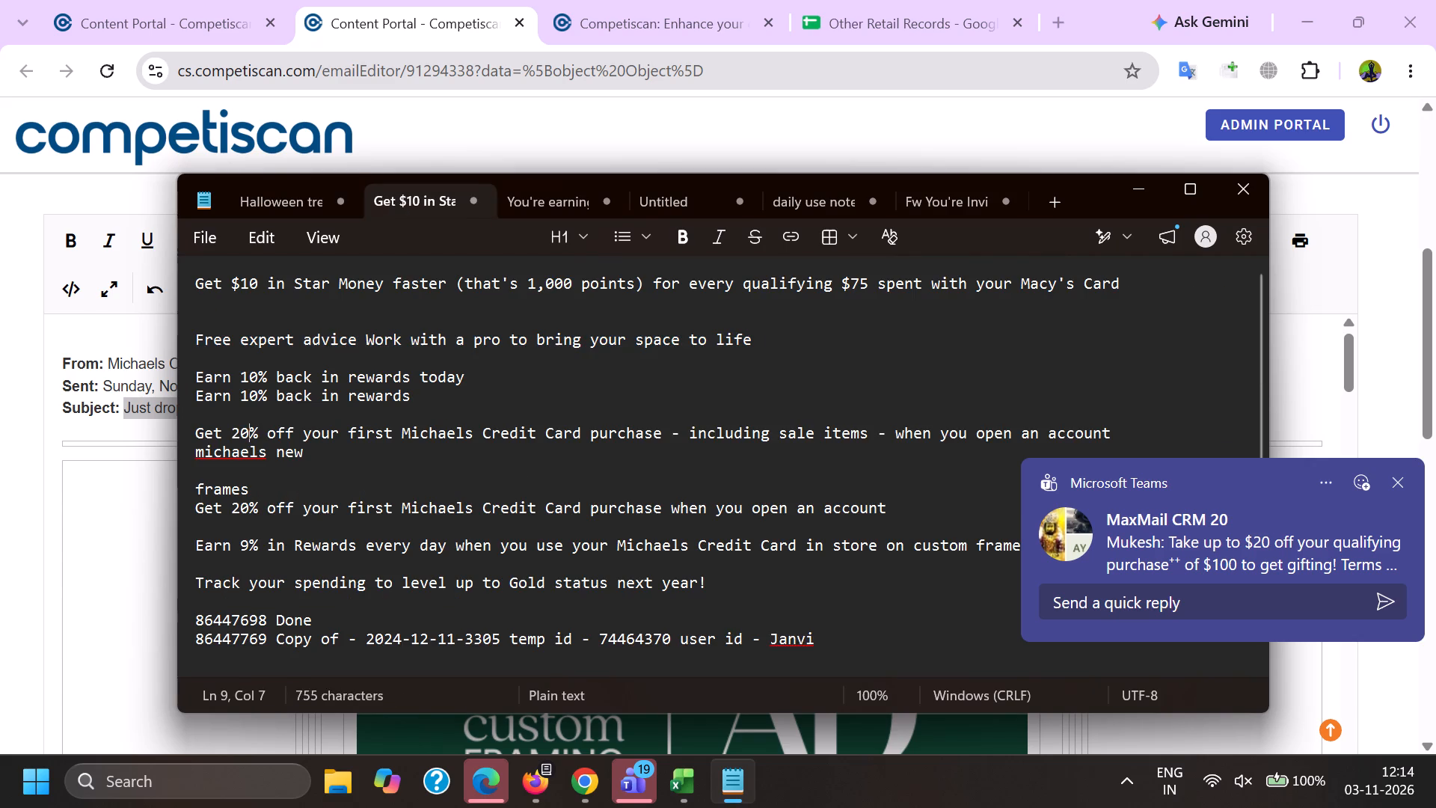
triple_click(221, 512)
key("ctrl+c")
key("alt+Tab")
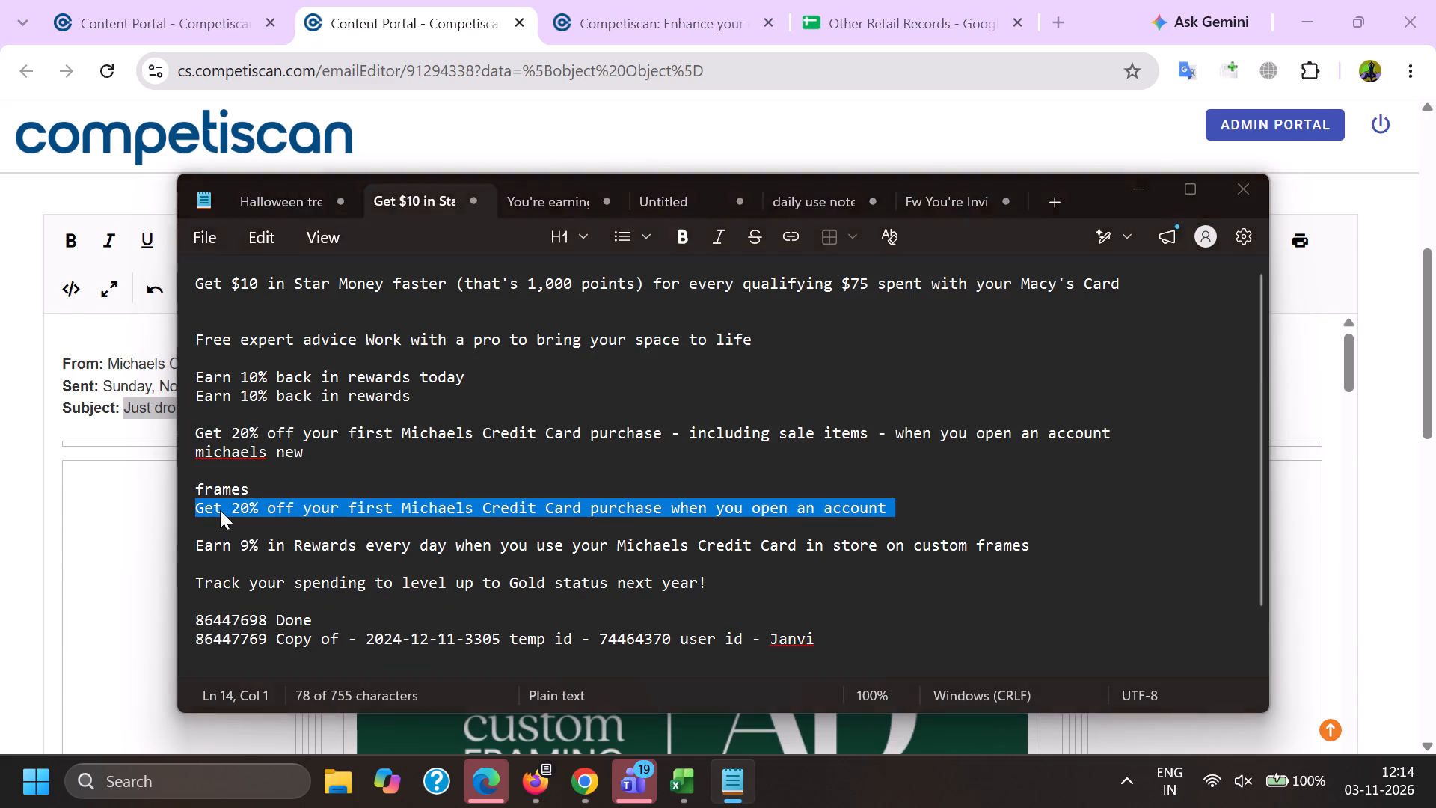
key("alt+Tab")
key("ctrl+v")
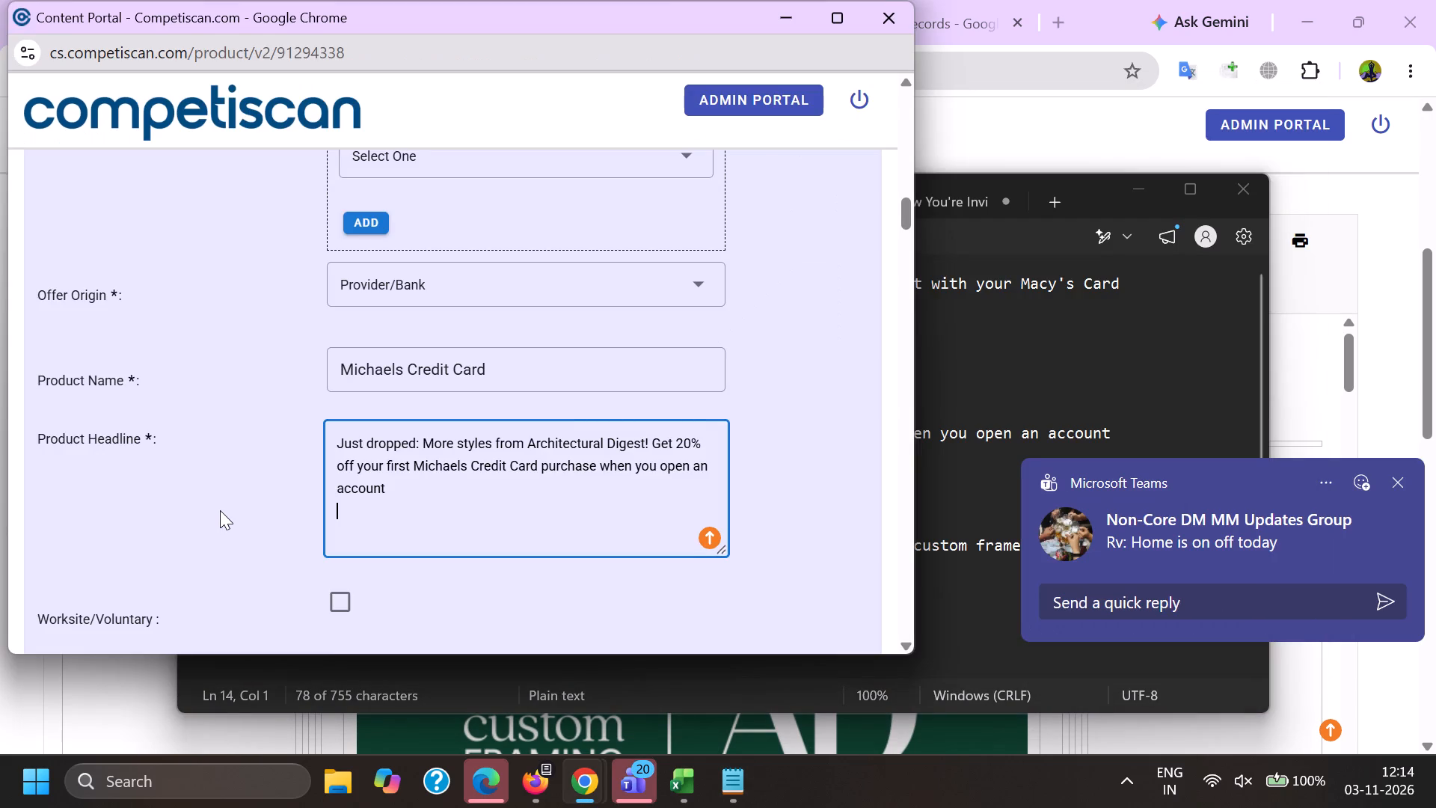
key("BackSpace")
Set the response mechanism to URL/Website.
scroll(297, 428, "down", 4)
left_click(398, 499)
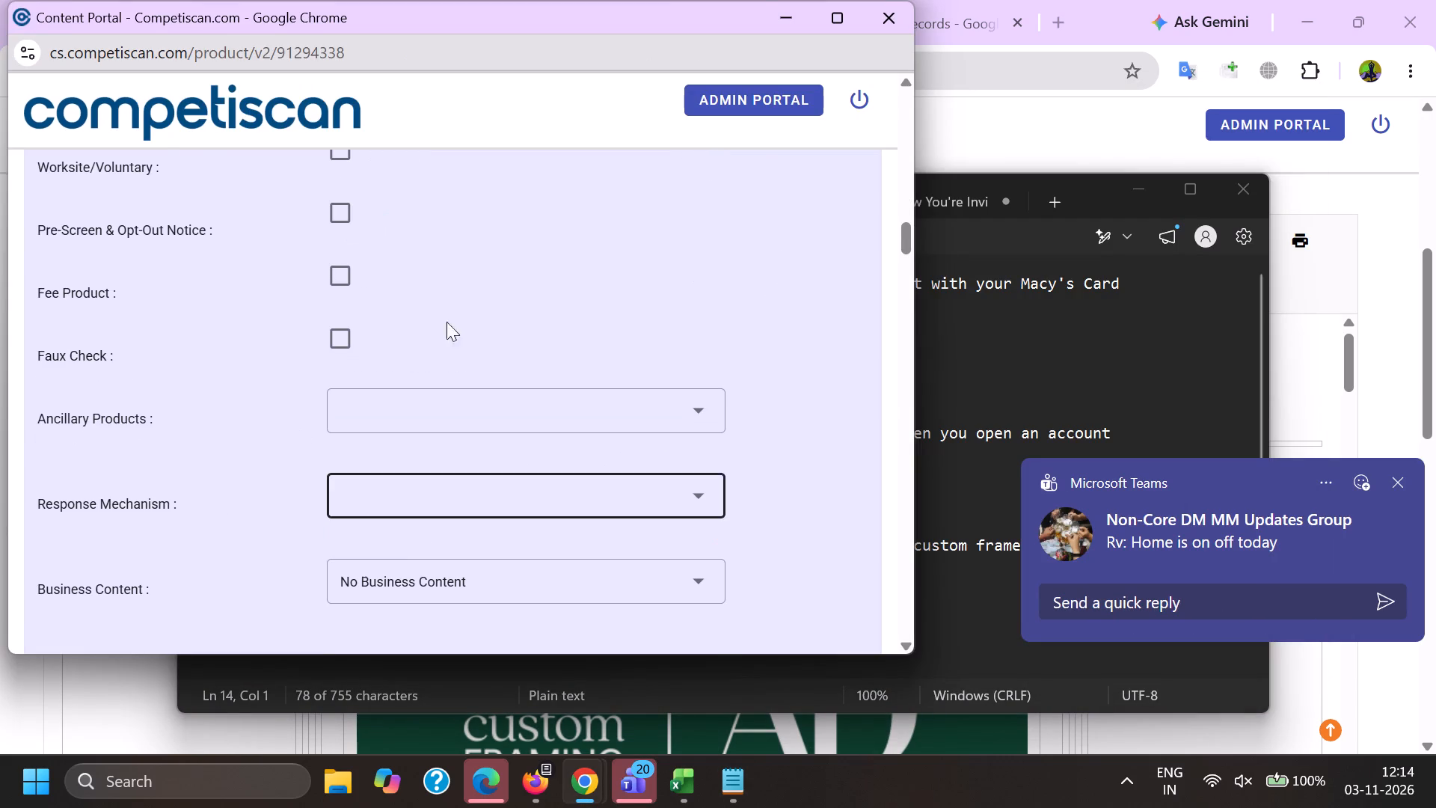
scroll(447, 283, "down", 7)
scroll(438, 578, "down", 1)
left_click(436, 552)
left_click(271, 539)
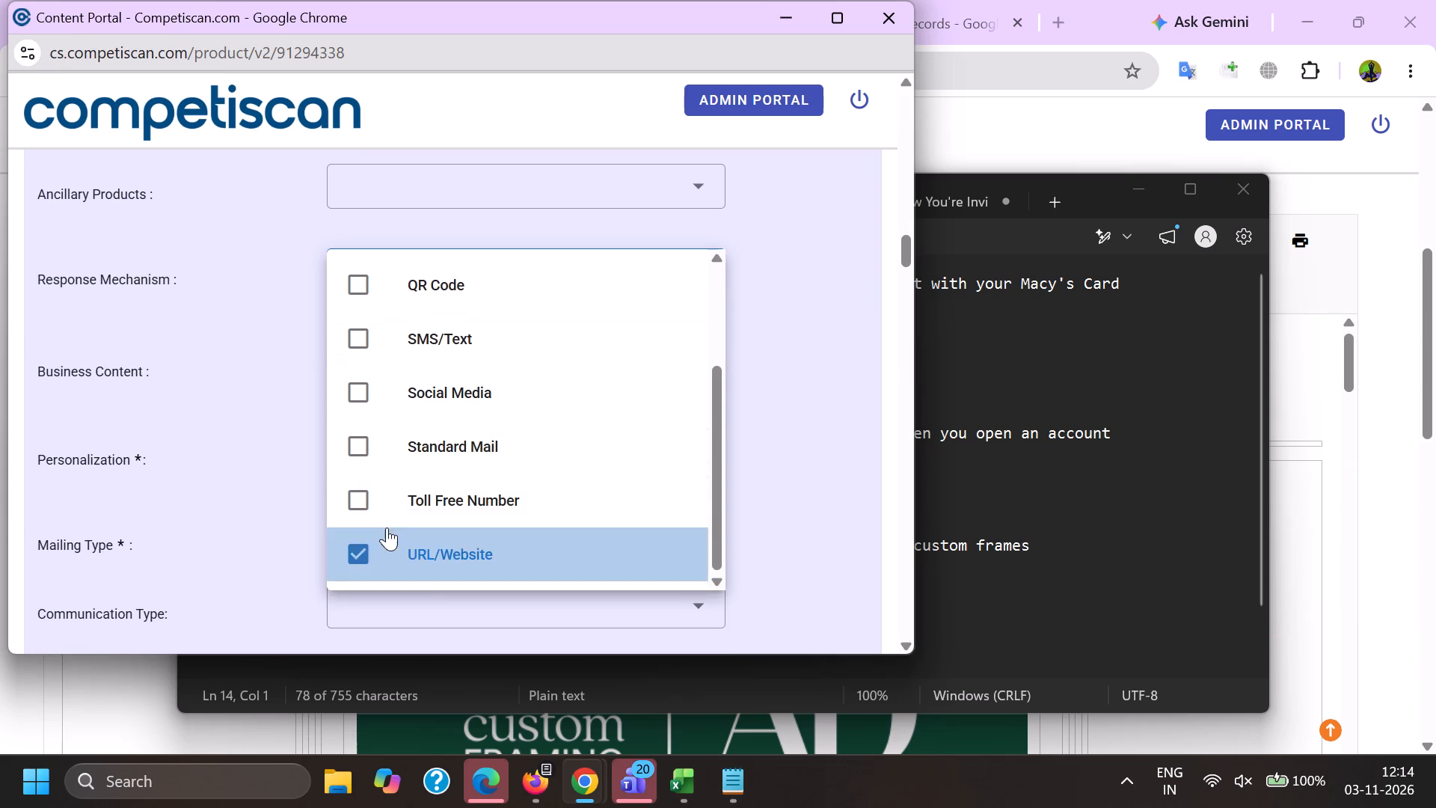
Set the mailing type to Acquisition.
left_click(397, 524)
left_click(408, 379)
left_click_drag(228, 444, 241, 452)
Set the communication type to Bonuses/Contests/Incentives and Co-Brand.
left_click(360, 611)
scroll(411, 250, "down", 3)
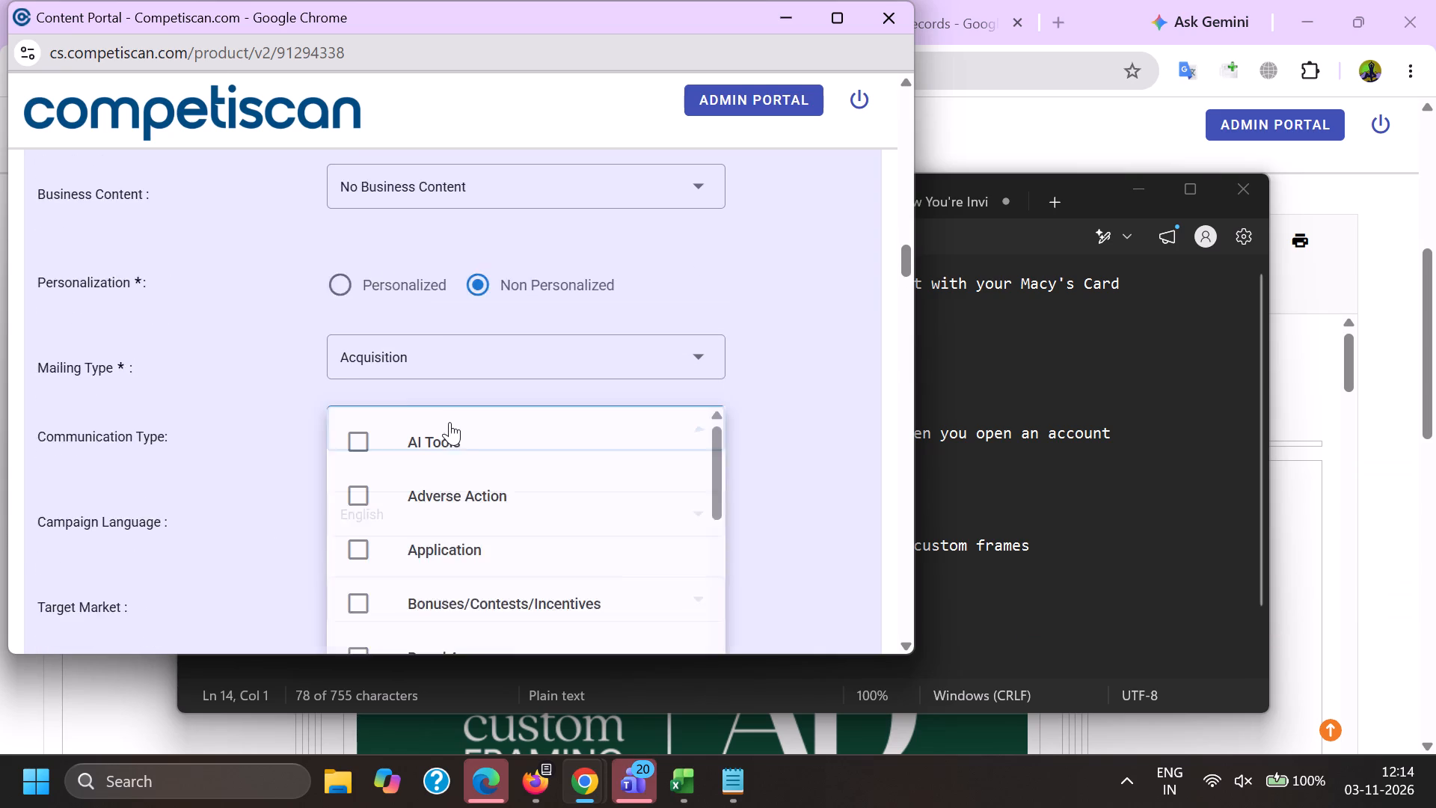
left_click(437, 450)
scroll(437, 445, "down", 3)
left_click(429, 553)
scroll(436, 510, "down", 9)
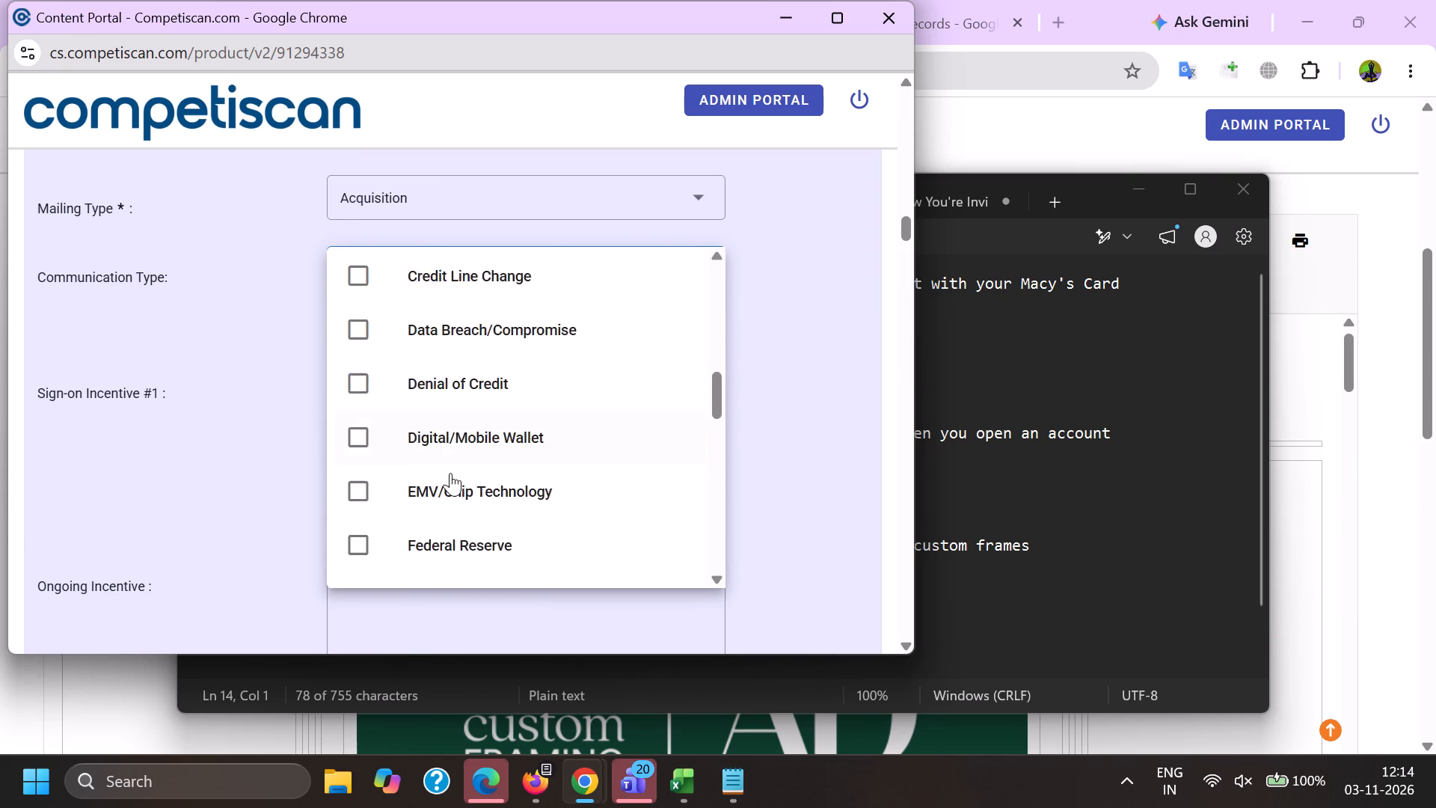
left_click_drag(203, 479, 215, 479)
Fill in Sign-on Incentive #1 as "20% off your first Michaels Credit Card purchase when you open an account", without the leading "Get" or trailing blanks.
left_click(430, 437)
key("ctrl+v")
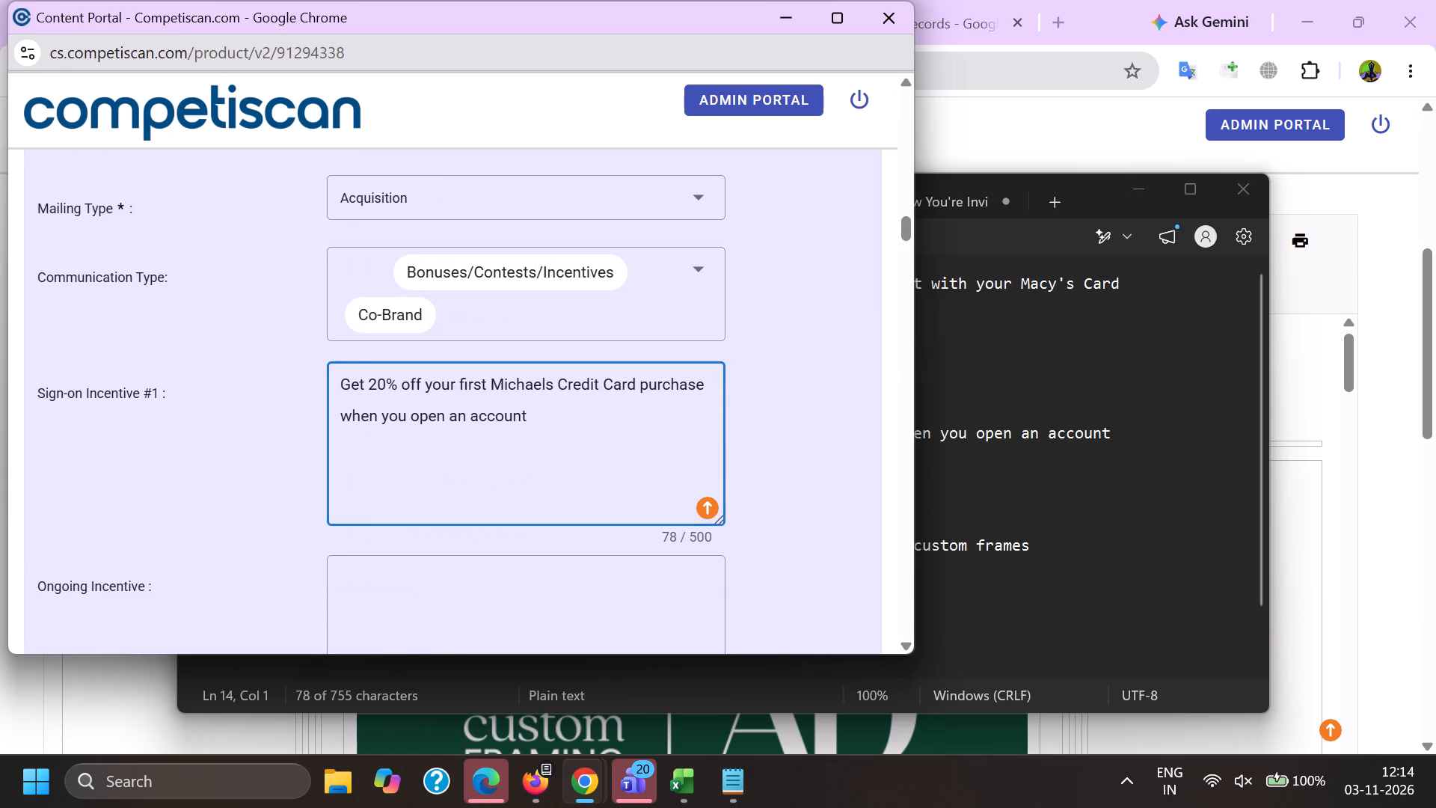
left_click_drag(365, 393, 218, 394)
key("BackSpace")
key("Right")
key("BackSpace")
key("Down")
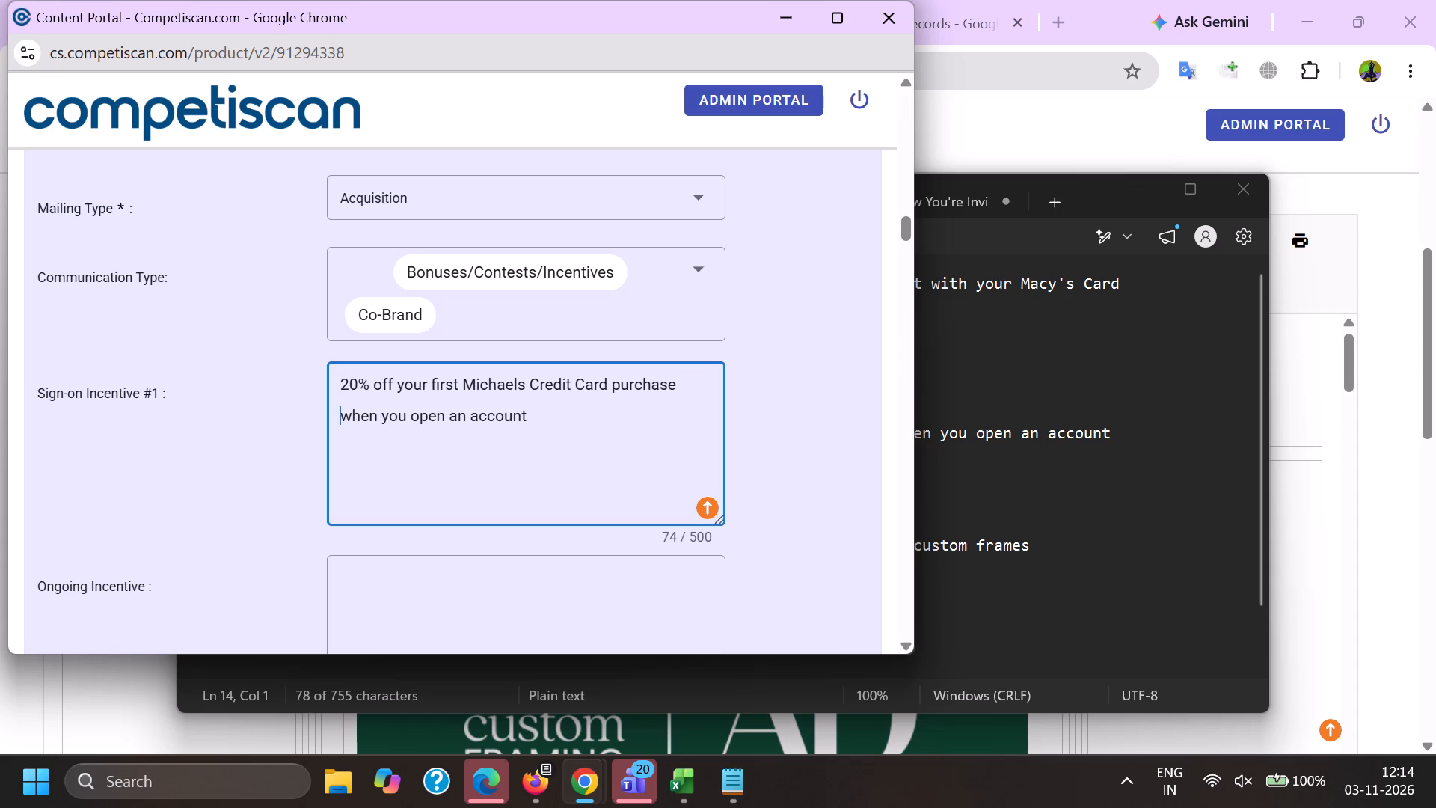
key("Down")
key("BackSpace")
Set Sign-on Incentive Type #1 to Coupon/Discount with an incentive value of 20.00.
scroll(333, 415, "down", 4)
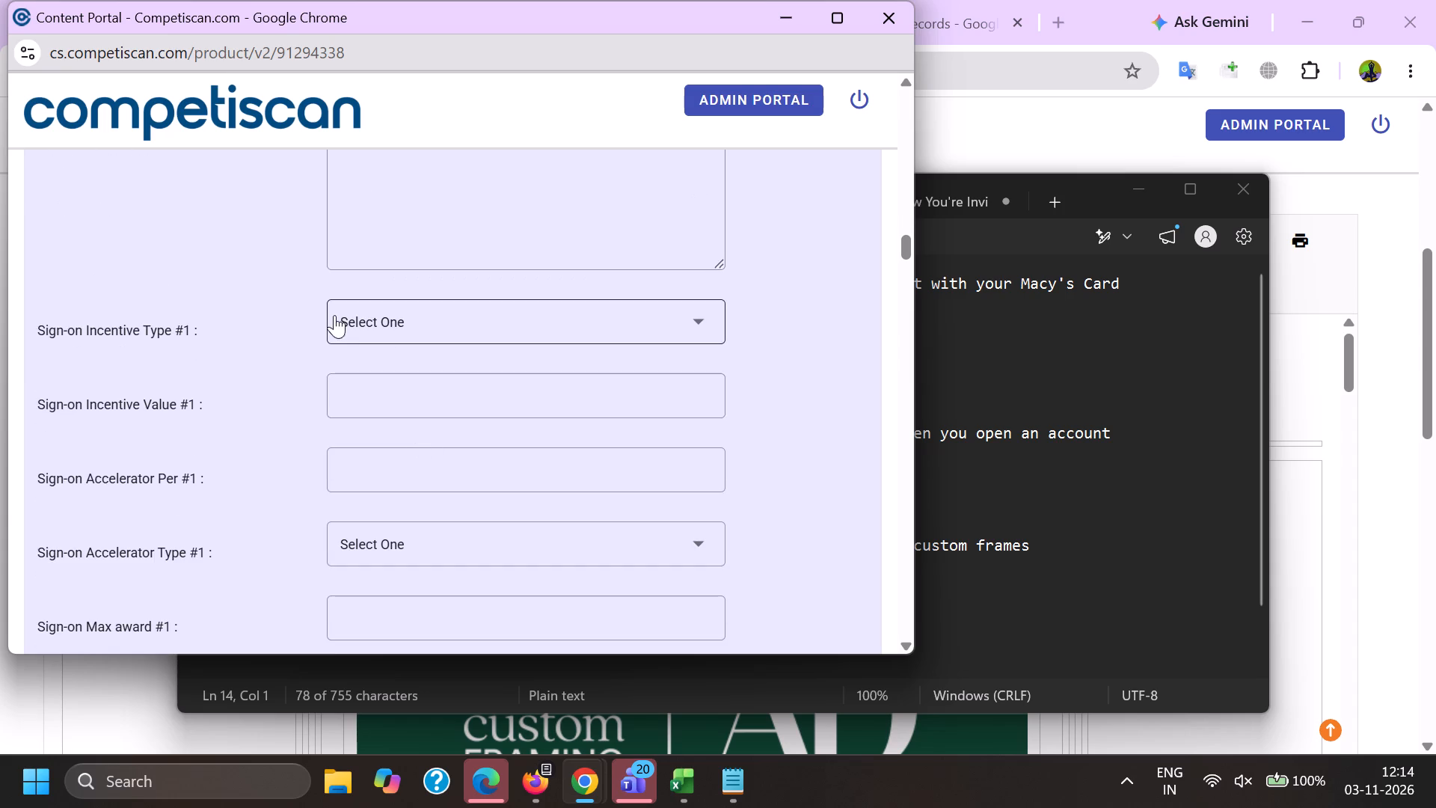
left_click(334, 315)
scroll(405, 457, "down", 5)
left_click(411, 479)
left_click(224, 486)
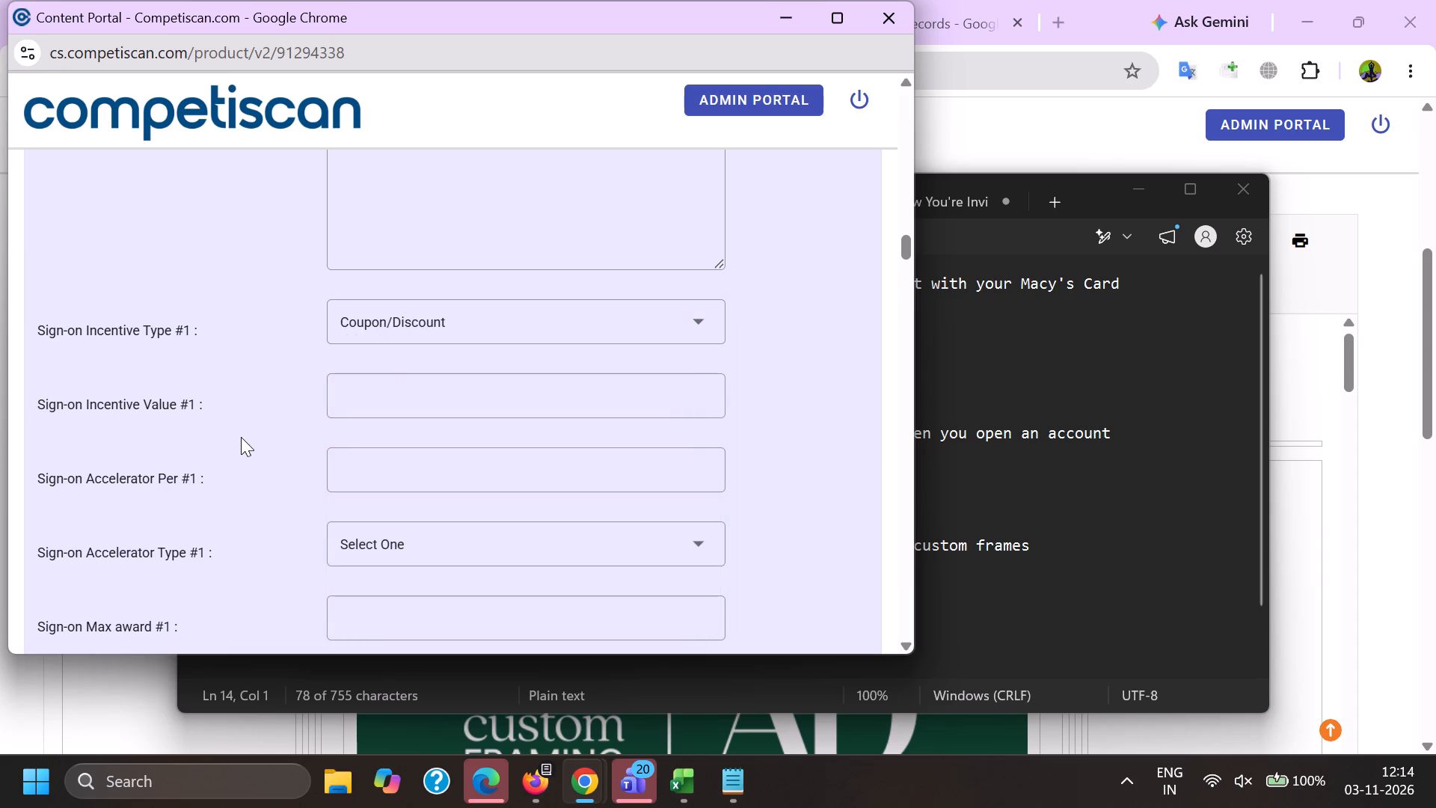
left_click(396, 397)
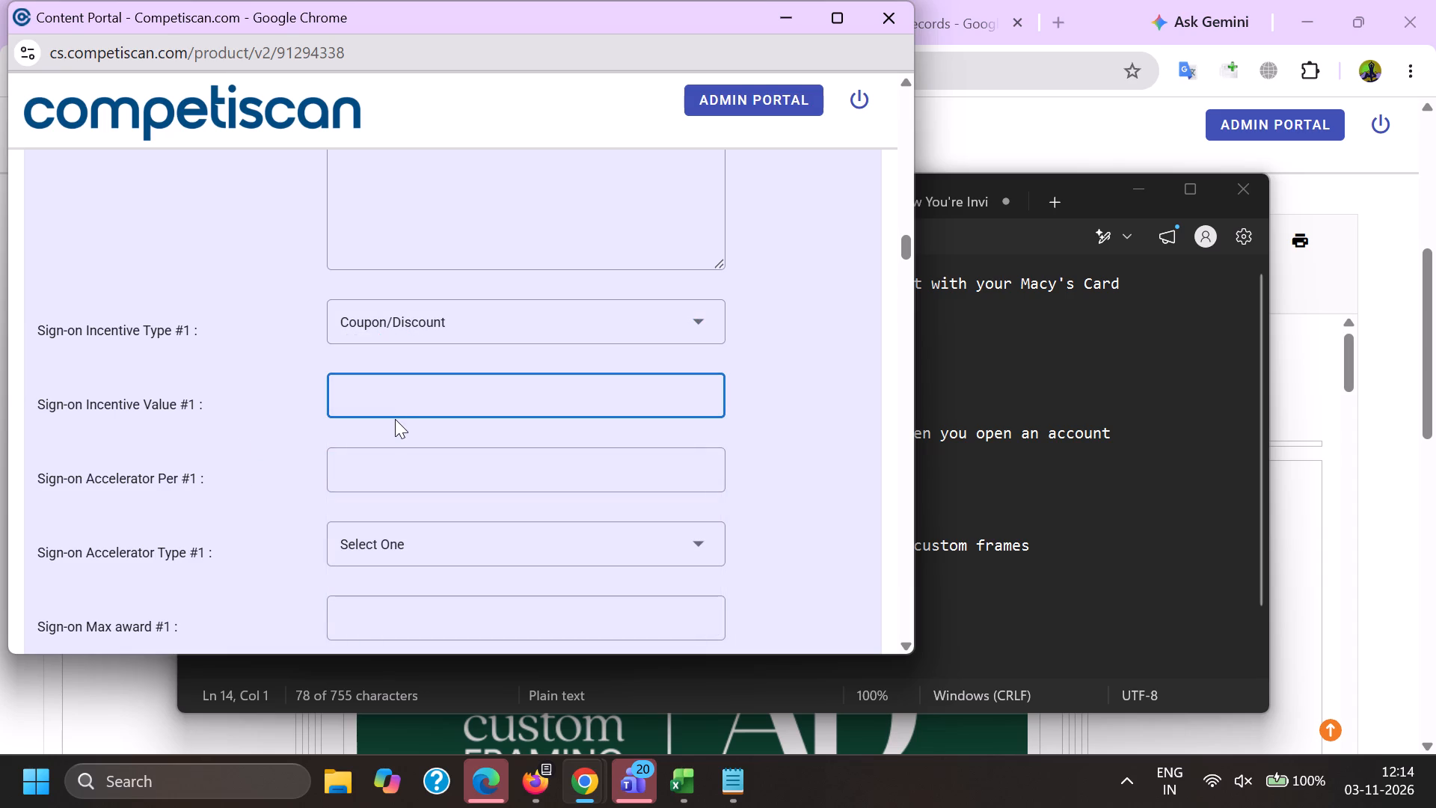
key("2")
key("0")
type(".0")
key("Tab")
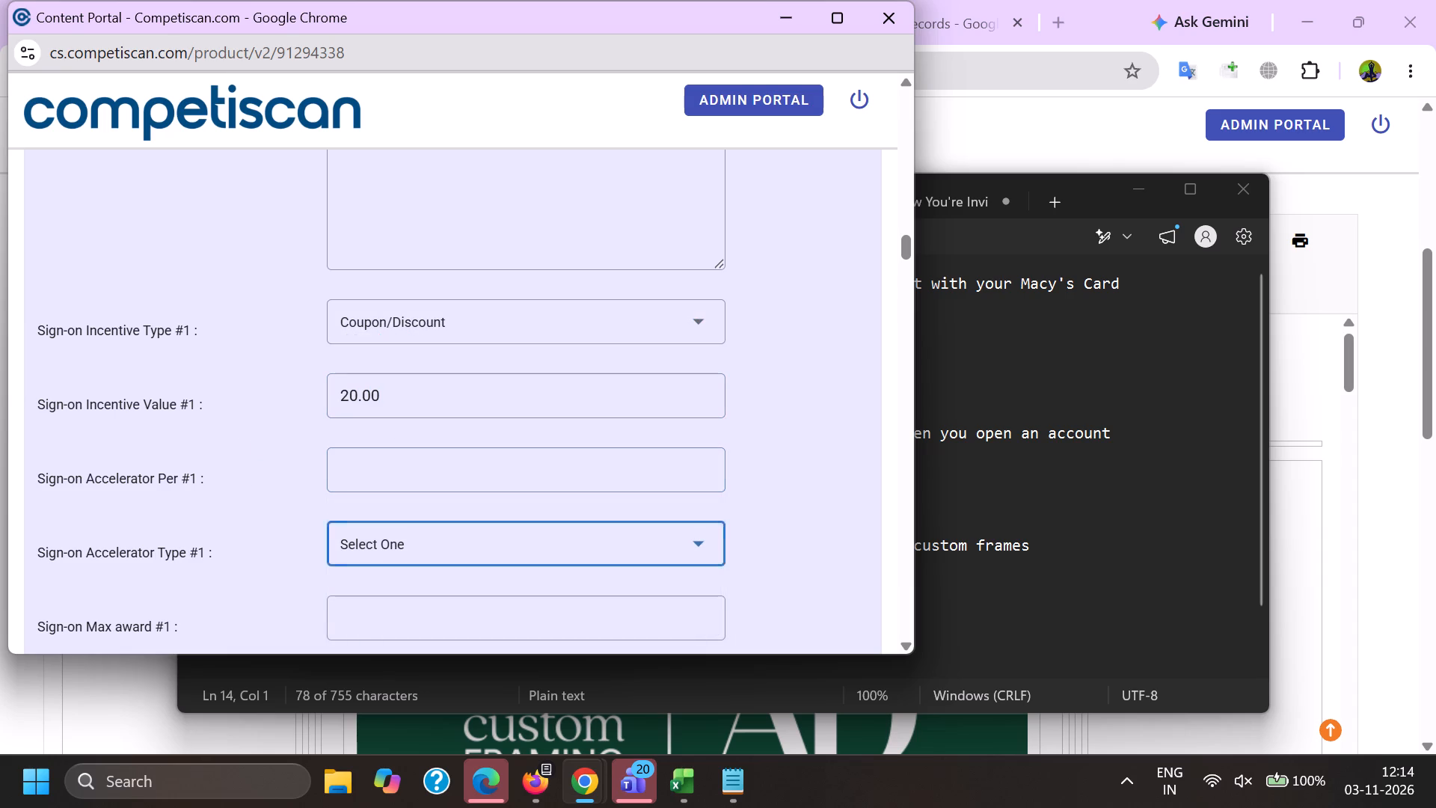
Set Sign-on Max award #1 to 20.00.
key("Tab")
key("2")
key("0")
key("period")
key("0")
key("Tab")
key("Tab")
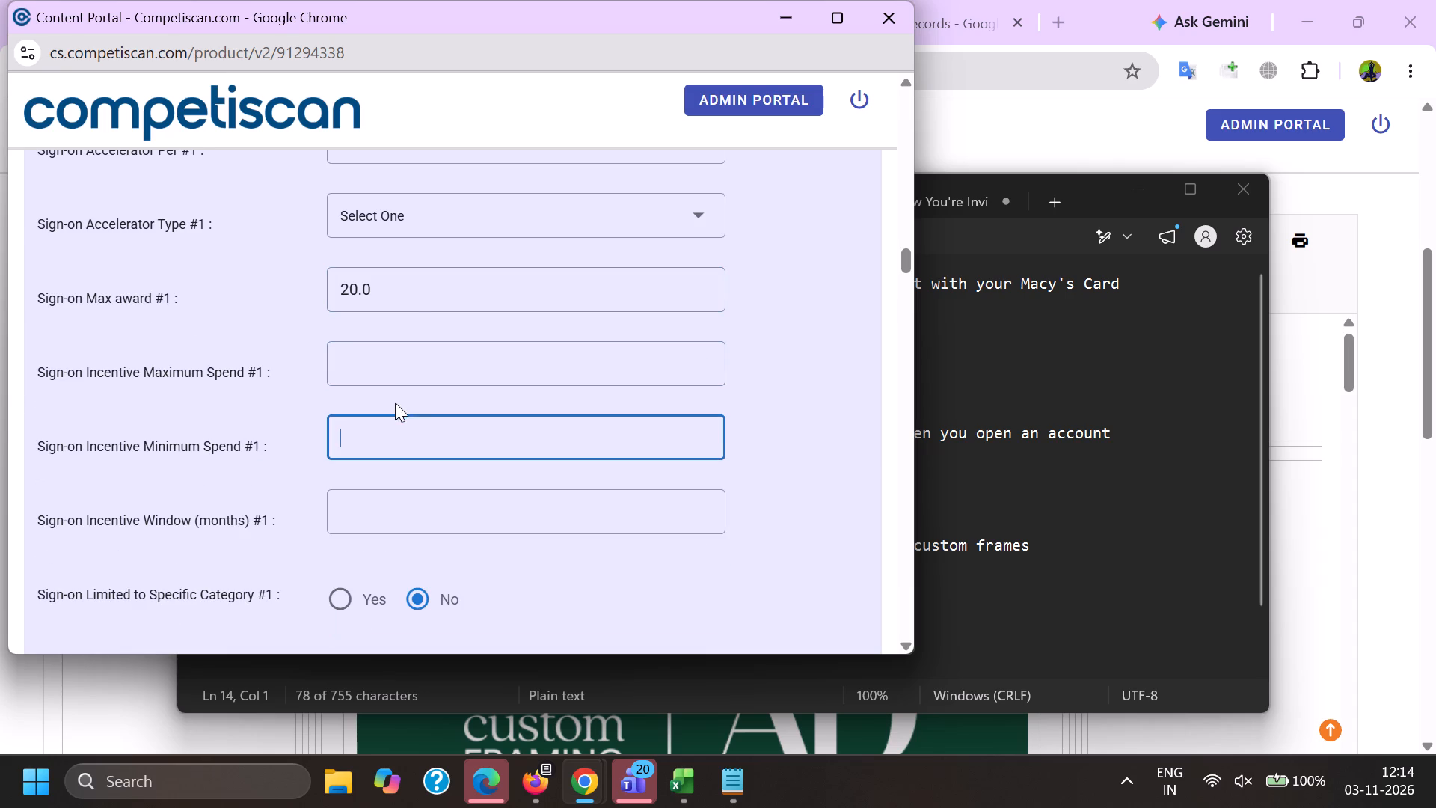
left_click(423, 286)
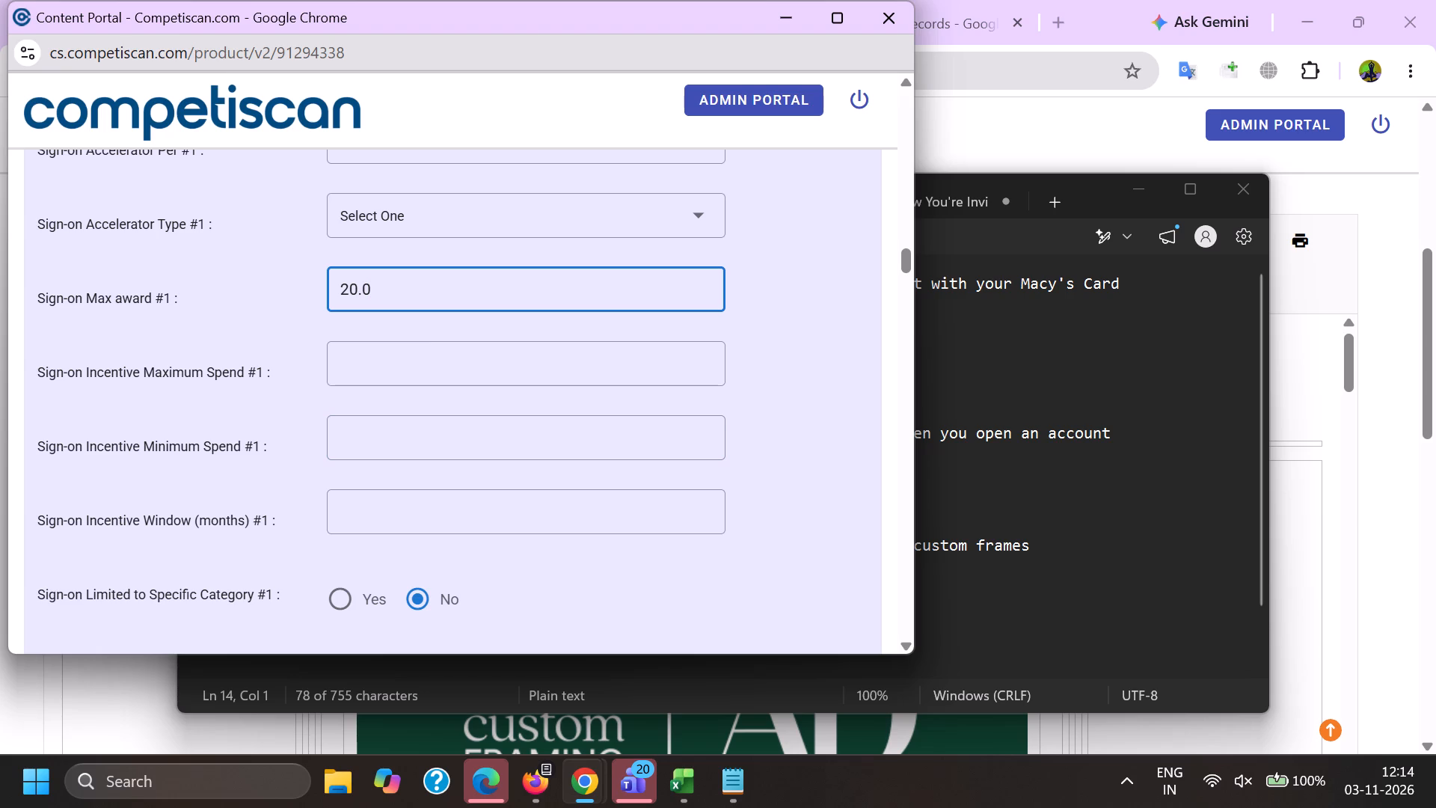
key("0")
In the payment card offer details, choose the application type and set the primary card level to Not Mentioned.
scroll(414, 296, "down", 18)
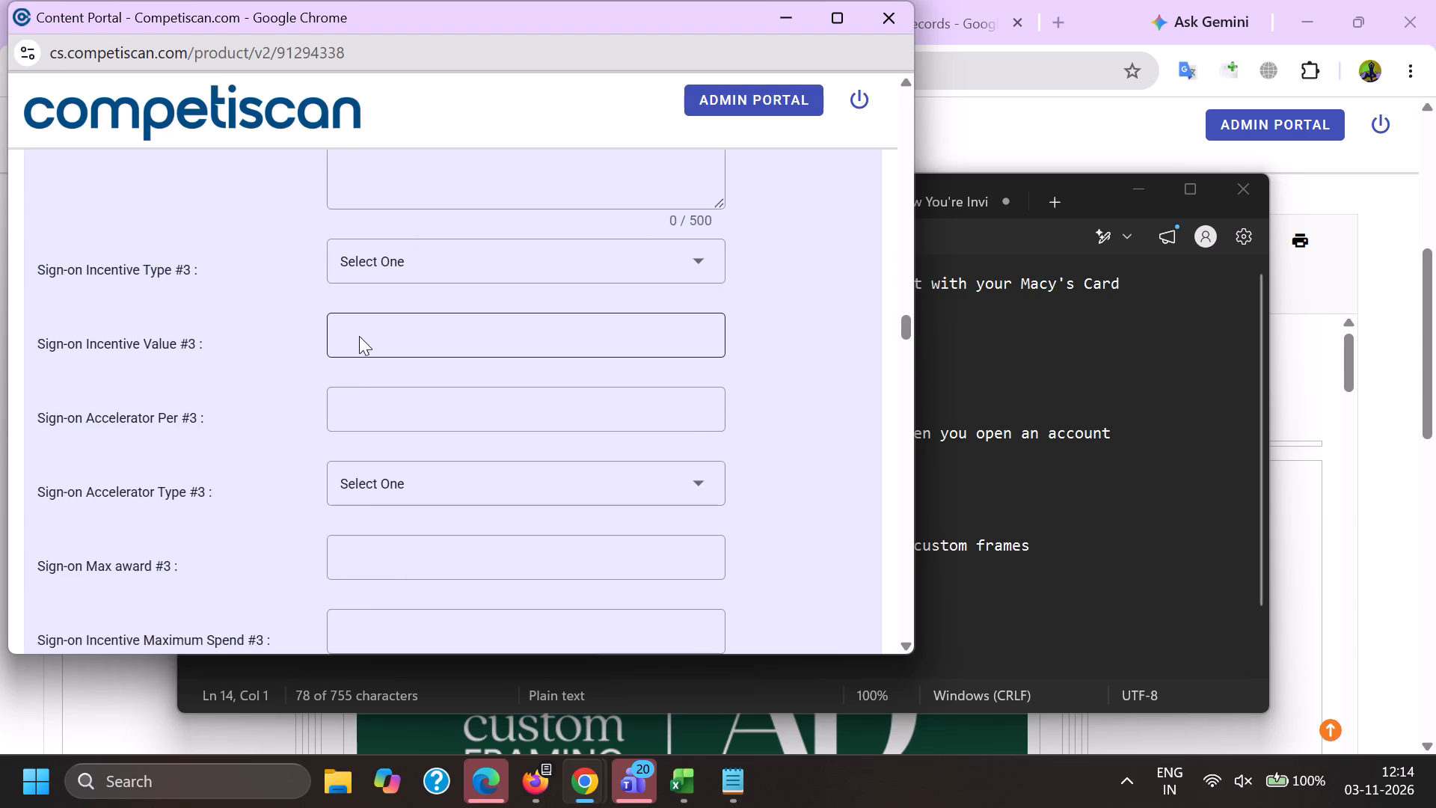
scroll(359, 336, "down", 8)
scroll(366, 439, "up", 3)
left_click(387, 357)
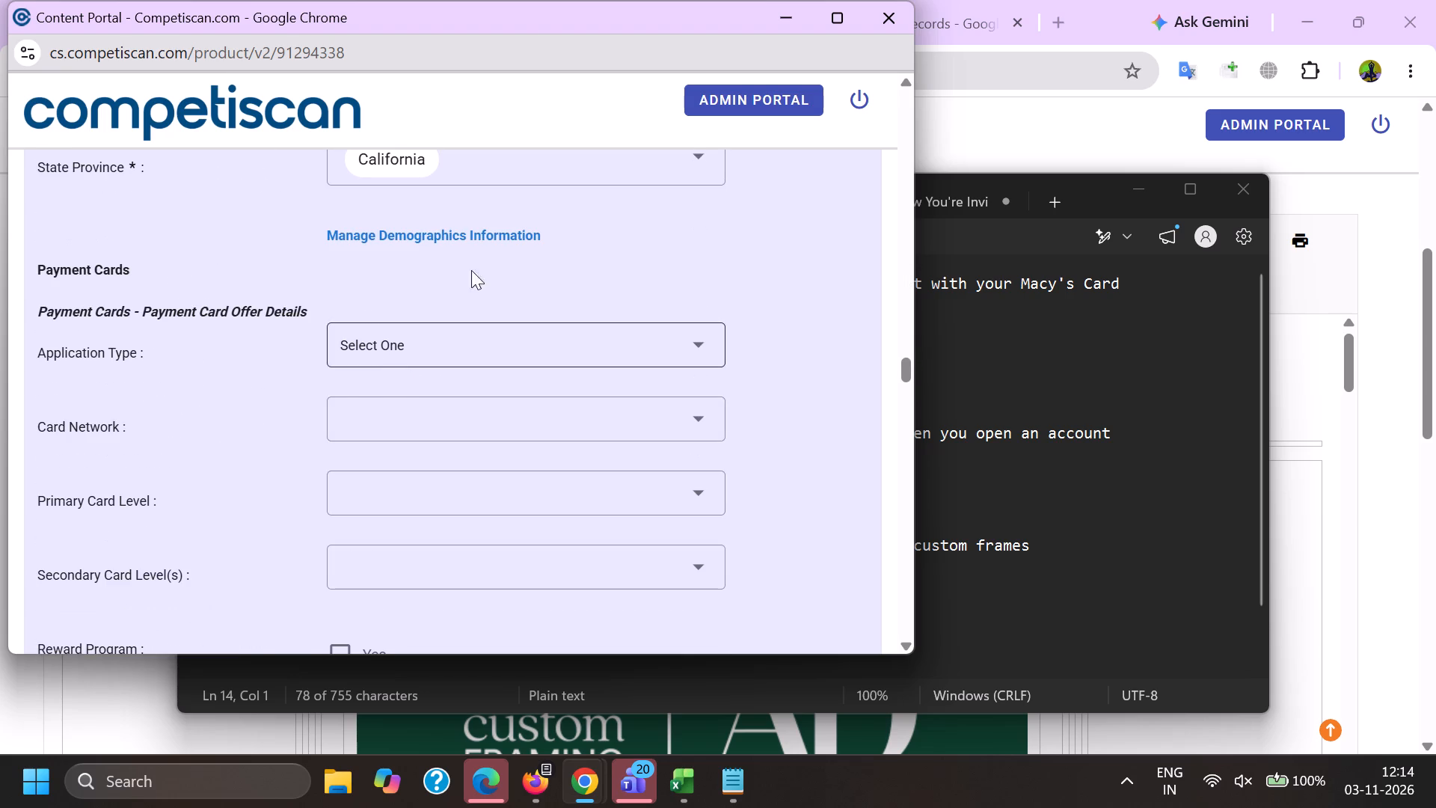
left_click(443, 444)
left_click_drag(265, 432, 277, 432)
left_click(399, 501)
scroll(427, 280, "down", 3)
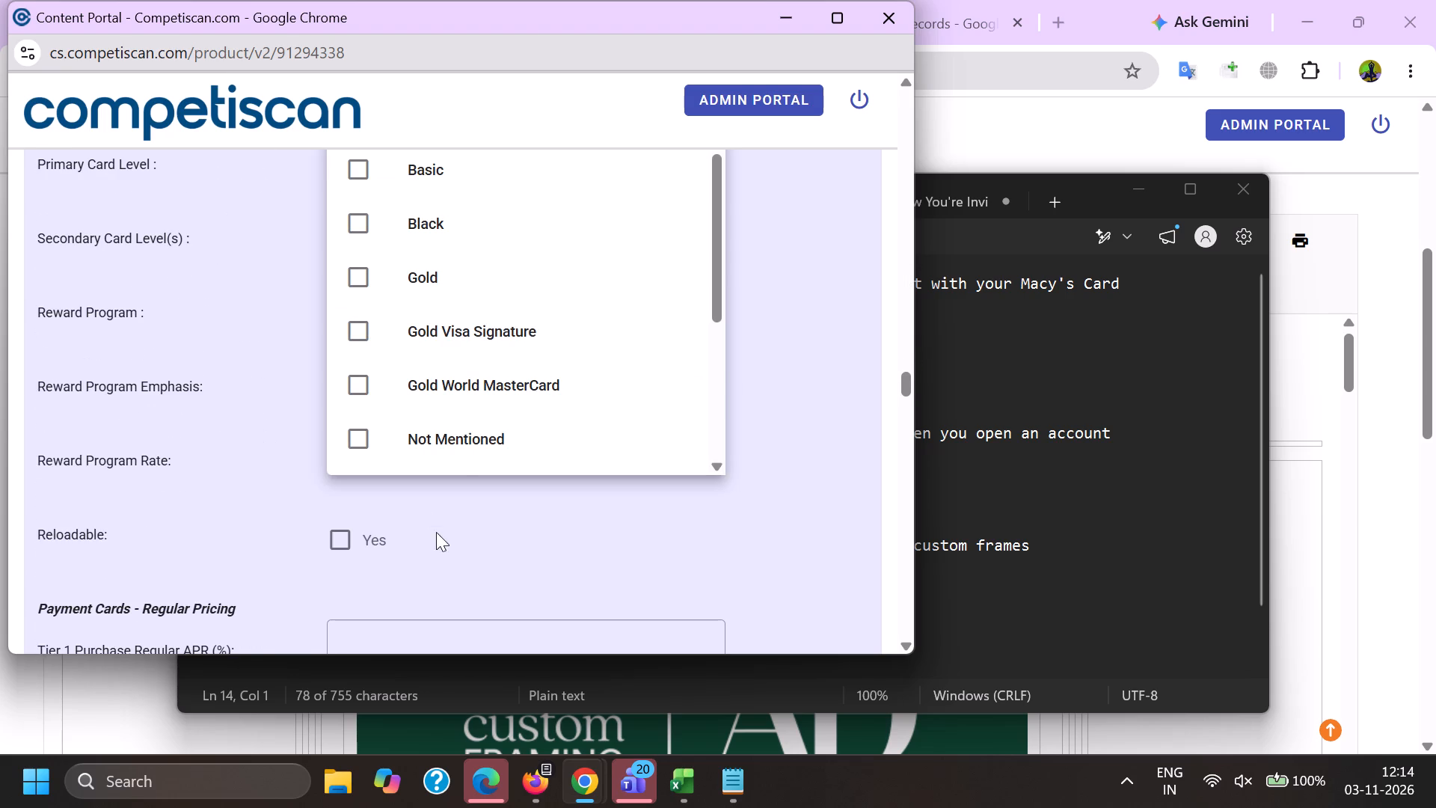
left_click(441, 432)
left_click_drag(221, 423, 236, 420)
Mark the payment card offer's Reward Program as Yes.
left_click(346, 319)
left_click(364, 388)
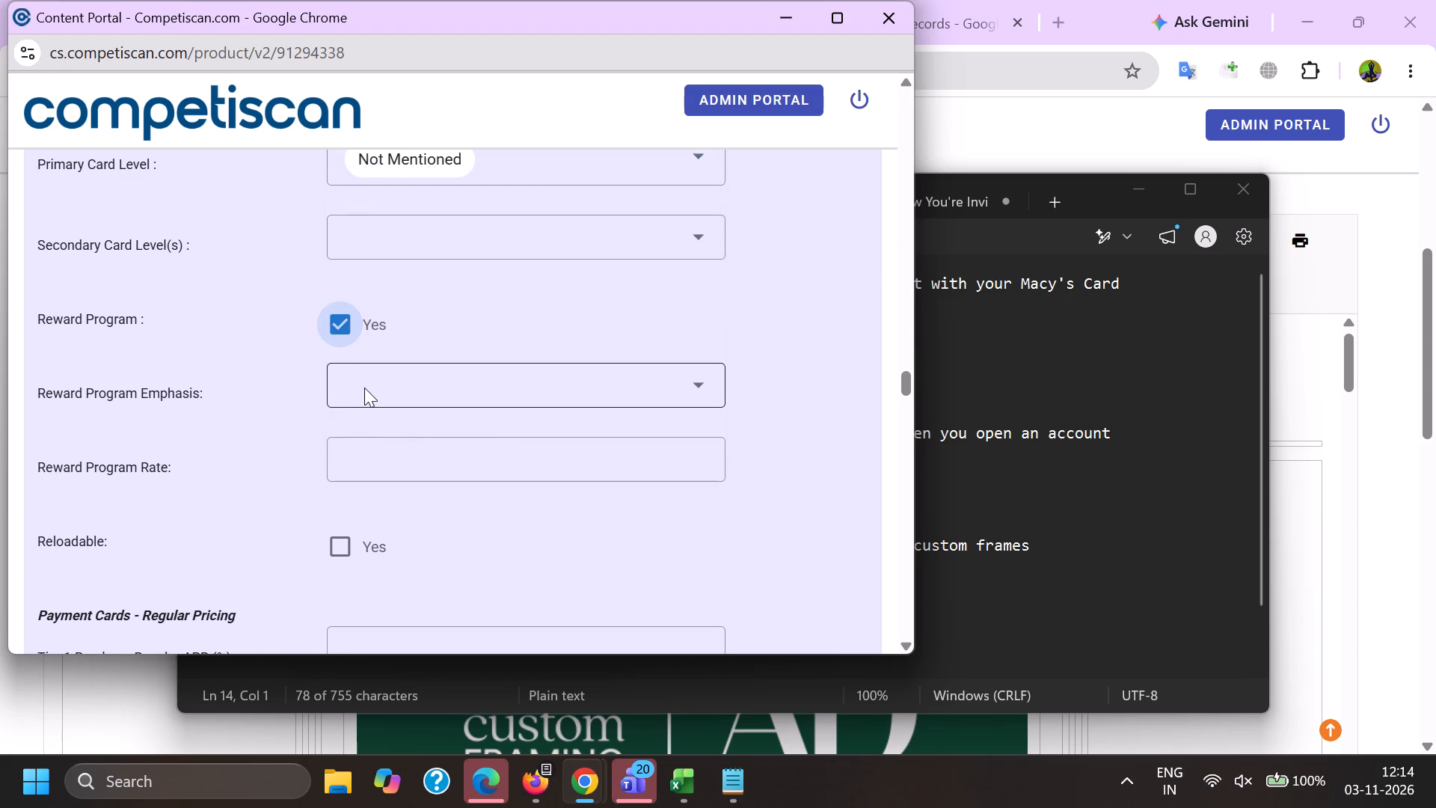
left_click(266, 435)
Mark Credit Card Mentioned in the retail credit section and submit the product form.
key("End")
left_click(343, 305)
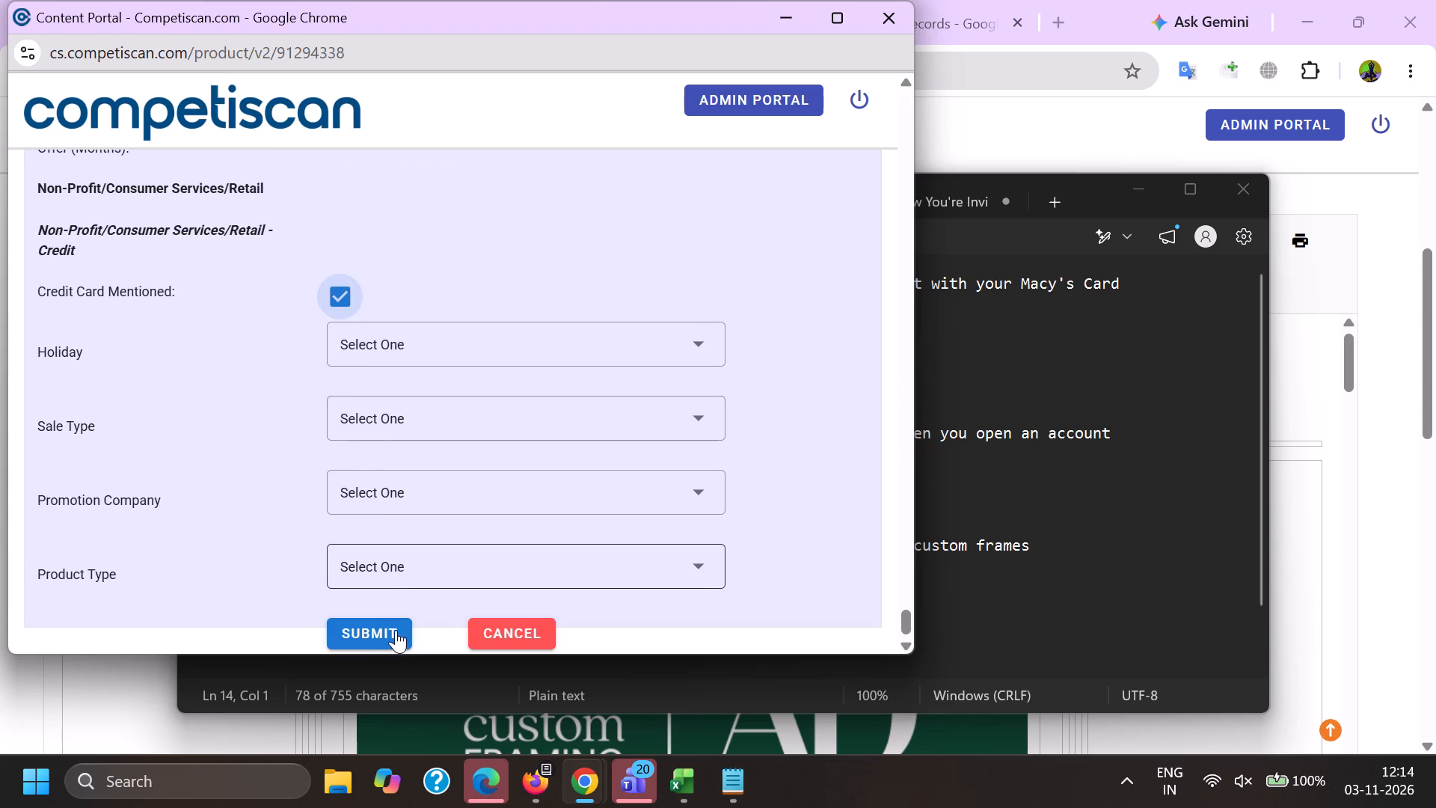
left_click(389, 635)
Switch to the email list in Firefox and look through the entries below email 91294338 for another one to process.
key("alt+Tab")
key("alt+Tab")
key("alt+Tab")
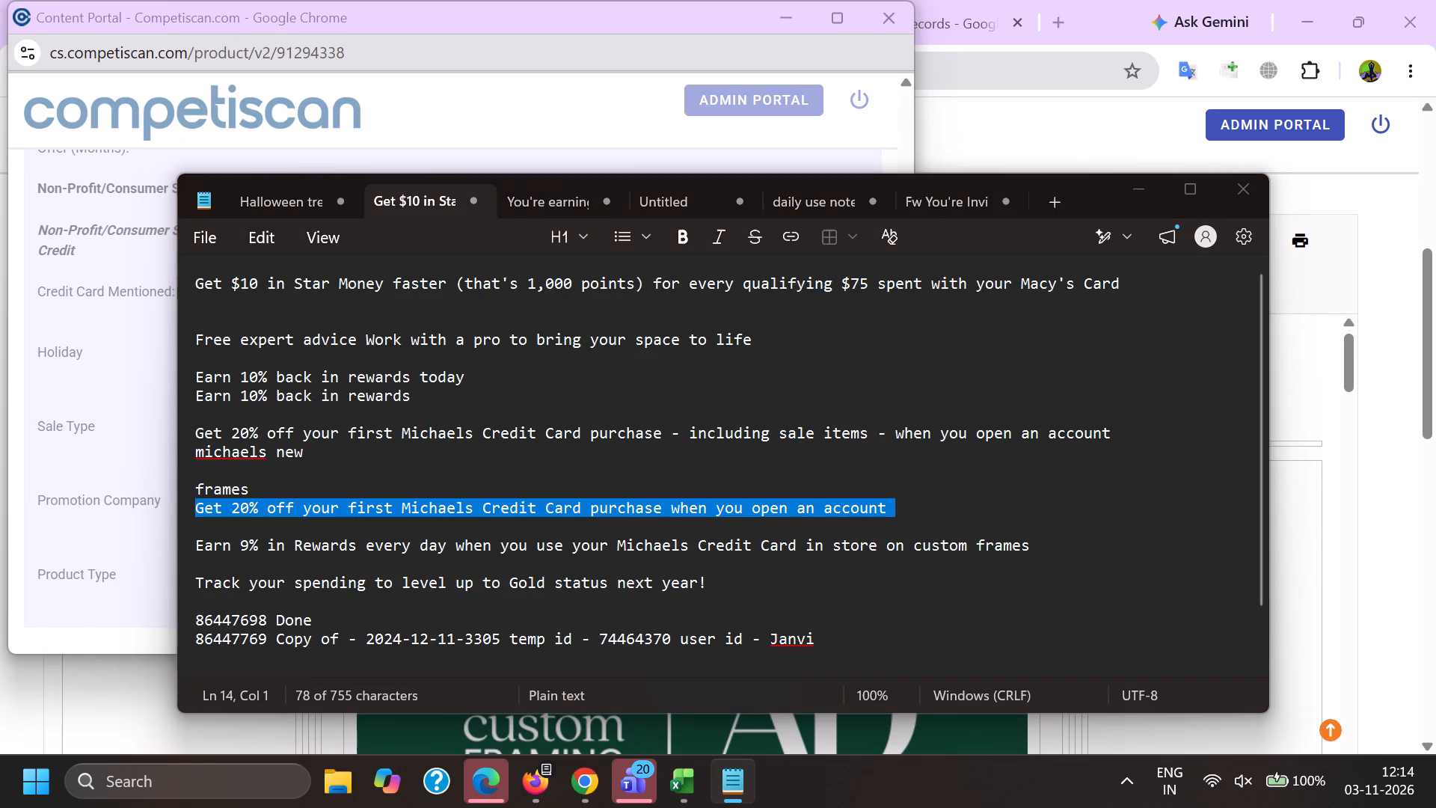
left_click(541, 788)
left_click(357, 713)
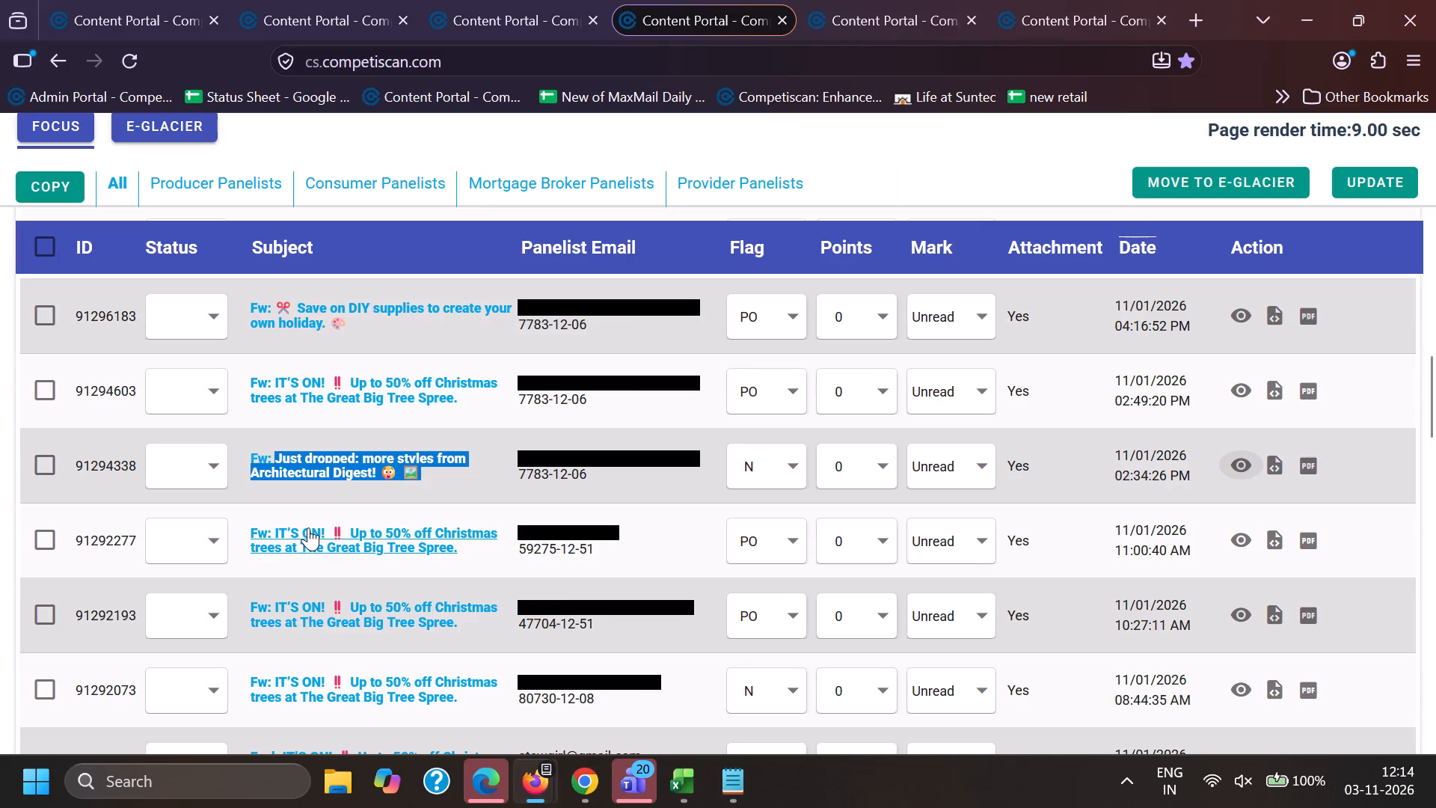
scroll(366, 495, "down", 2)
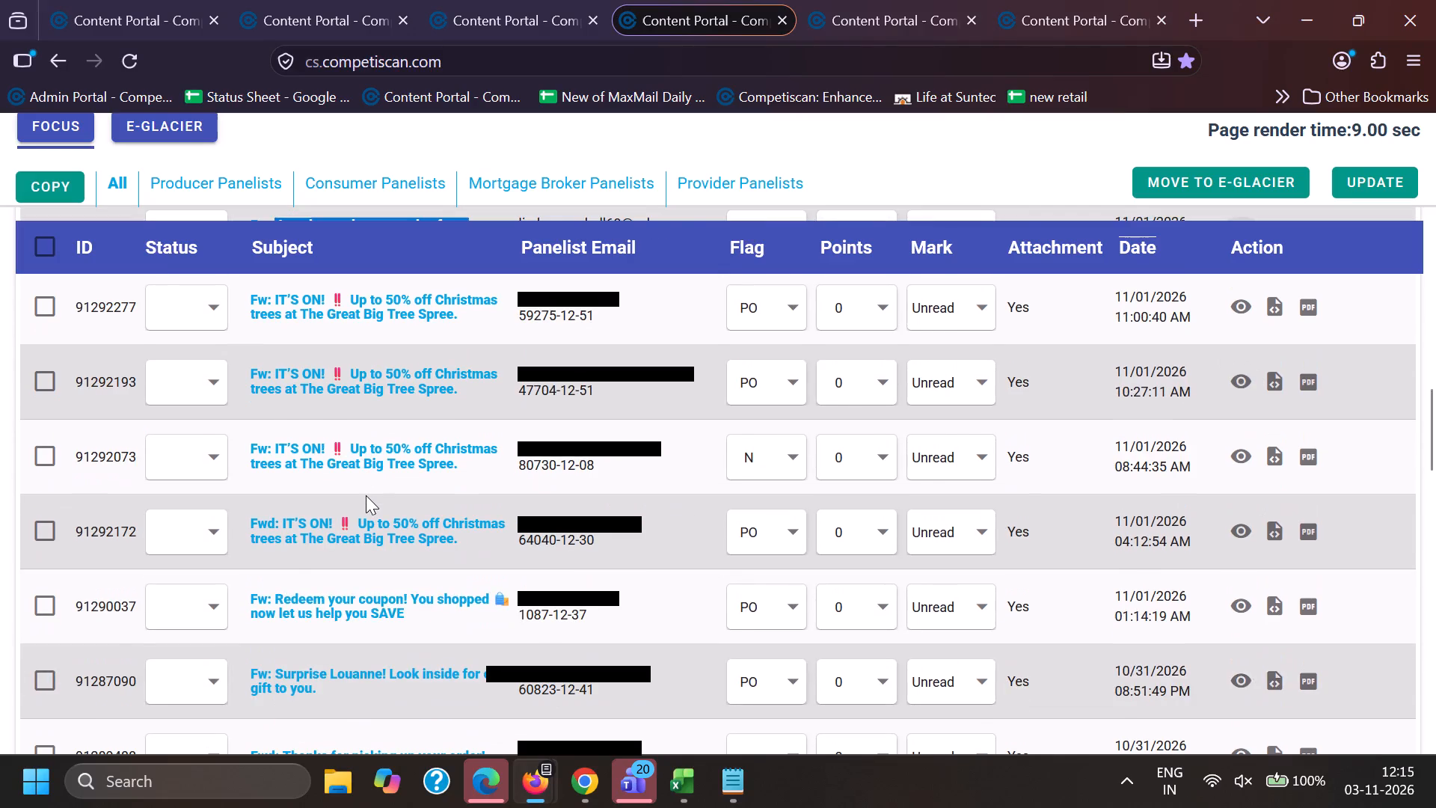
scroll(366, 495, "down", 2)
scroll(322, 590, "down", 2)
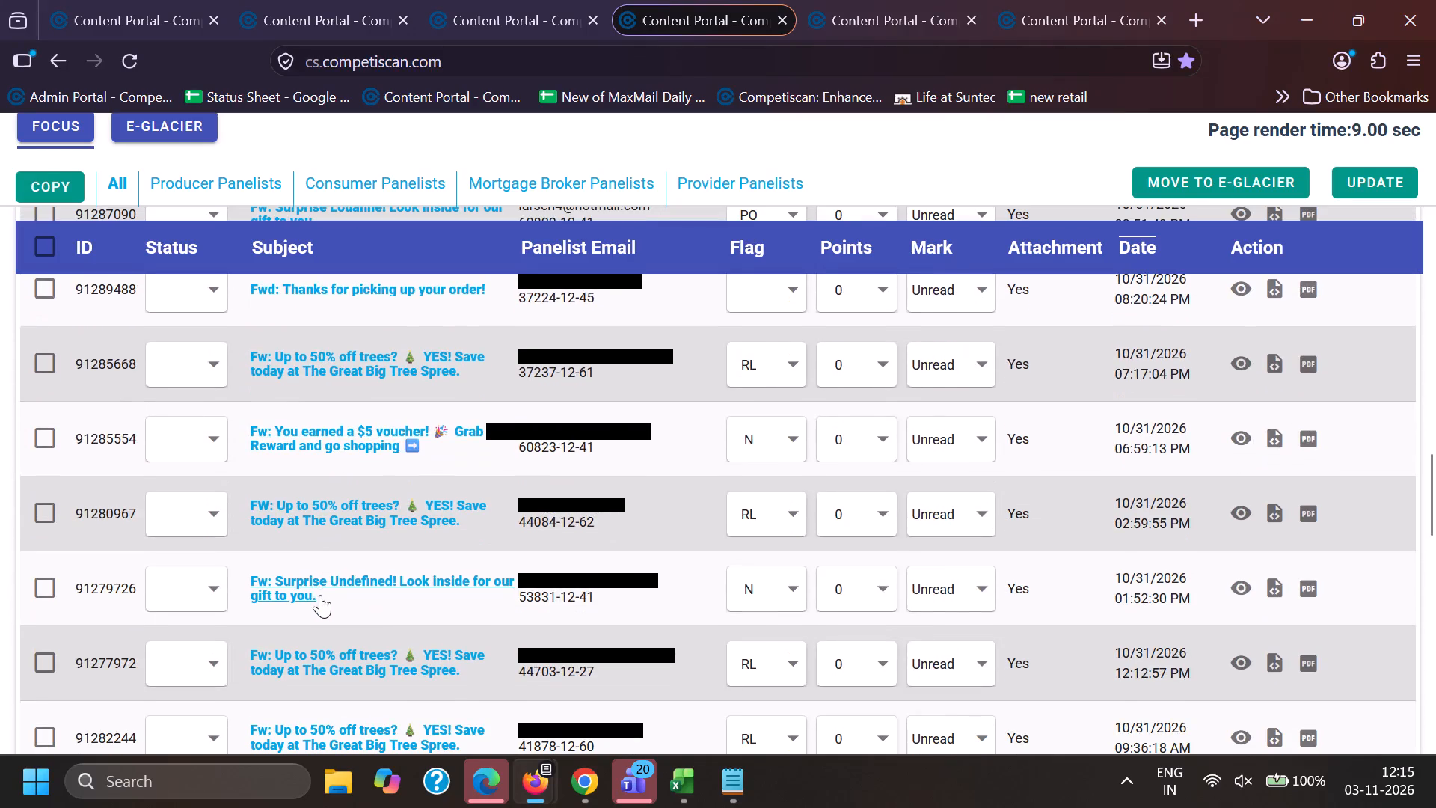
scroll(339, 646, "down", 4)
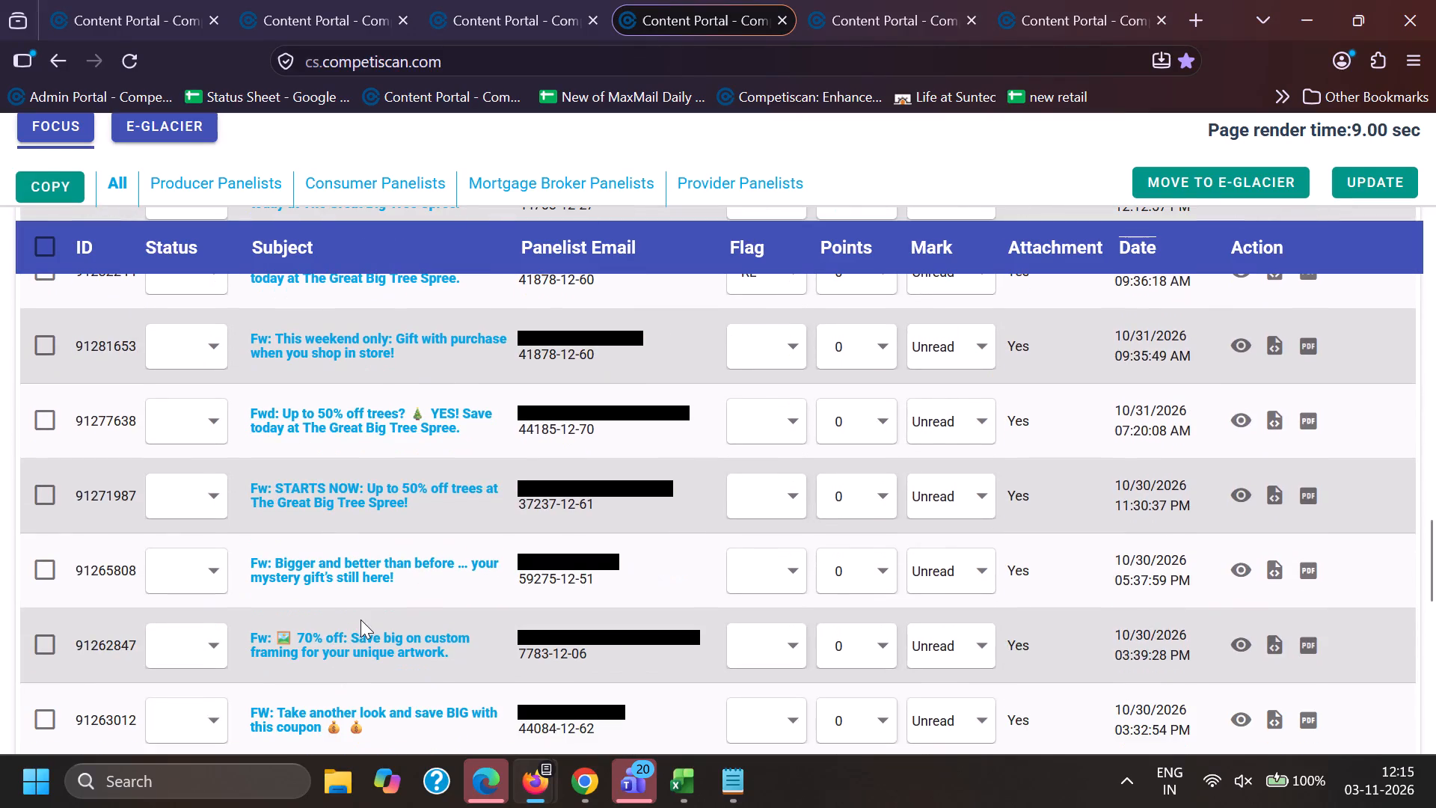
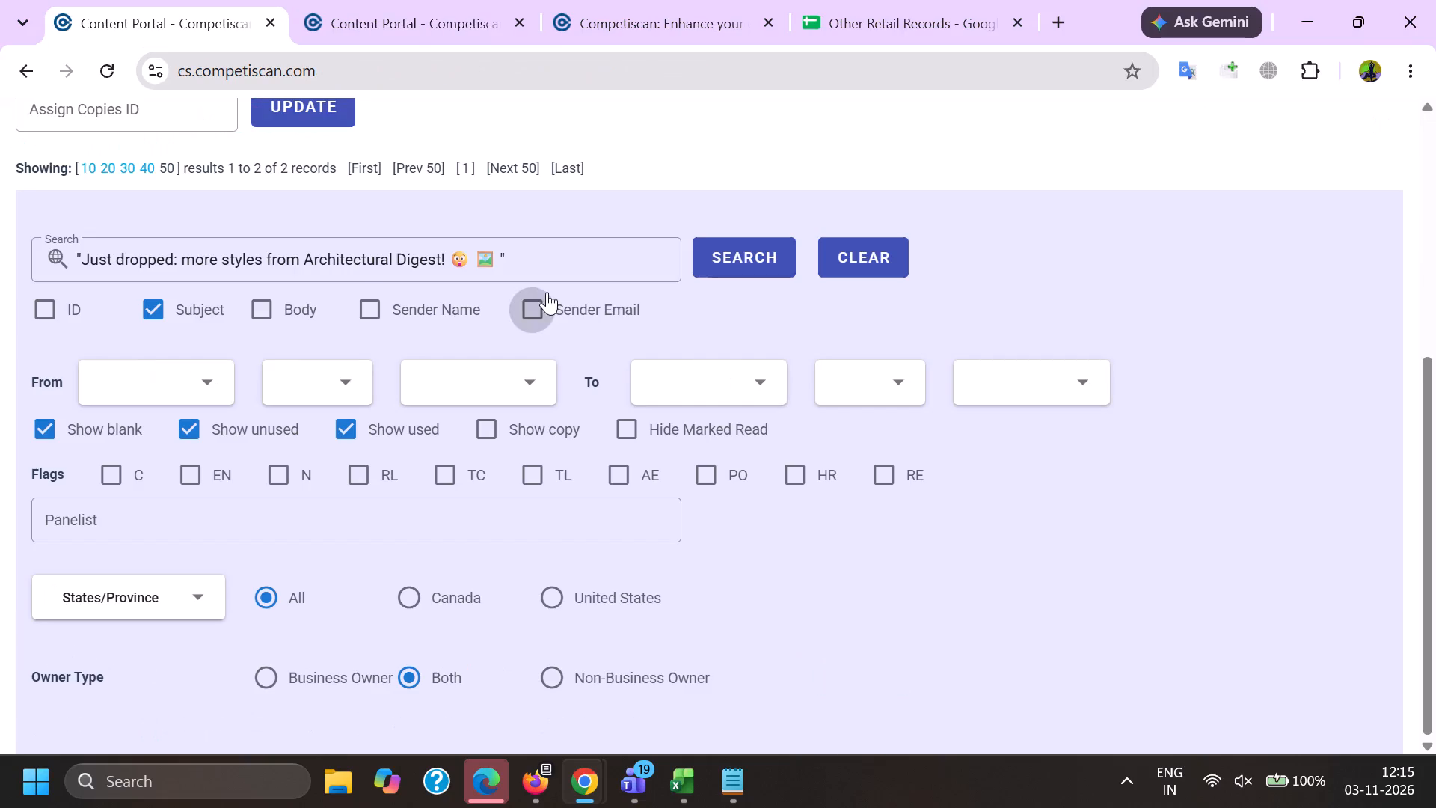
Switch to Chrome's content portal and search email subjects for "🖼️ 70% off: Save big on custom framing for your unique artwork.".
left_click_drag(562, 263, 1, 239)
key("BackSpace")
key("shift+quotedbl")
key("ctrl+v")
key("shift+quotedbl")
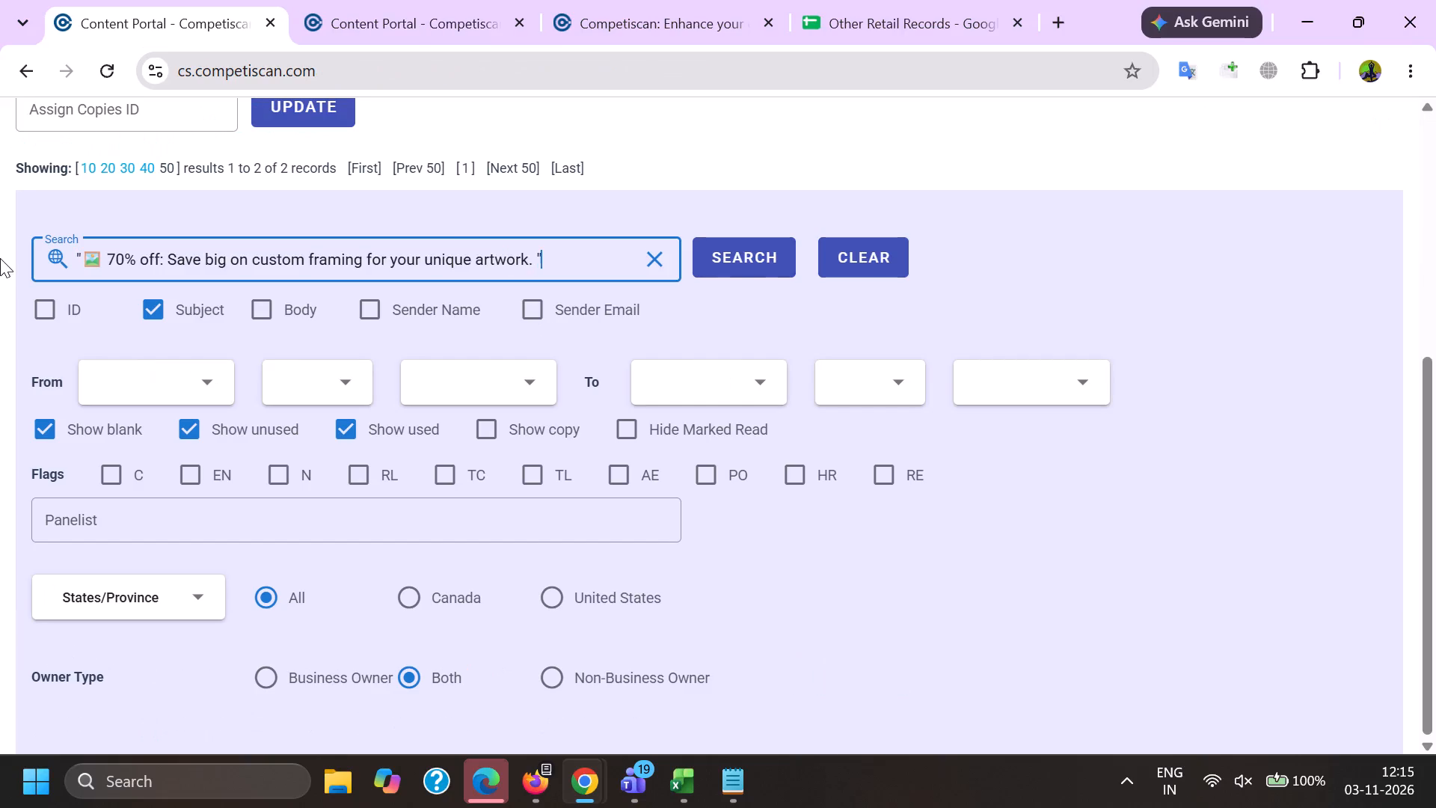
key("Return")
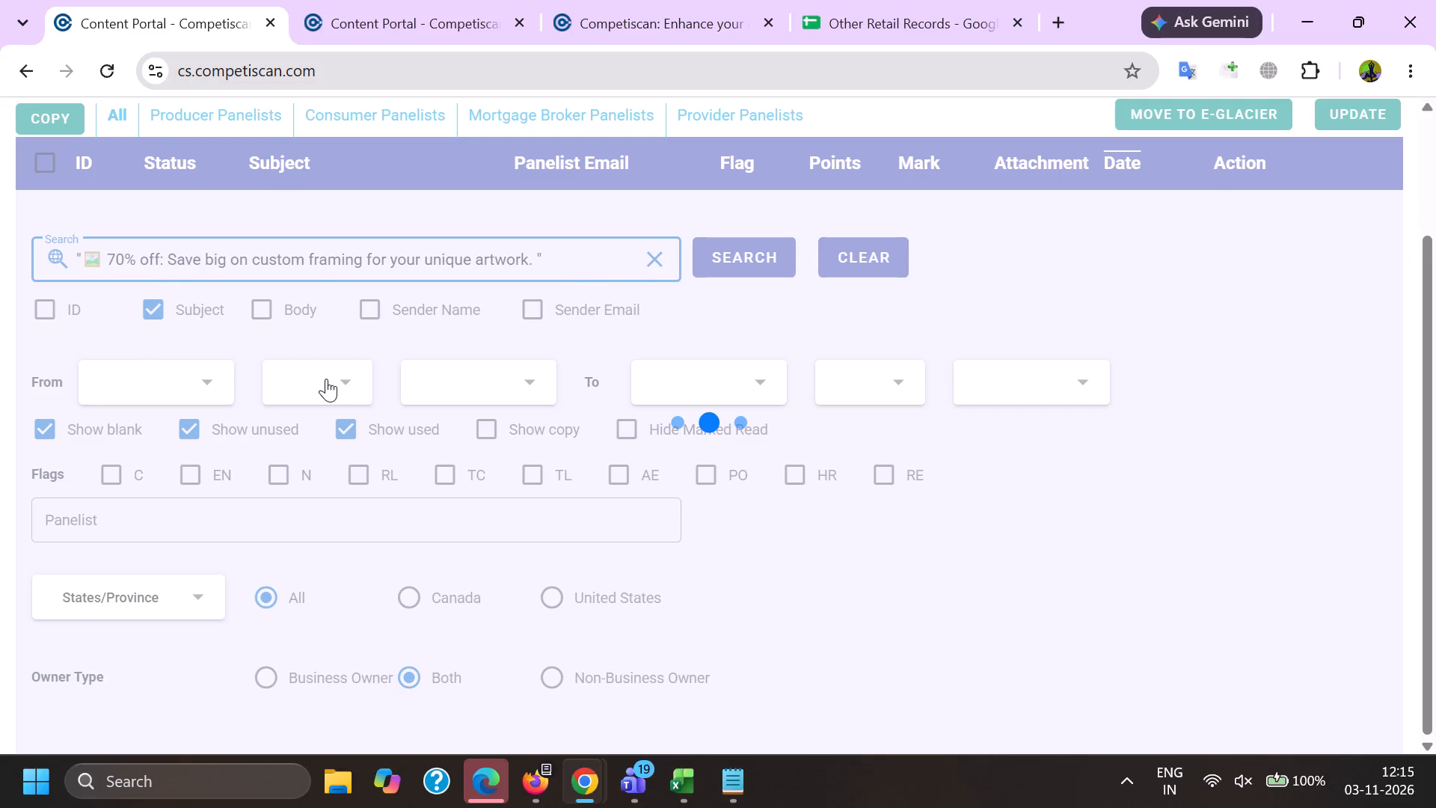
Look through both pages of the custom-framing search results for entries already marked Used.
scroll(347, 413, "down", 7)
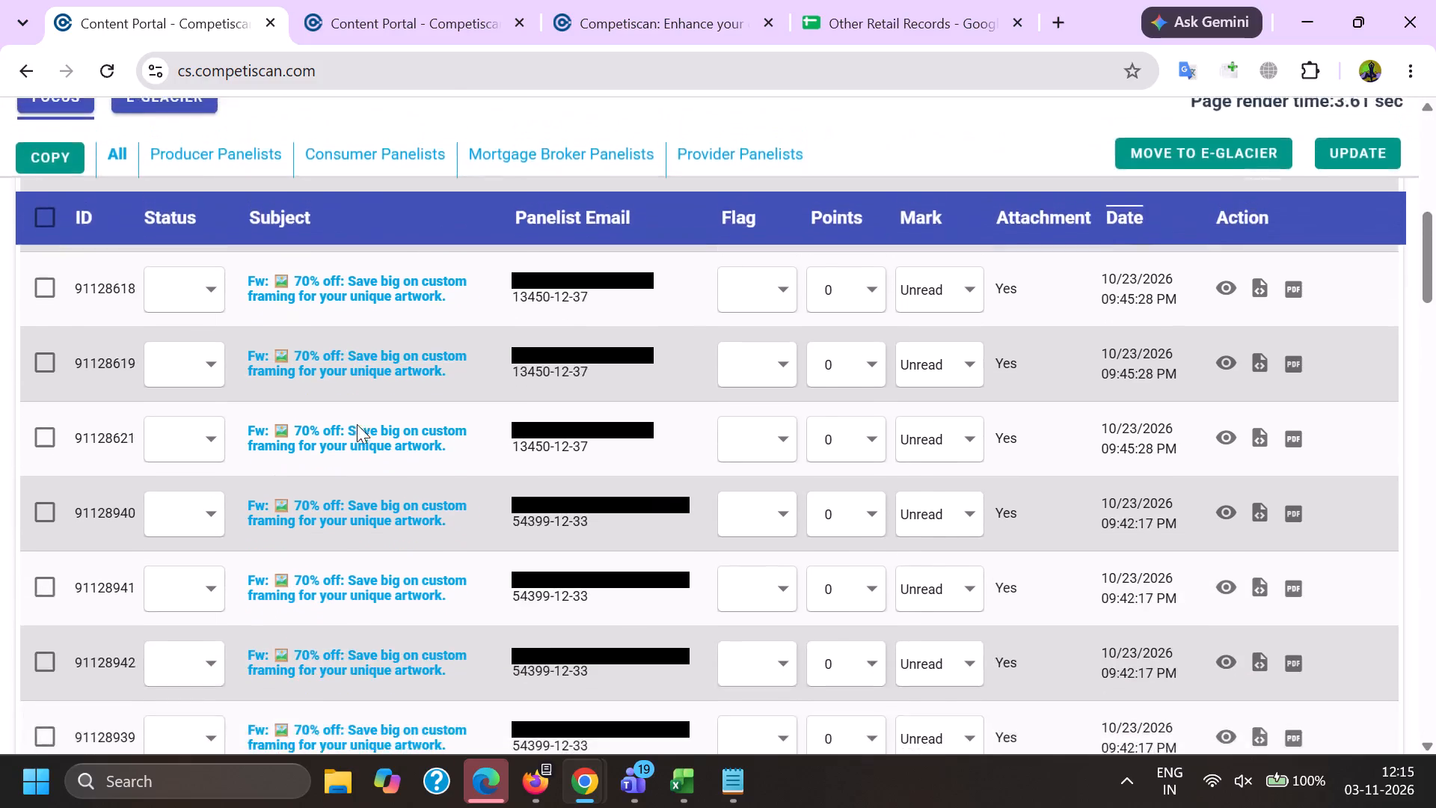
scroll(357, 424, "down", 17)
scroll(363, 459, "down", 5)
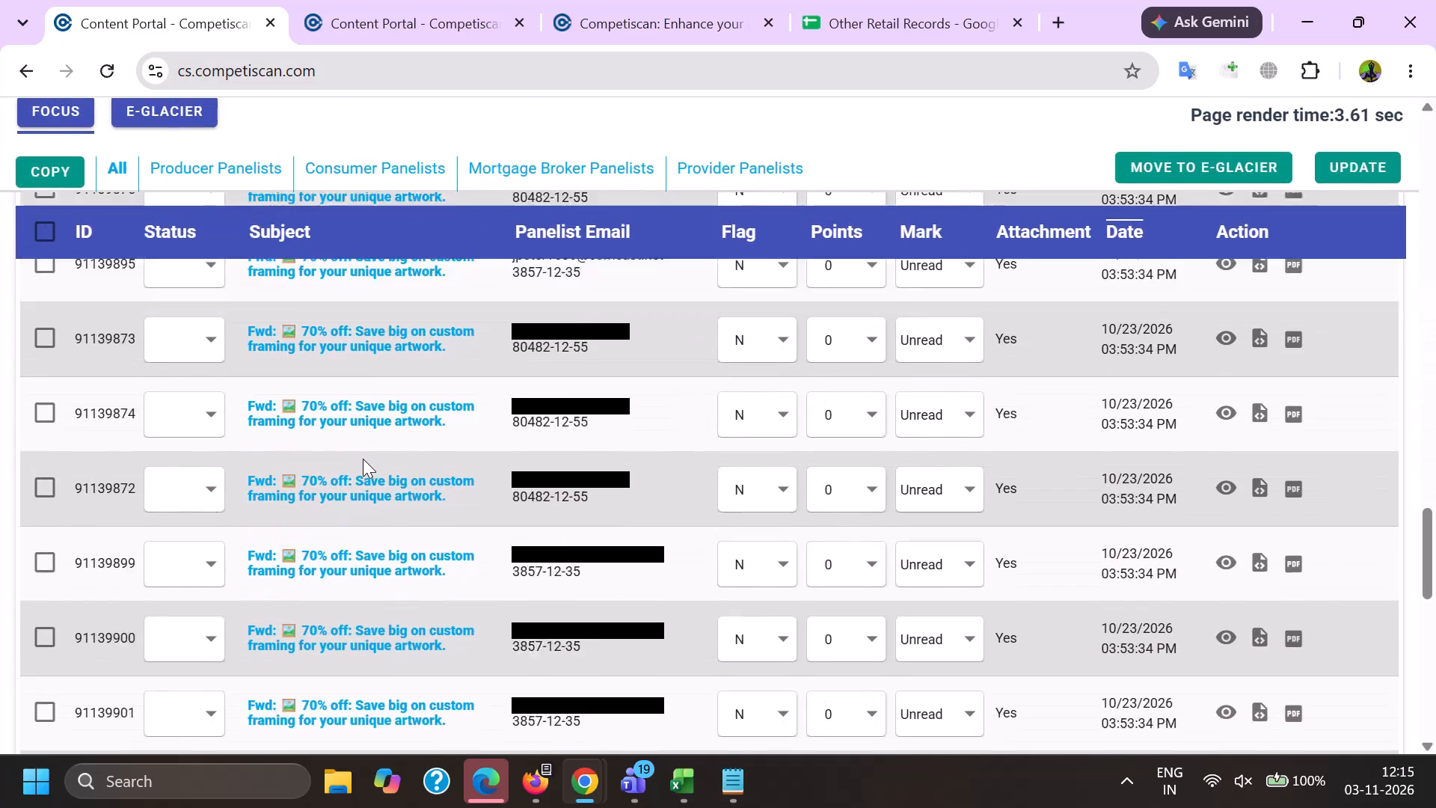
scroll(479, 562, "down", 1)
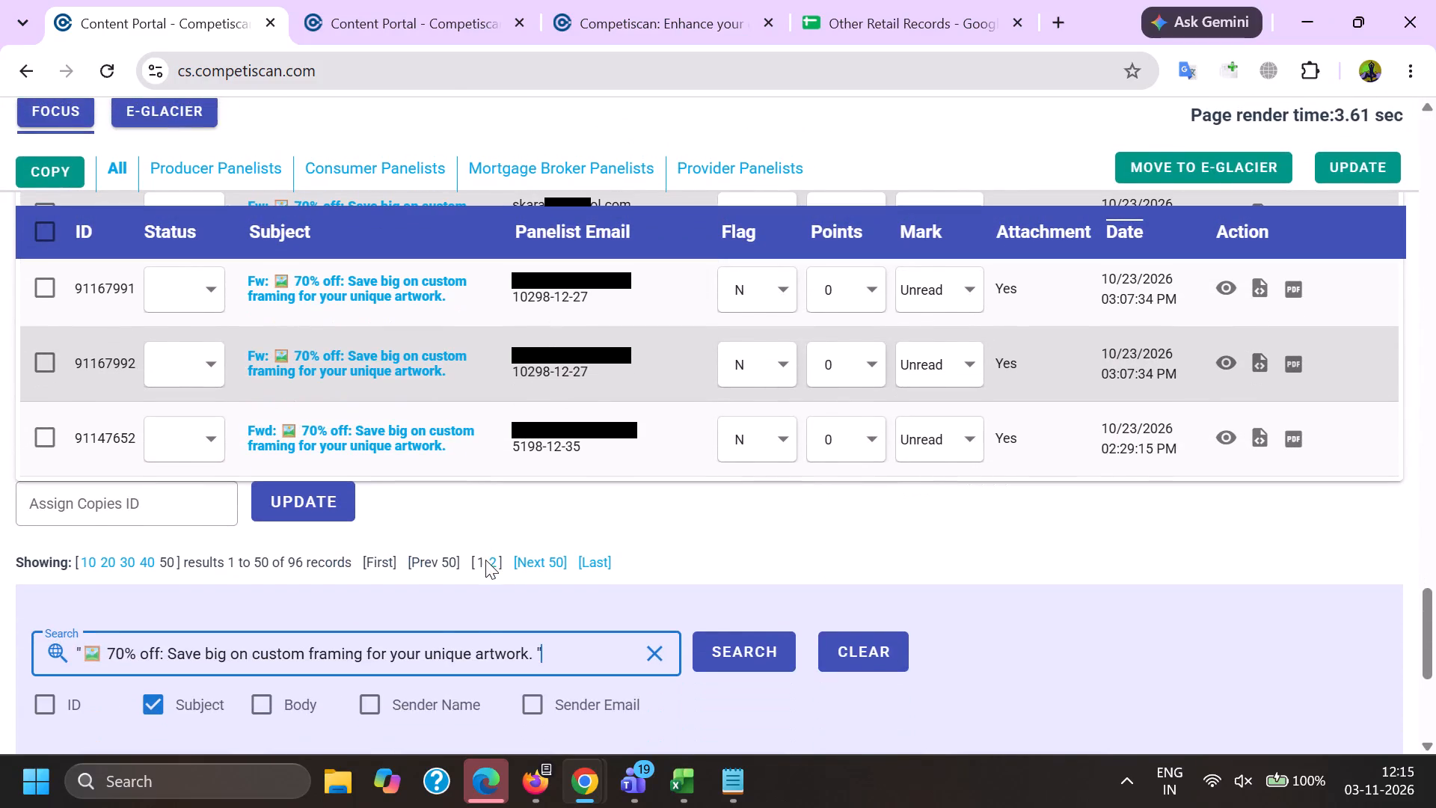
left_click(497, 560)
left_click(494, 563)
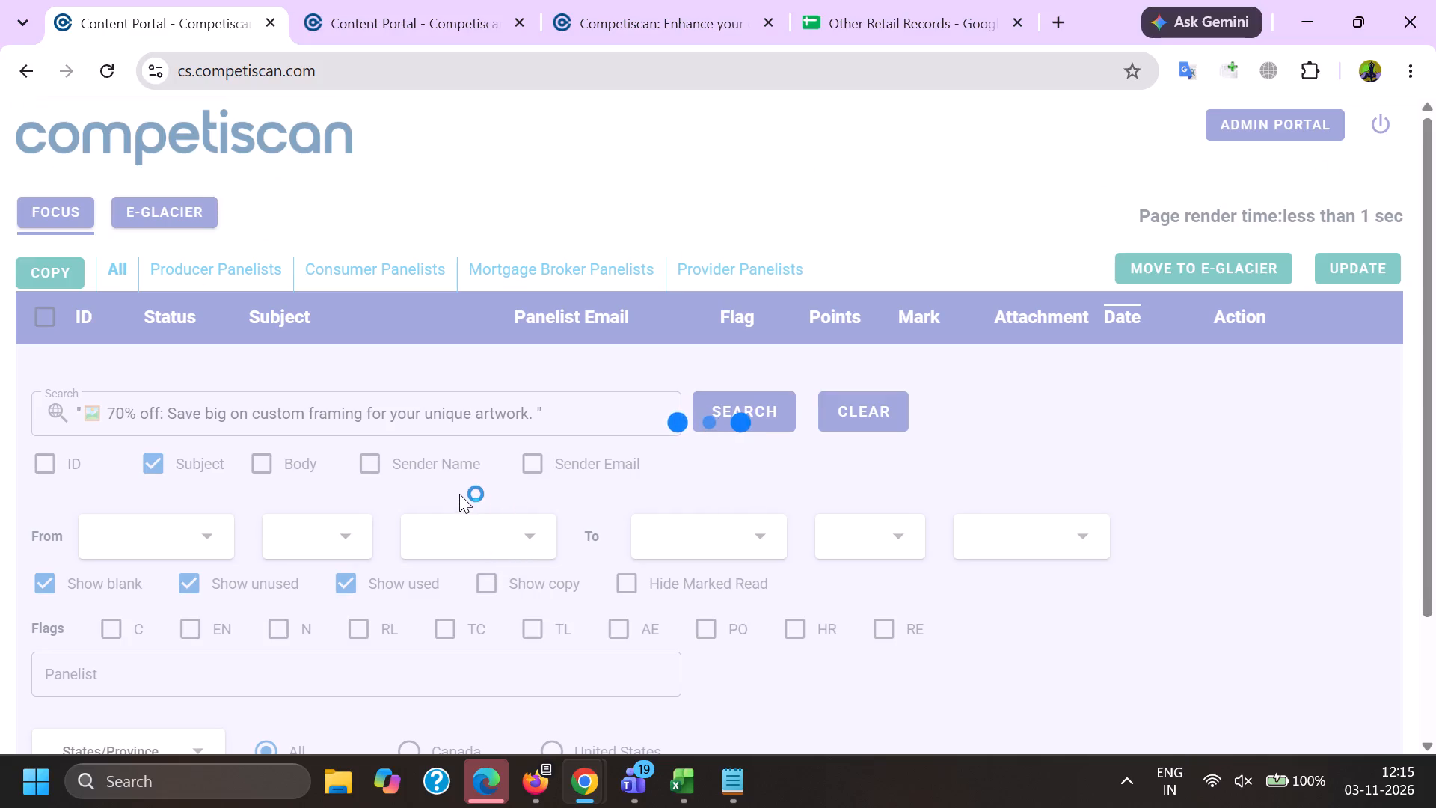
scroll(455, 489, "down", 3)
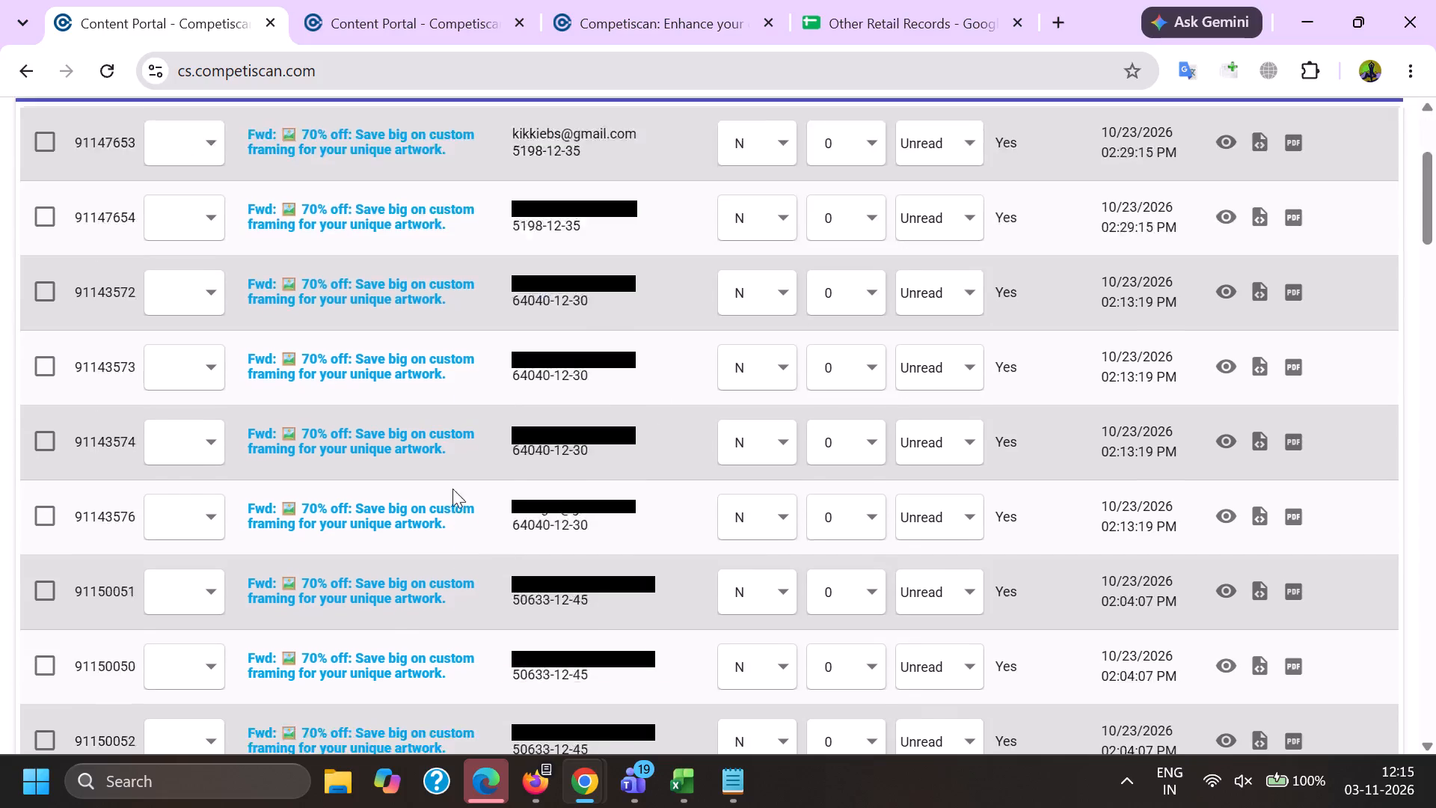
scroll(452, 489, "down", 5)
scroll(439, 491, "up", 4)
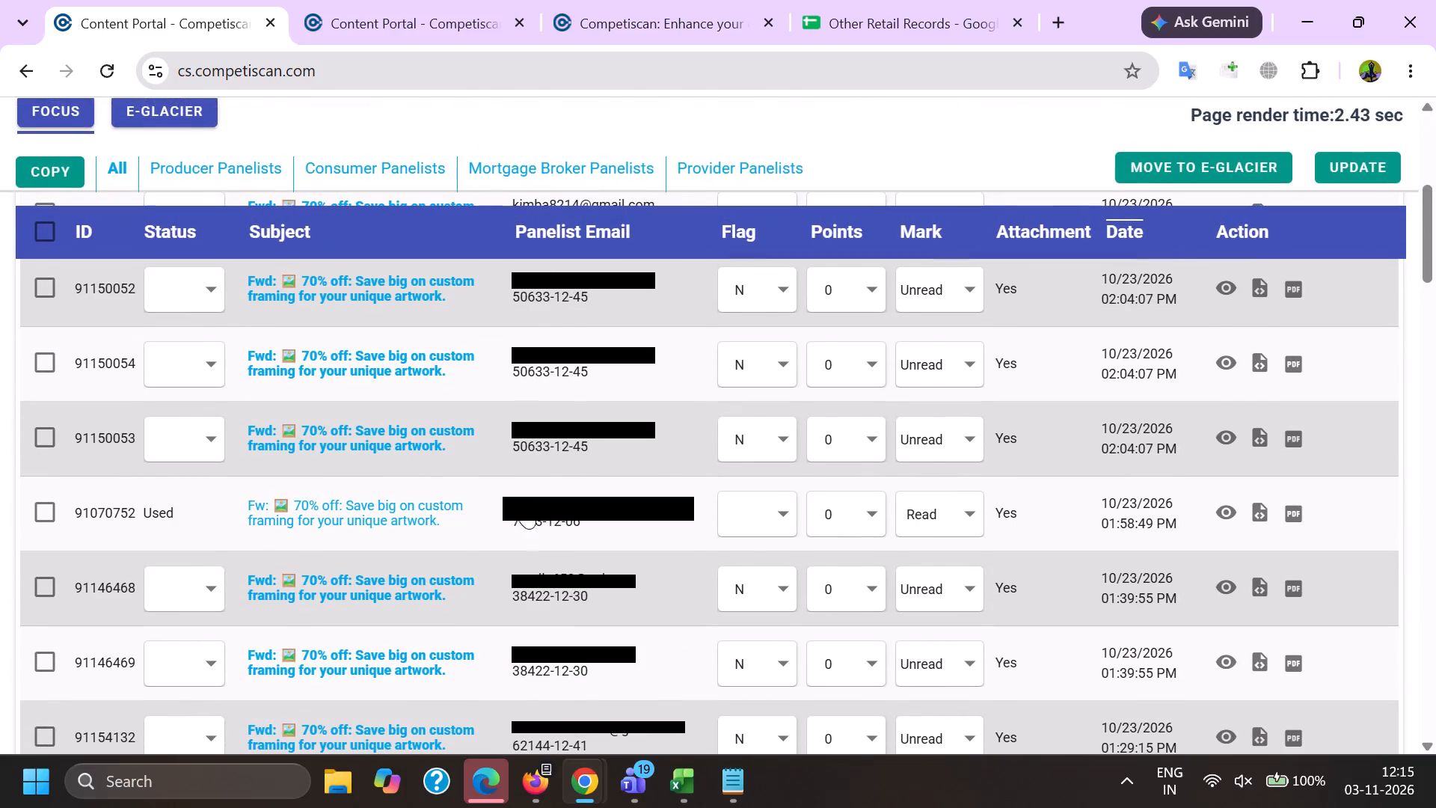
scroll(509, 505, "down", 15)
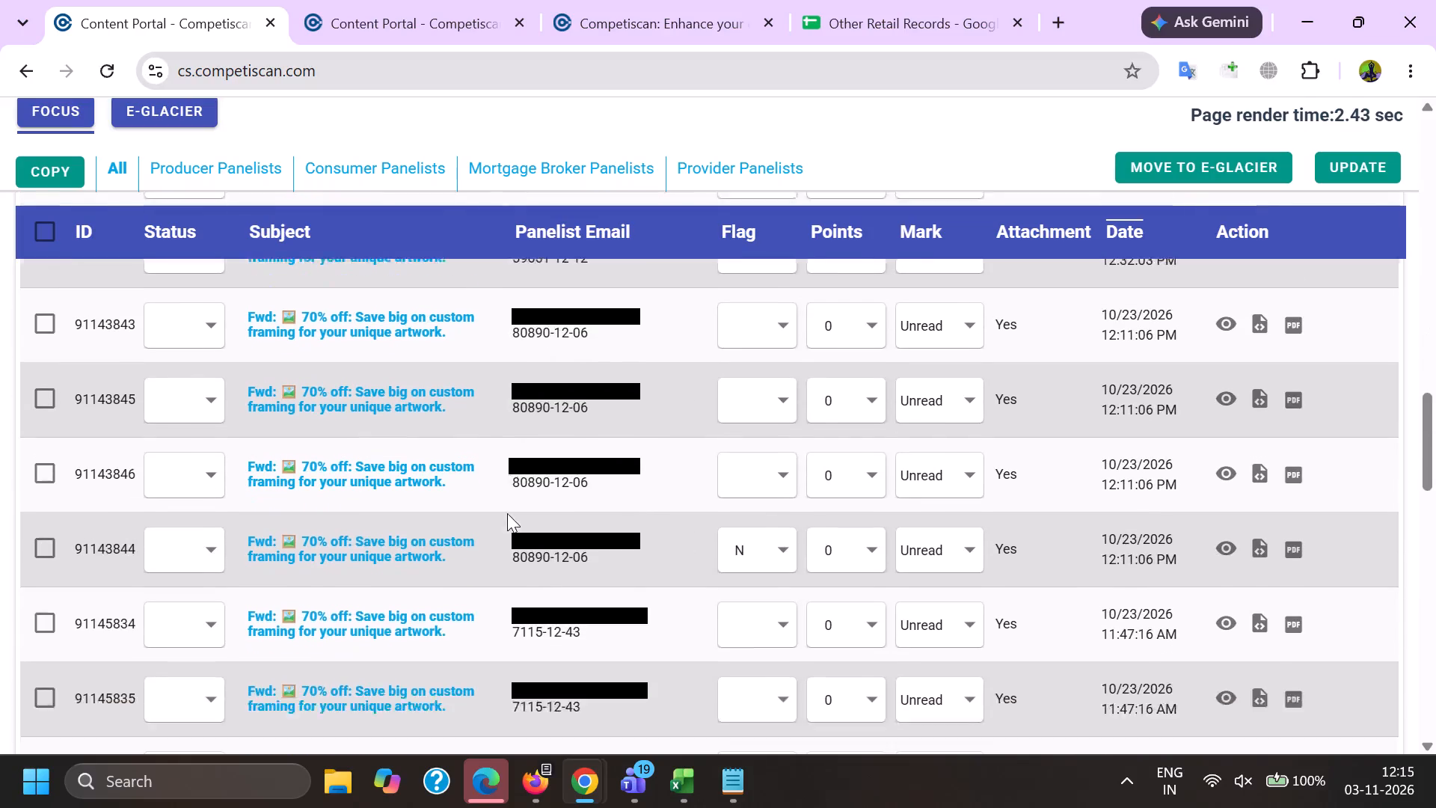
scroll(507, 513, "down", 8)
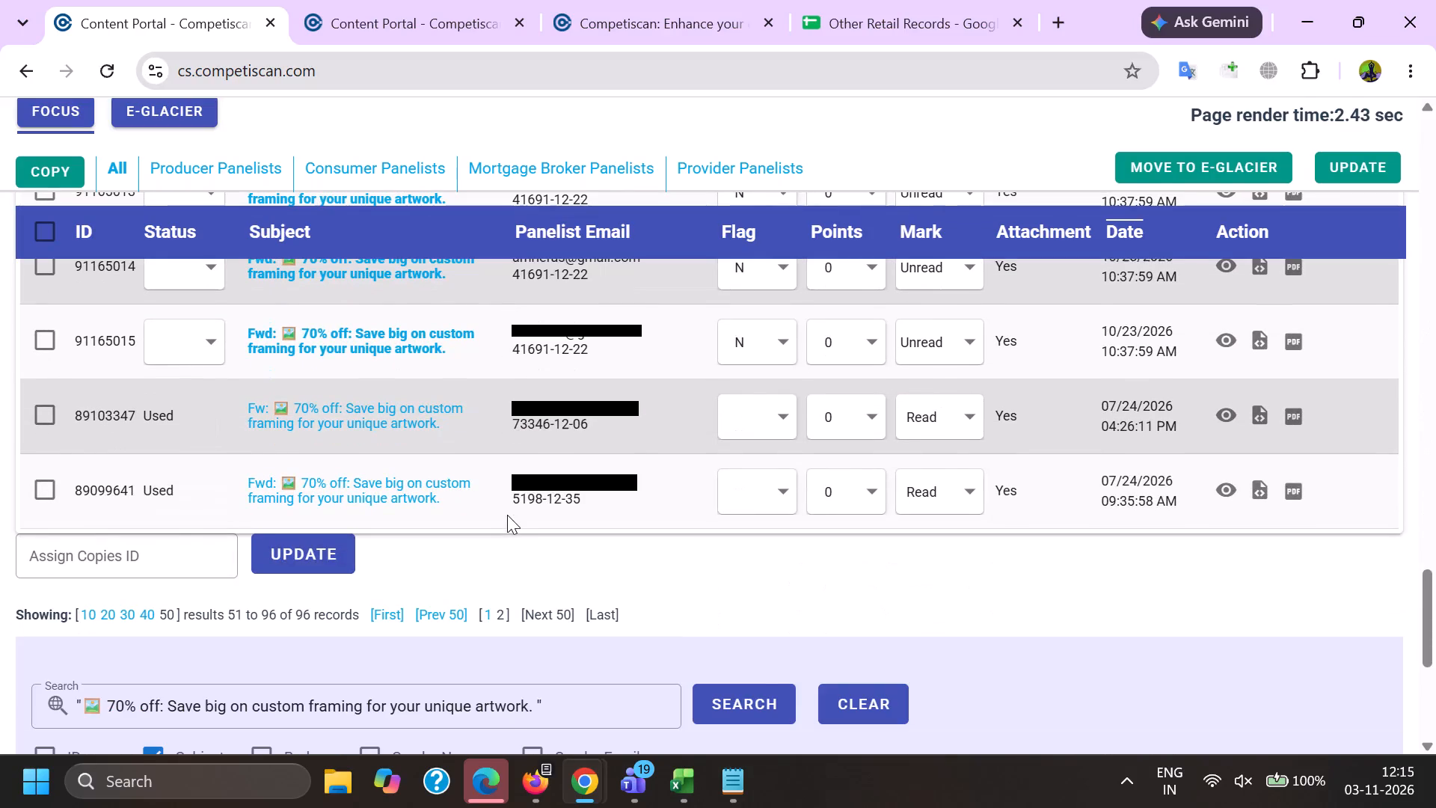
scroll(507, 515, "up", 2)
scroll(423, 514, "up", 5)
scroll(183, 470, "up", 3)
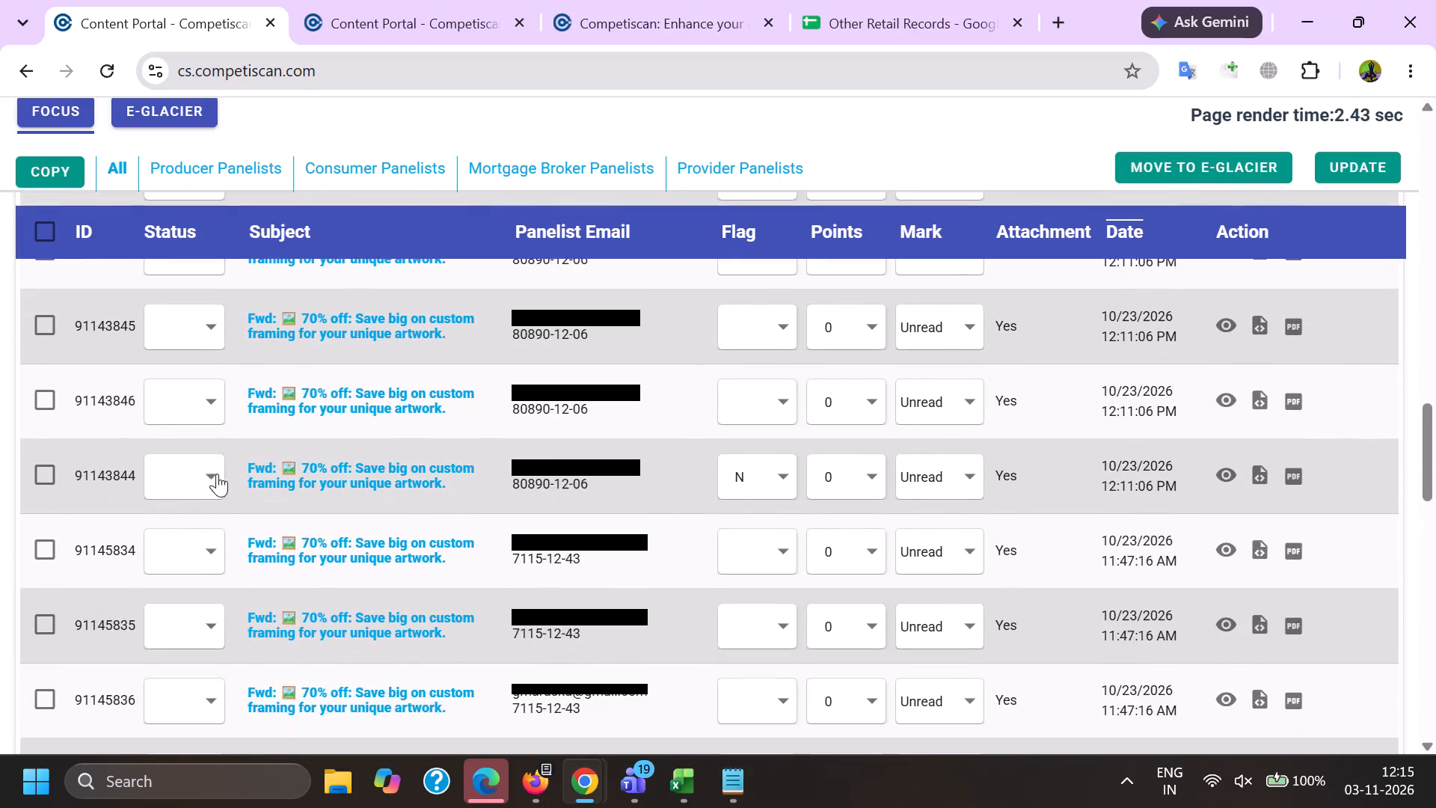
scroll(193, 460, "up", 7)
scroll(119, 472, "up", 7)
triple_click(122, 625)
left_click(124, 625)
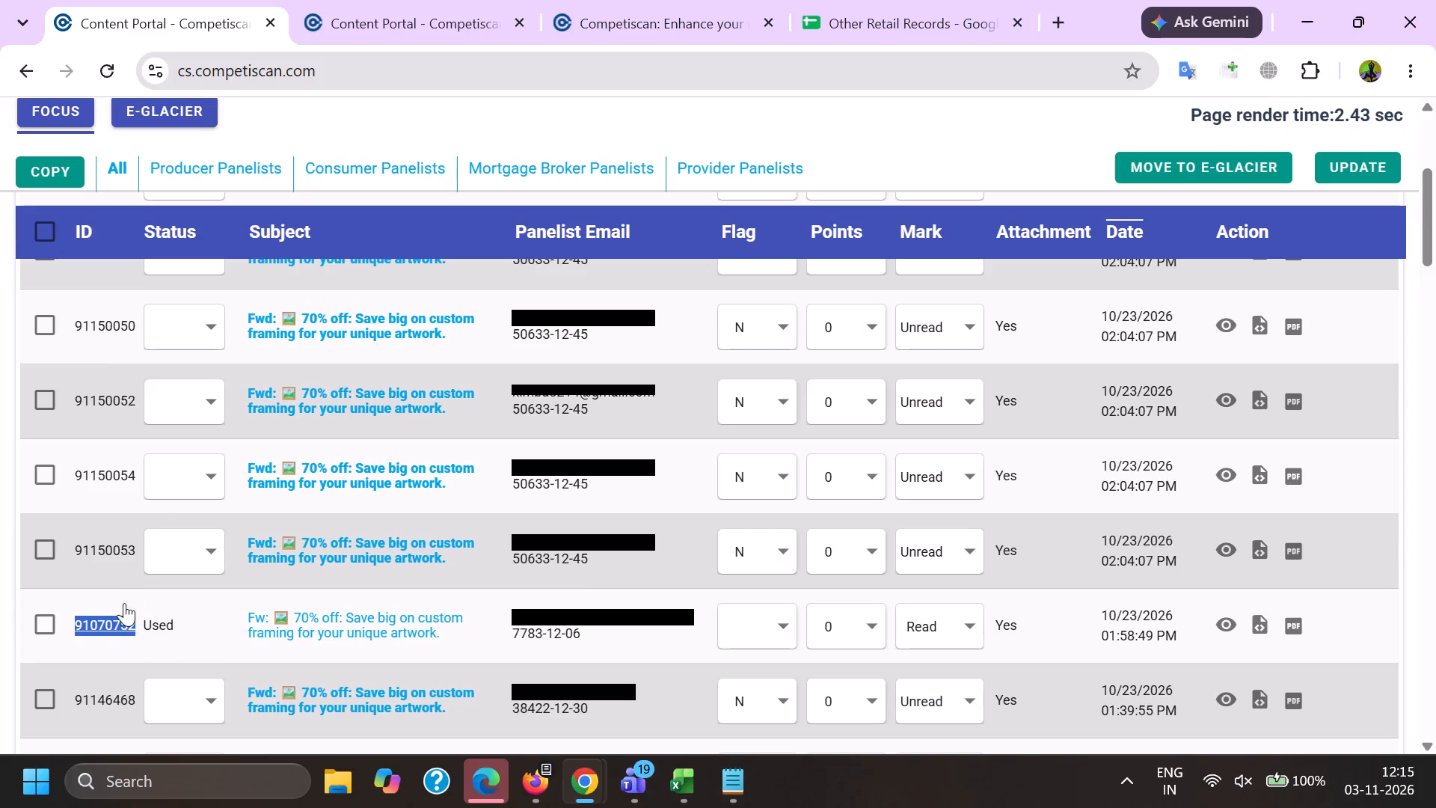
left_click(43, 229)
left_click(48, 624)
scroll(48, 613, "up", 1)
scroll(48, 612, "down", 4)
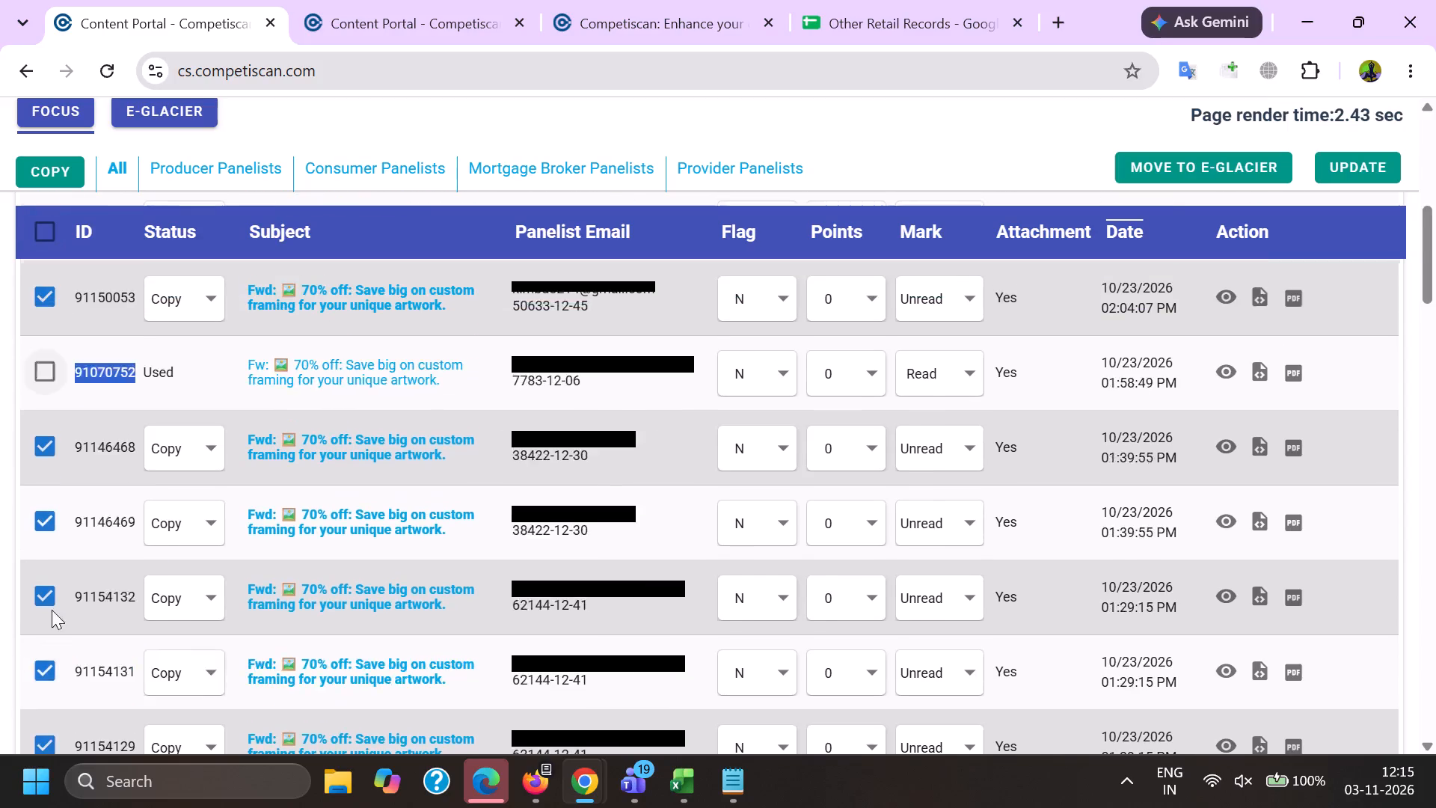
scroll(53, 600, "down", 9)
scroll(32, 664, "down", 4)
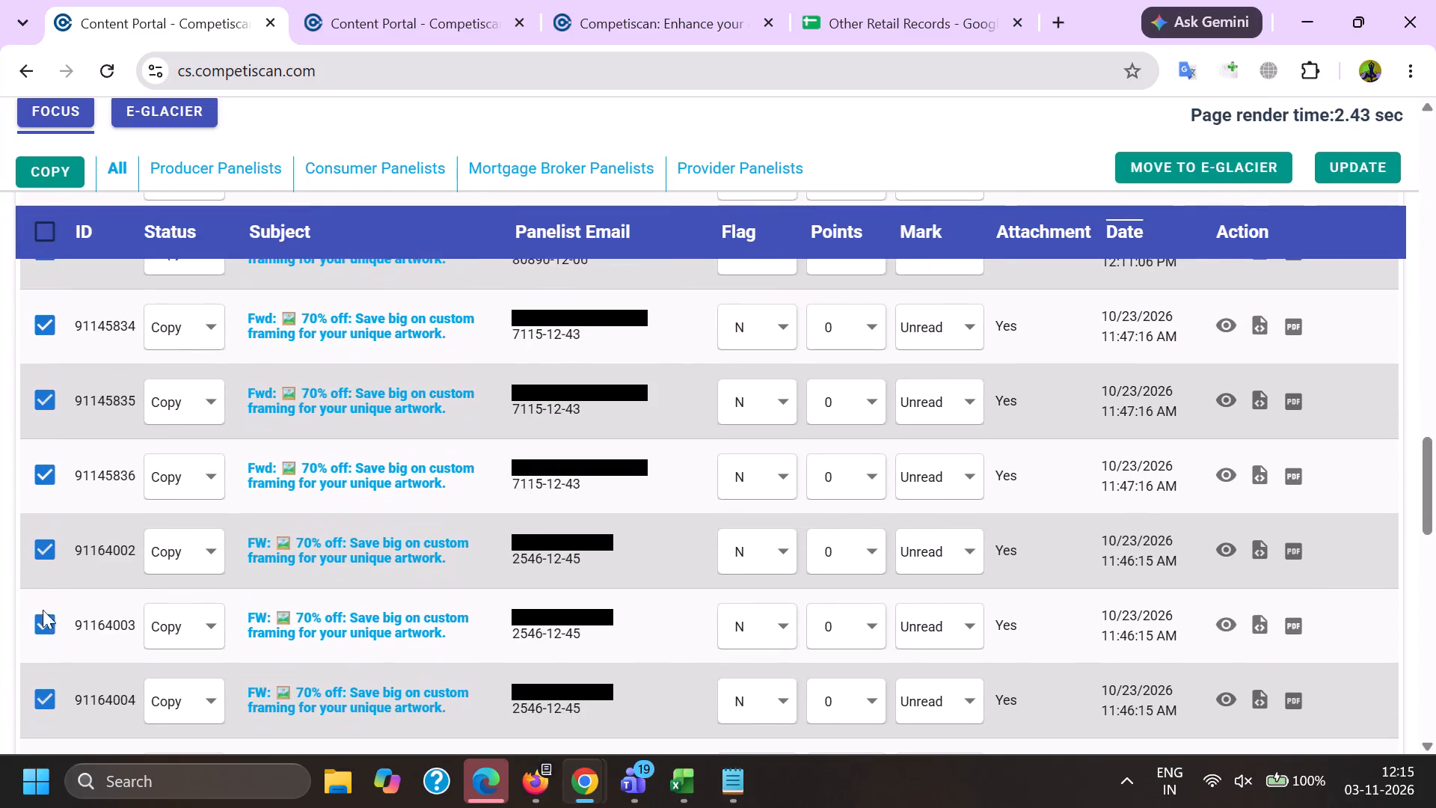
scroll(40, 625, "down", 9)
scroll(28, 568, "up", 2)
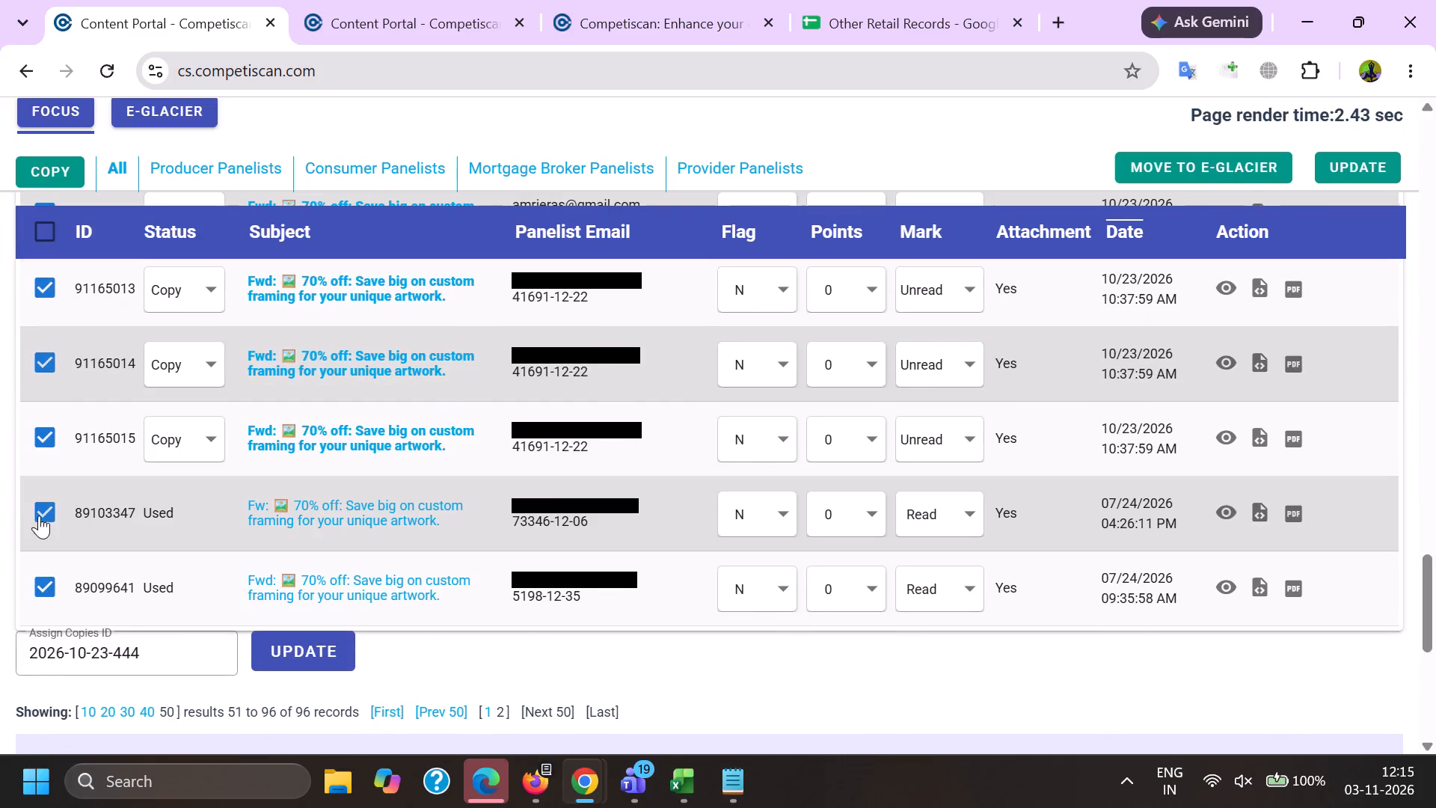
left_click(39, 515)
left_click(40, 594)
left_click(274, 652)
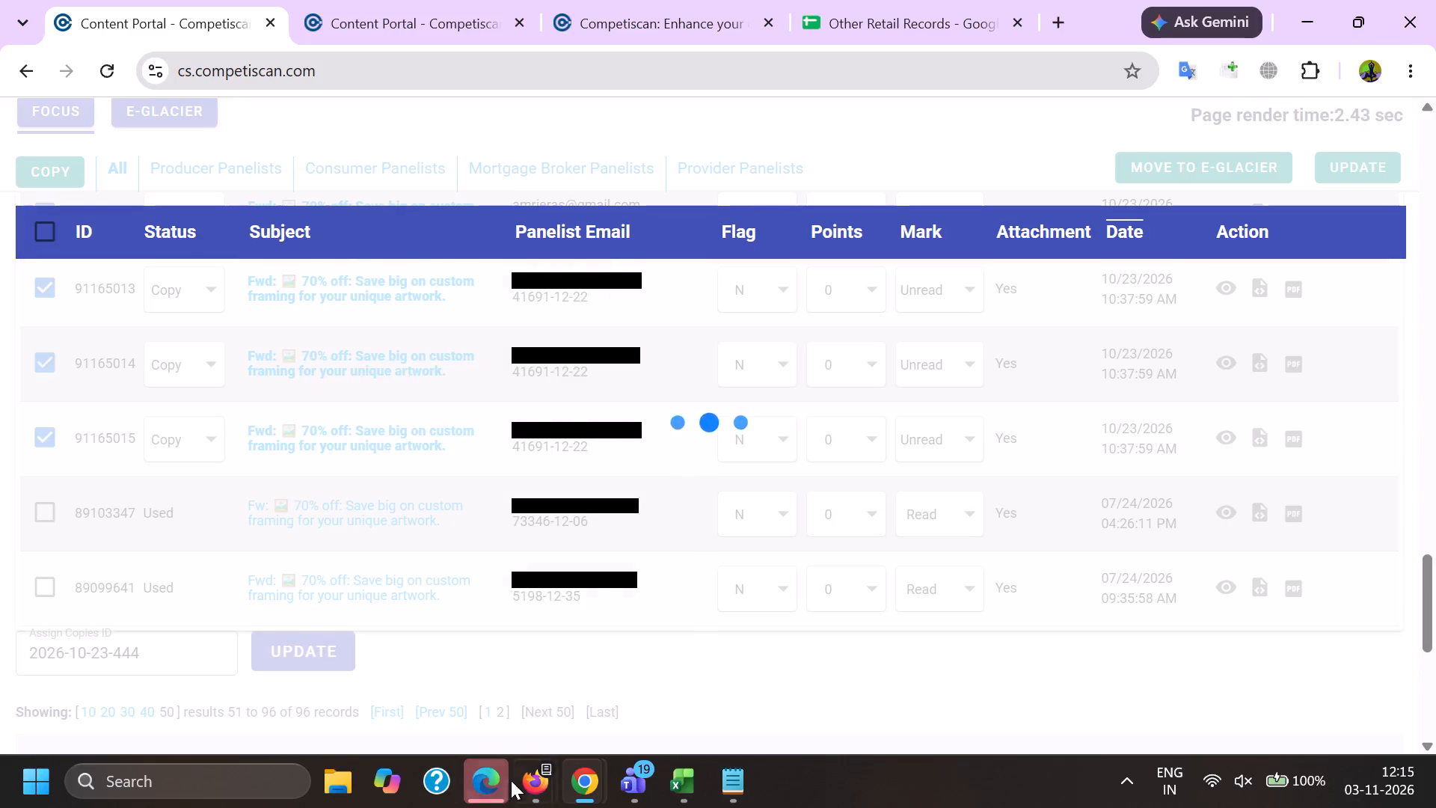
Rerun the custom-framing subject search, continuing past the unsaved changes.
left_click(905, 686)
double_click(910, 690)
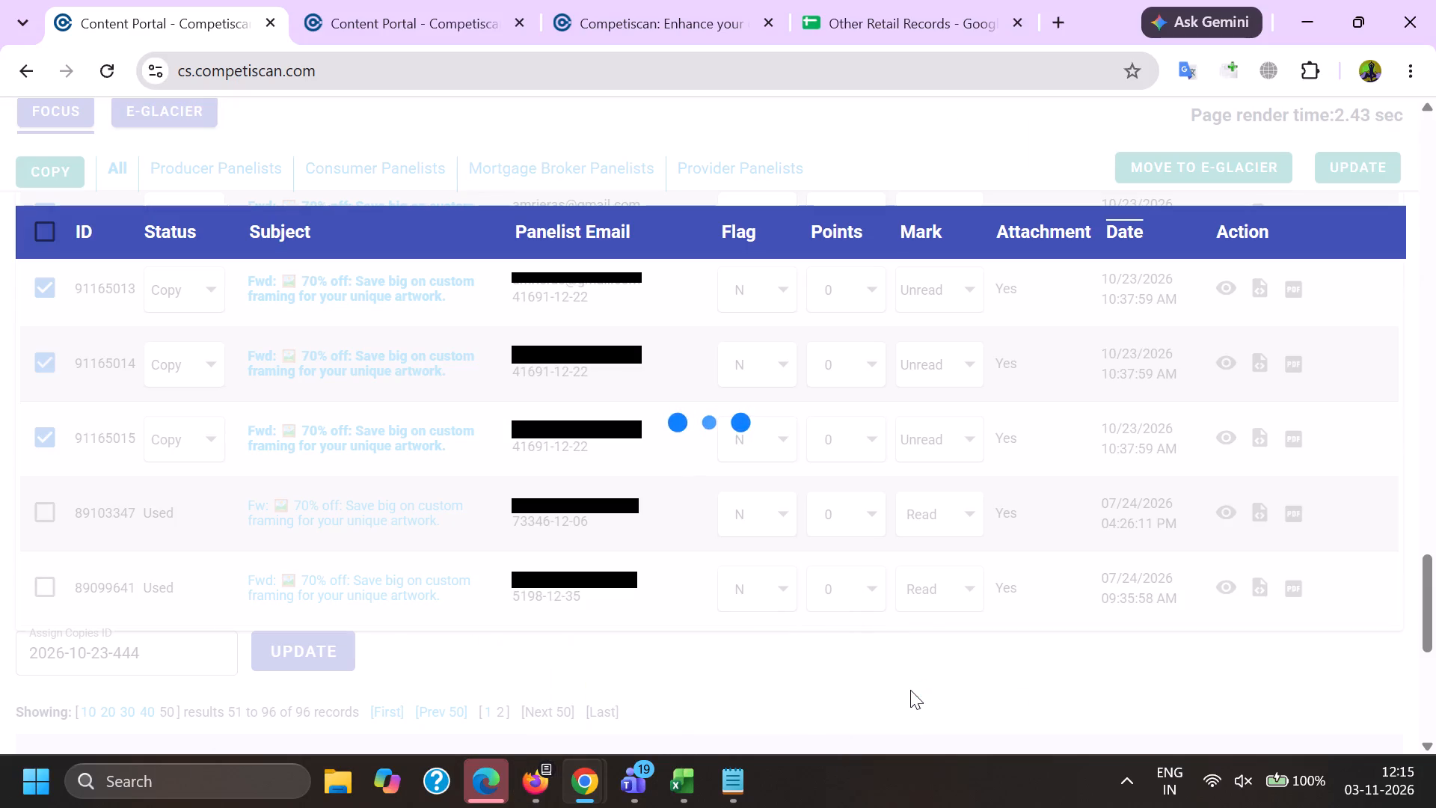
scroll(507, 663, "down", 3)
left_click(717, 468)
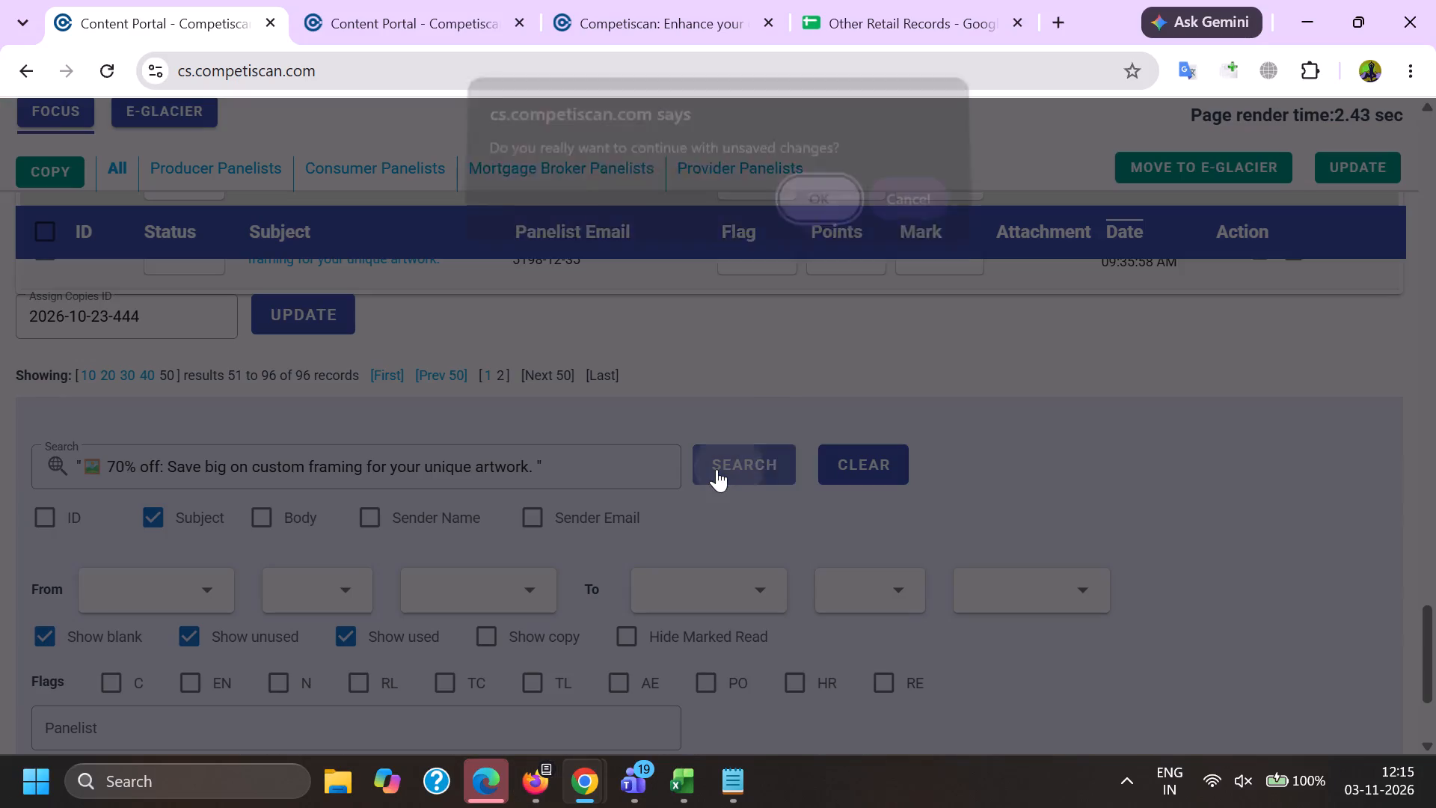
left_click(810, 209)
left_click(682, 789)
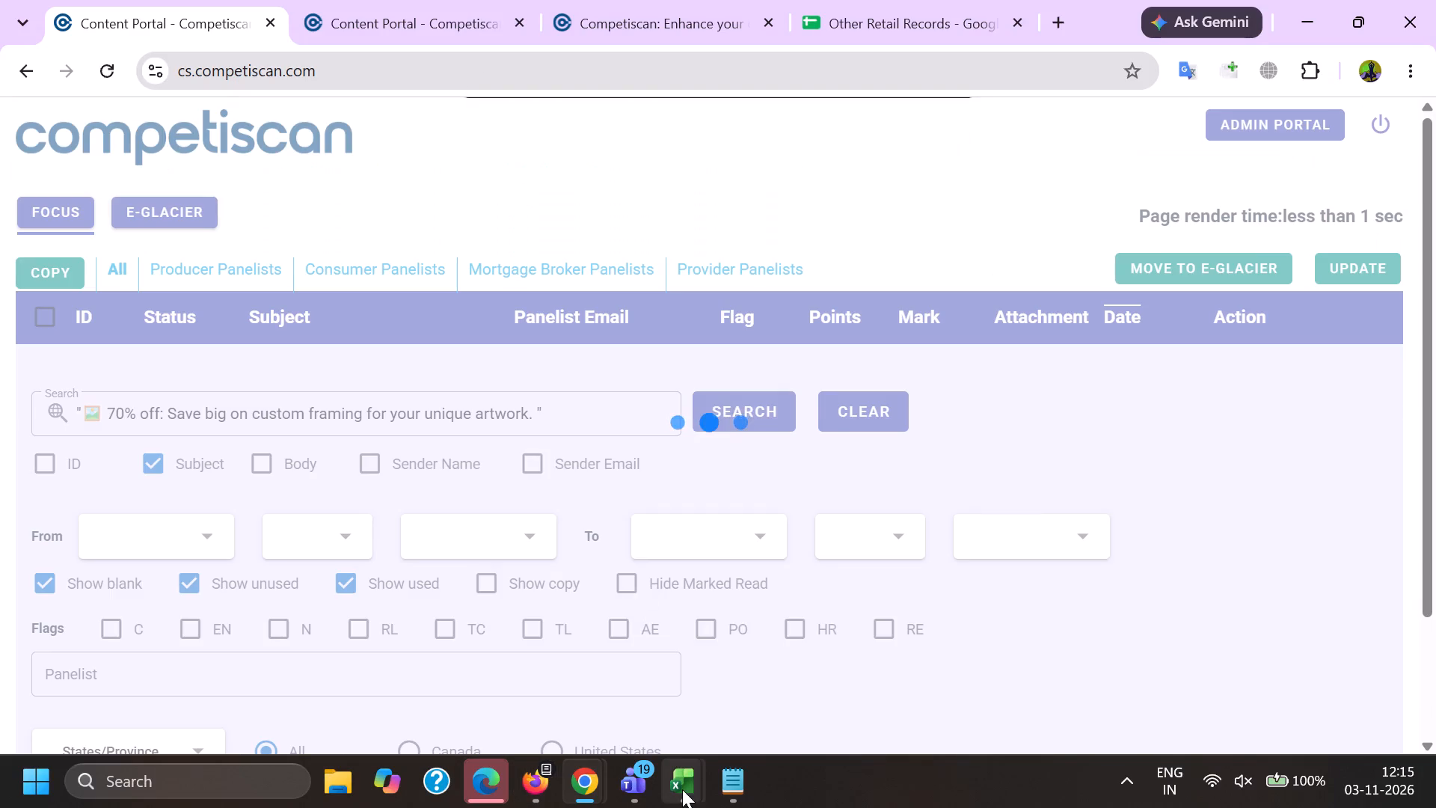
left_click(895, 717)
left_click(1074, 449)
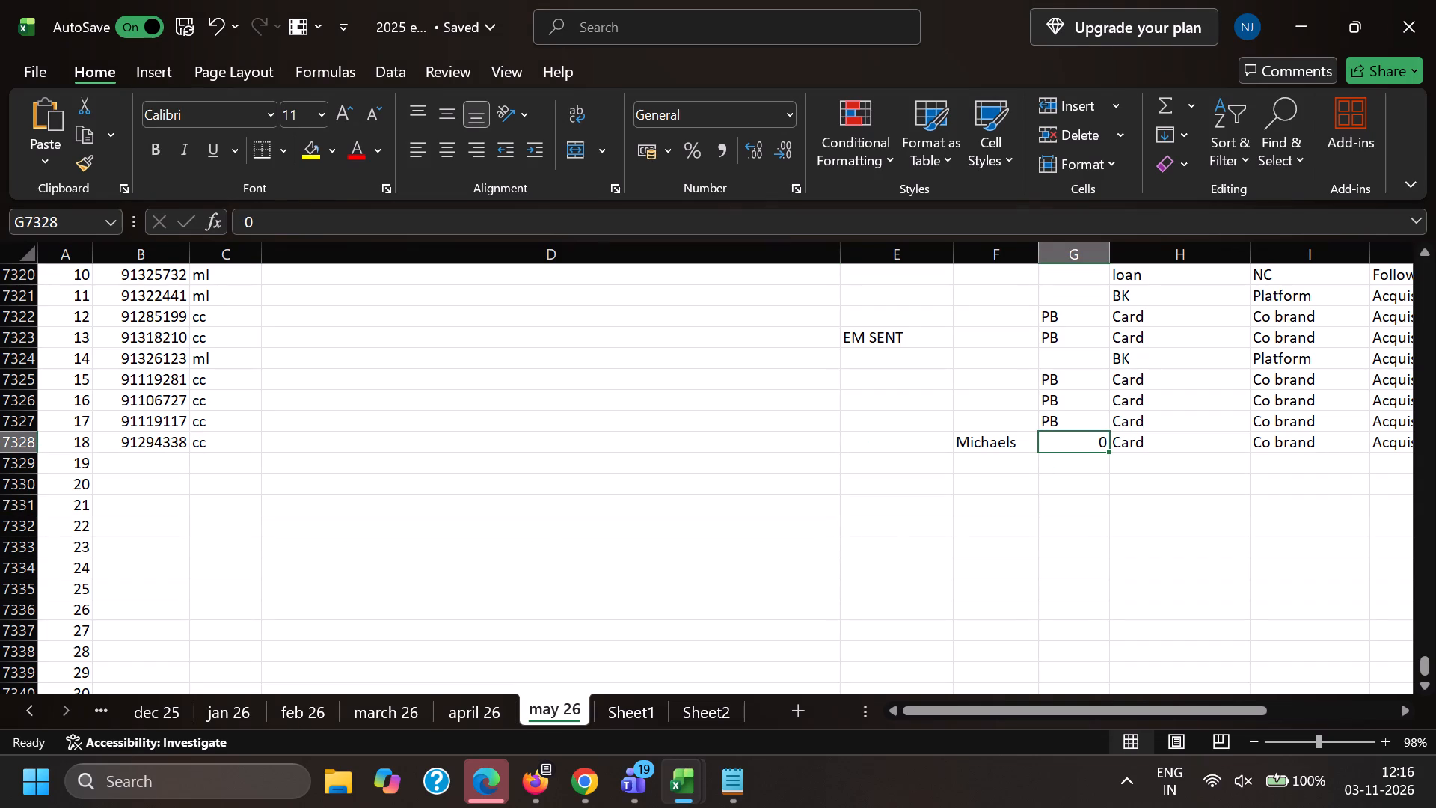
type("93")
key("Return")
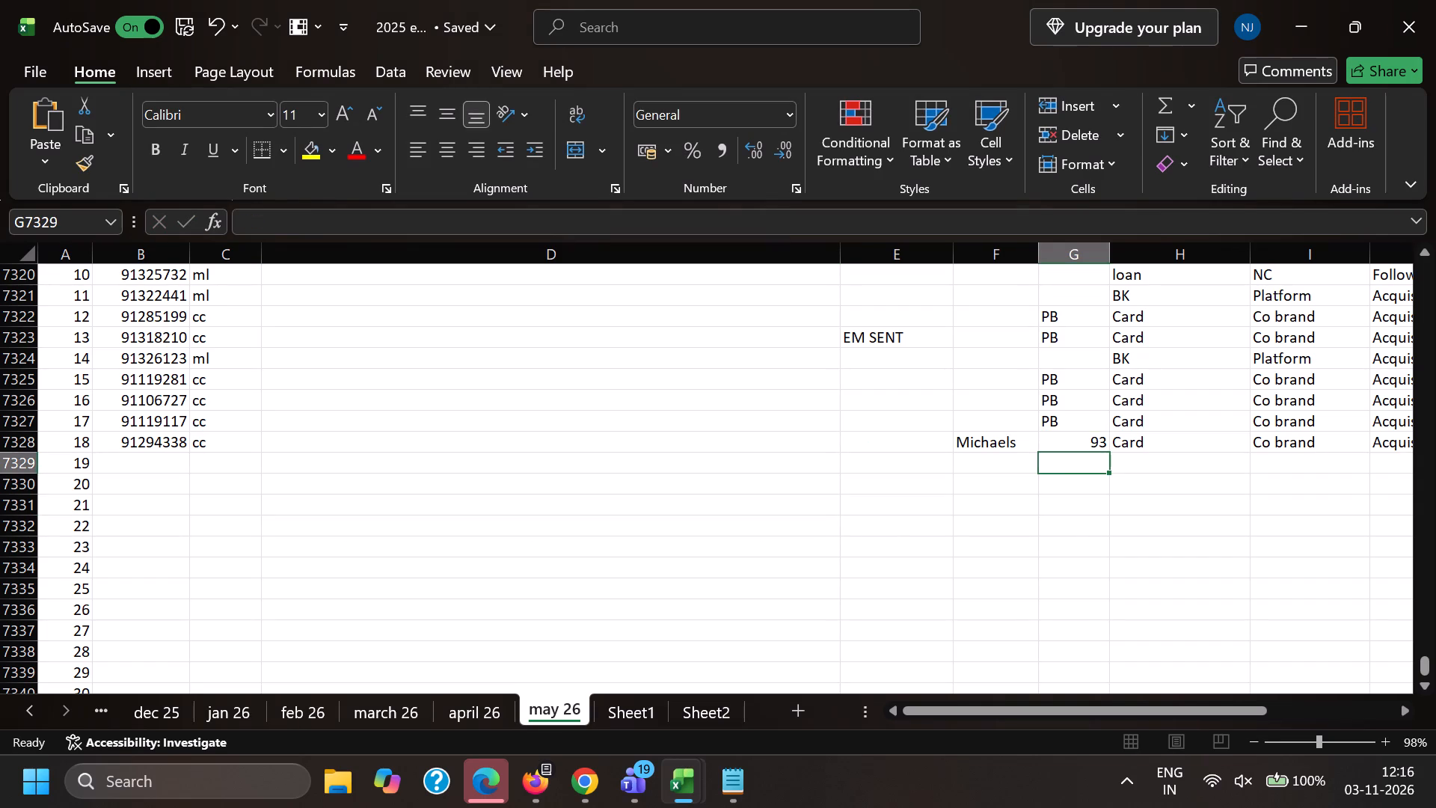
Back in Chrome, rerun the custom-framing search and copy the ID of used email 91070752 from the second results page.
key("alt+Tab")
left_click(314, 492)
scroll(280, 404, "down", 2)
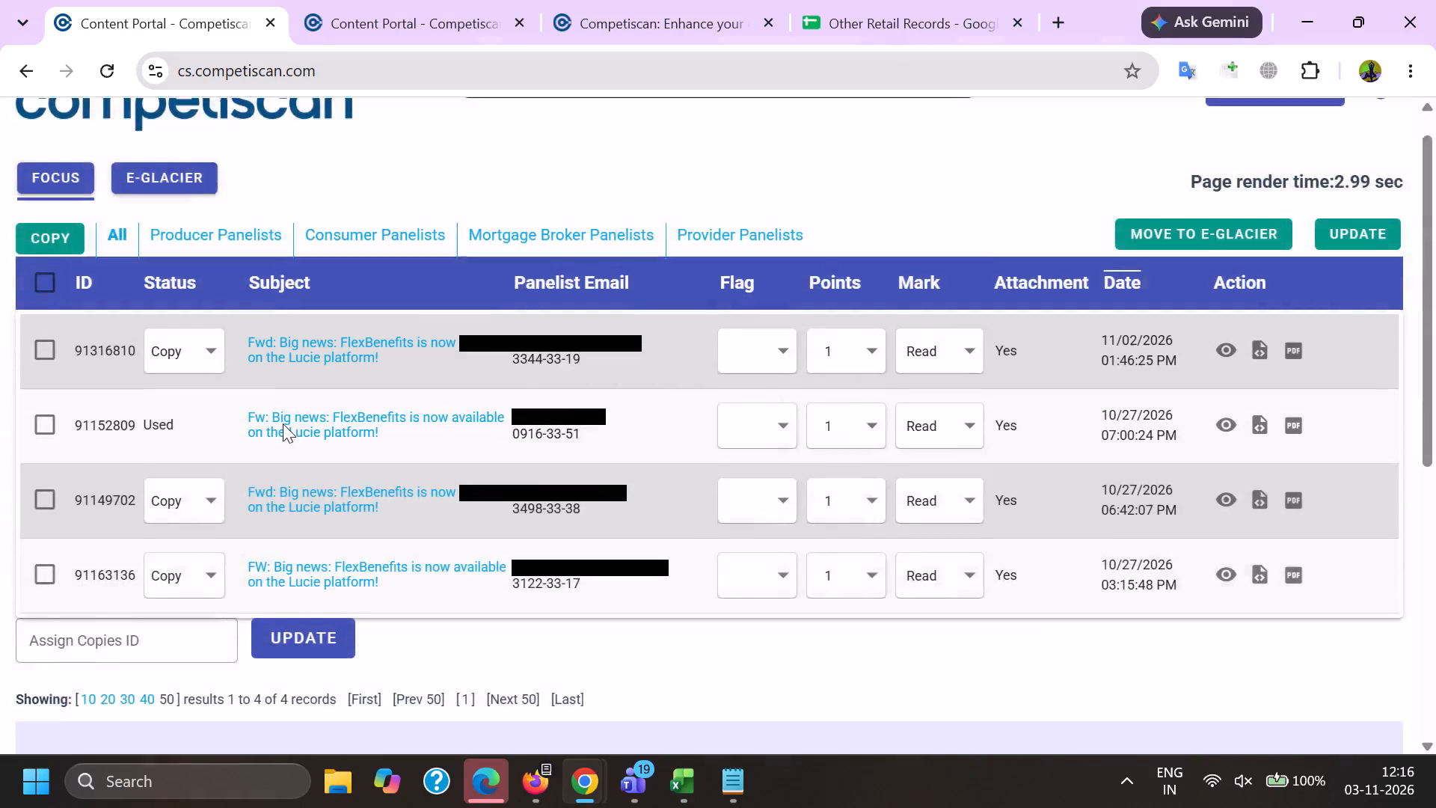
left_click(764, 585)
scroll(580, 413, "down", 2)
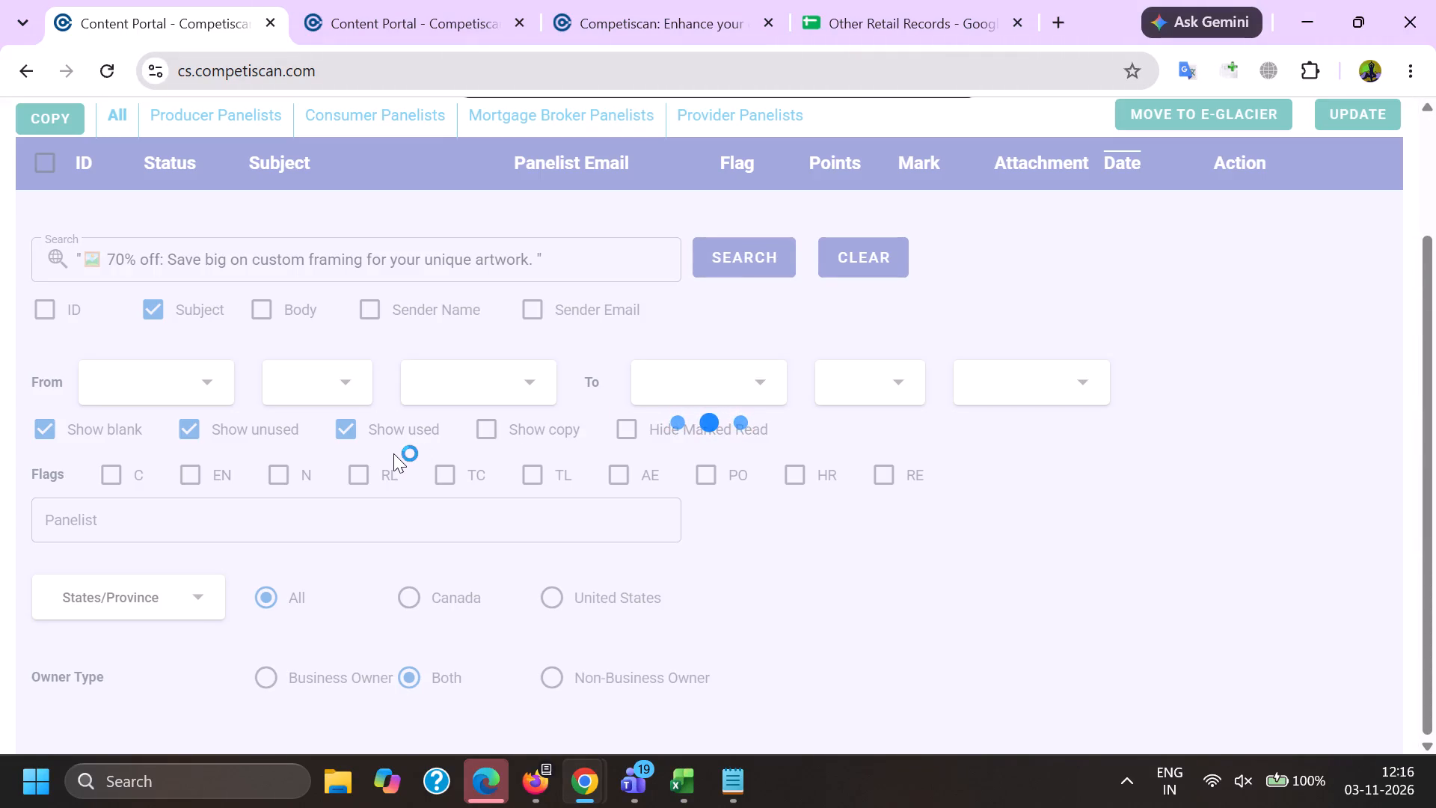
scroll(320, 484, "down", 3)
scroll(257, 481, "down", 6)
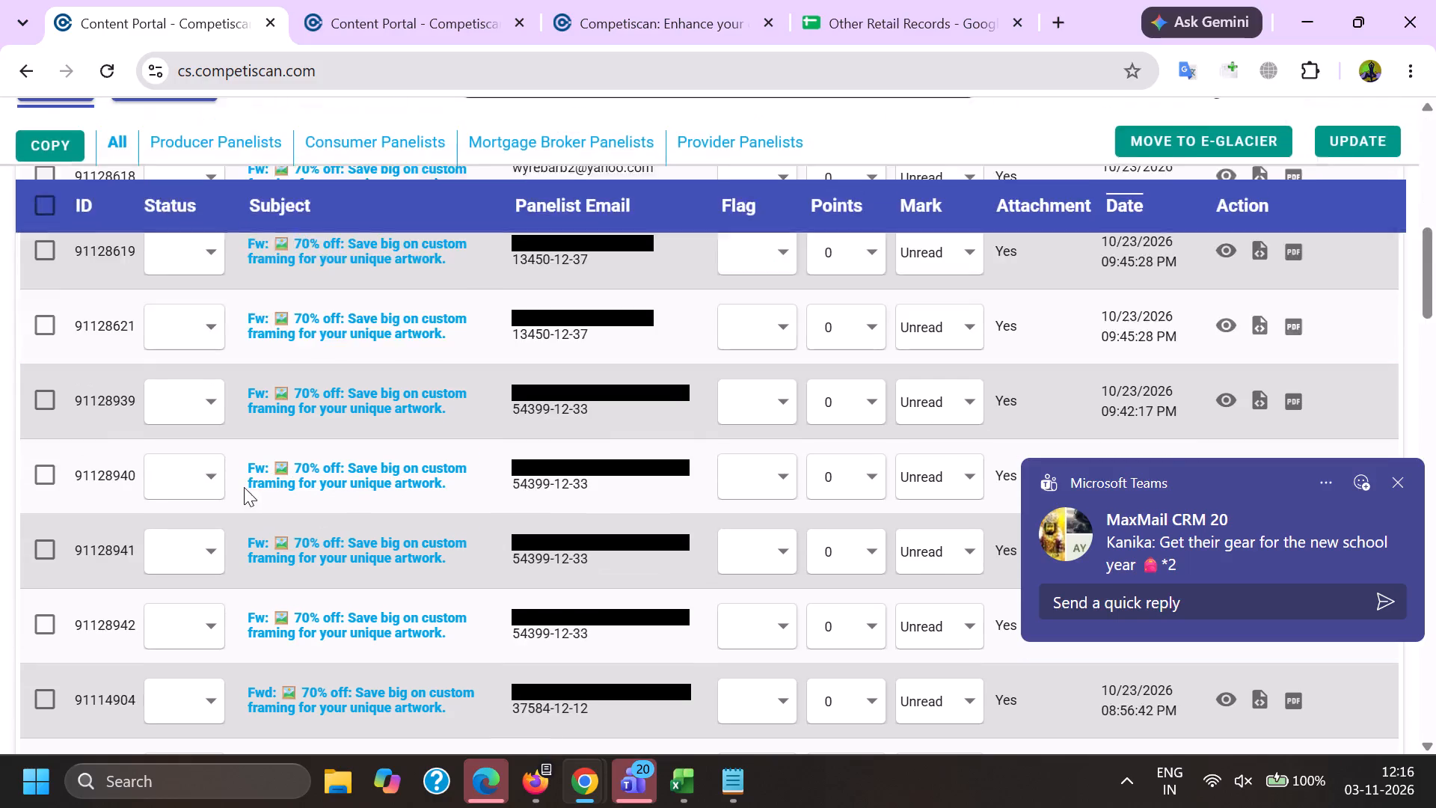
scroll(244, 487, "down", 17)
scroll(242, 485, "down", 5)
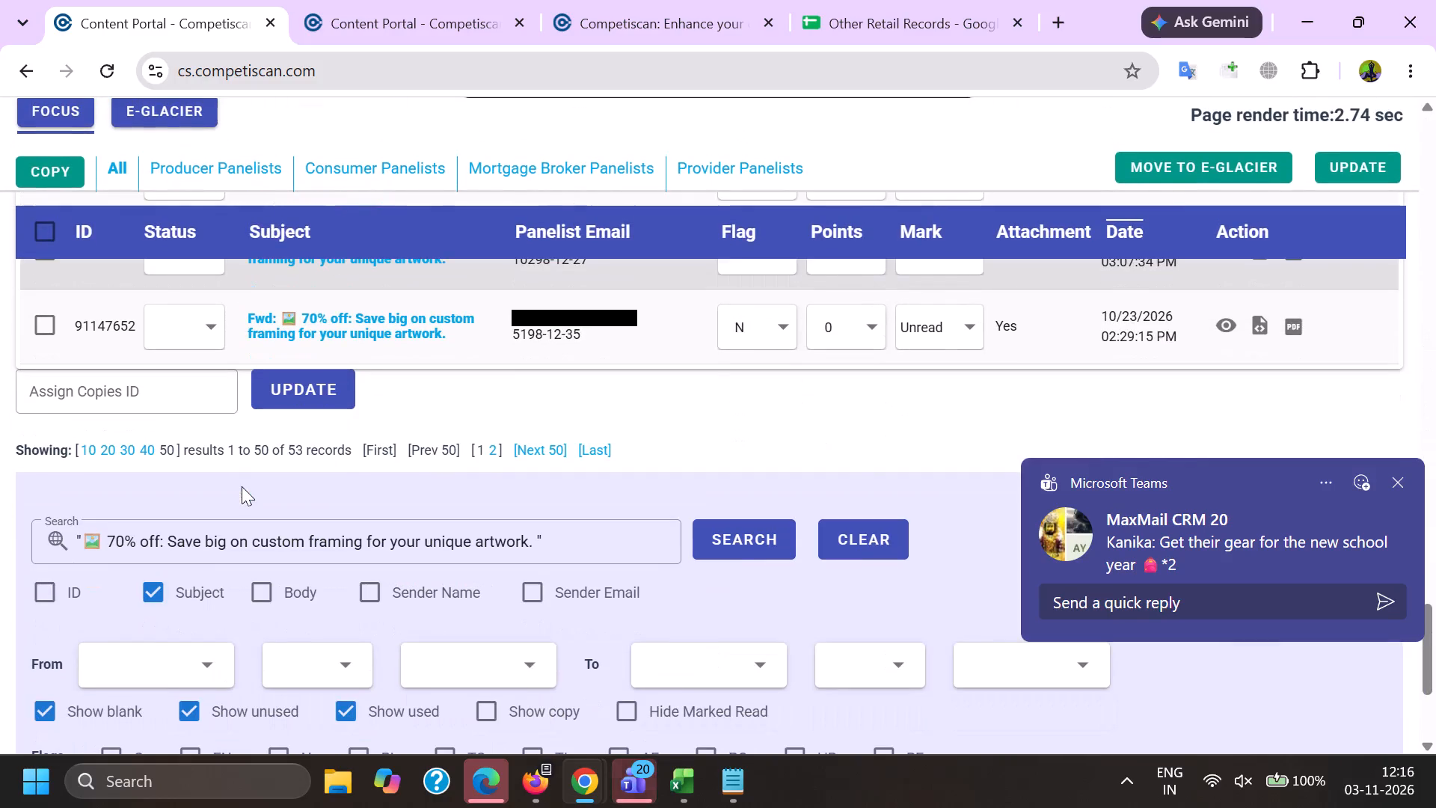
left_click(493, 450)
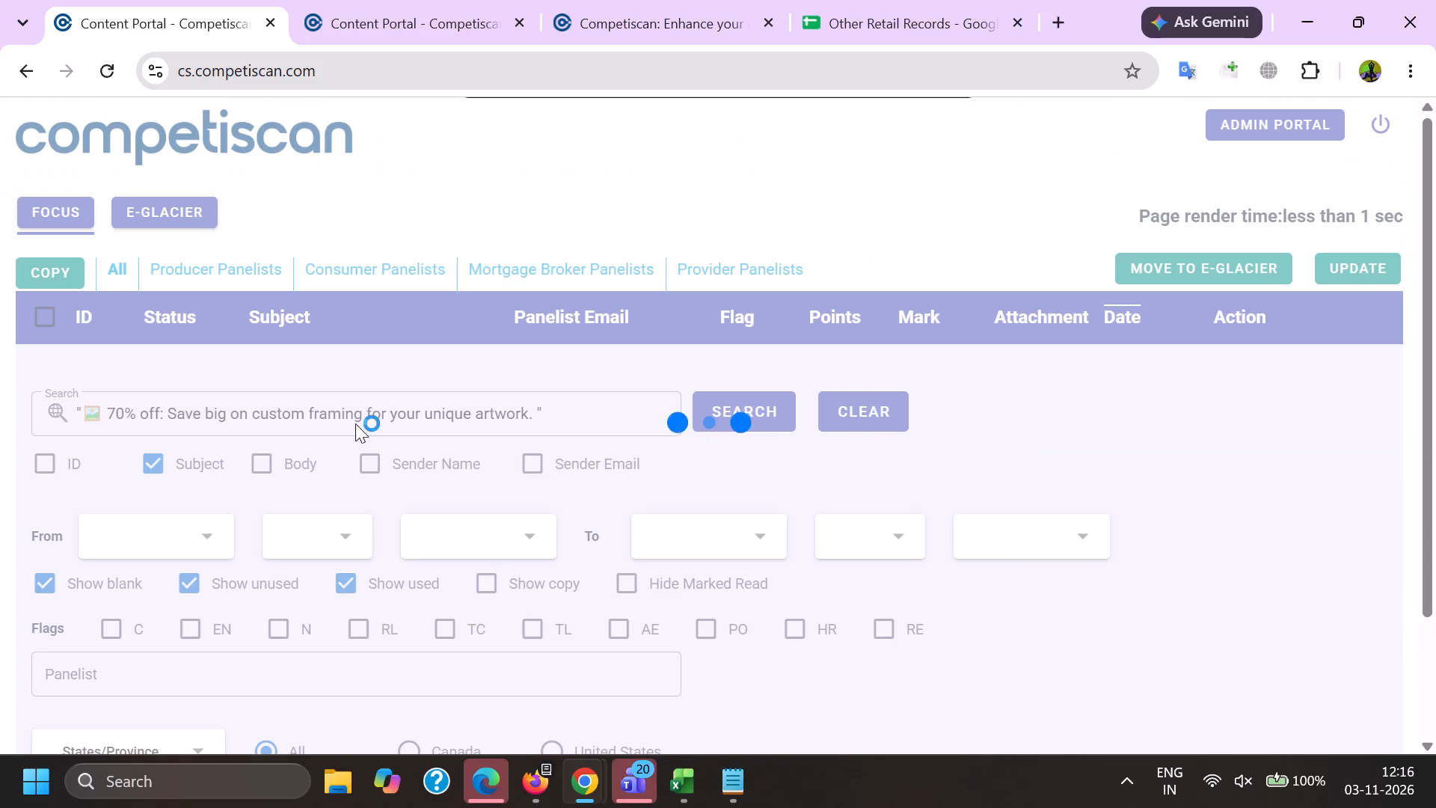
left_click(111, 379)
left_click(110, 383)
double_click(110, 382)
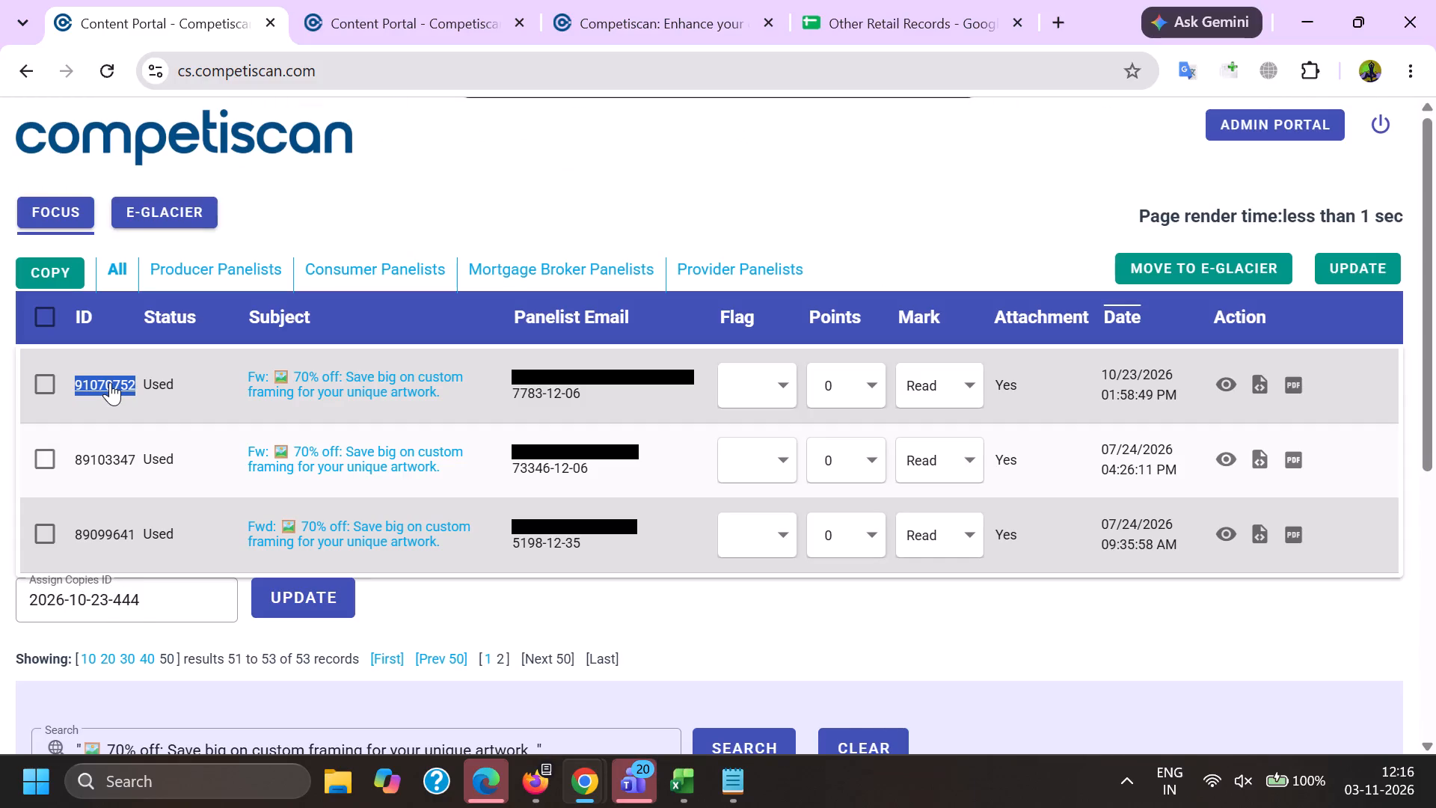
key("ctrl+c")
key("ctrl+c")
Mark all emails on the first page of the custom-framing results as copies and save the update.
scroll(228, 423, "down", 1)
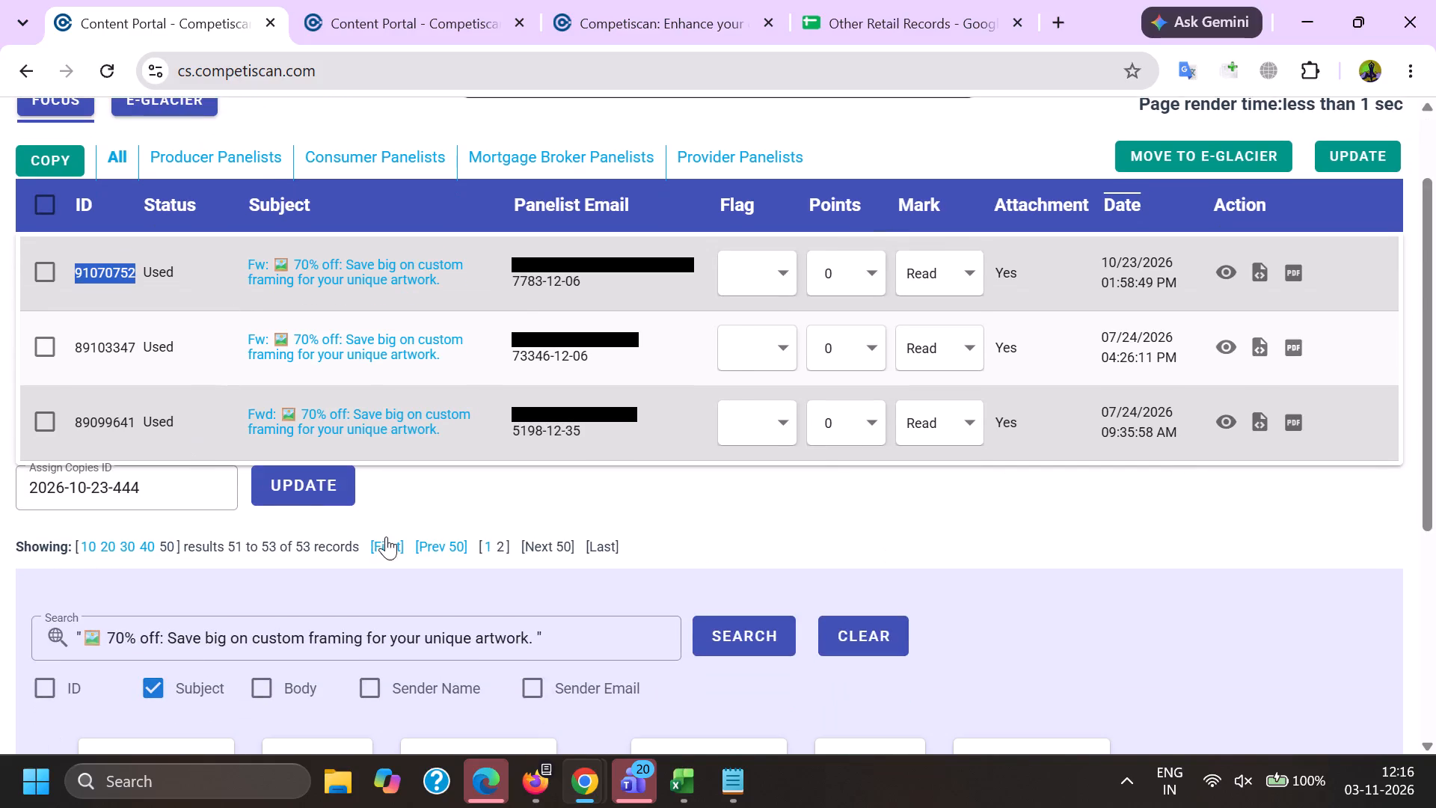
left_click(484, 543)
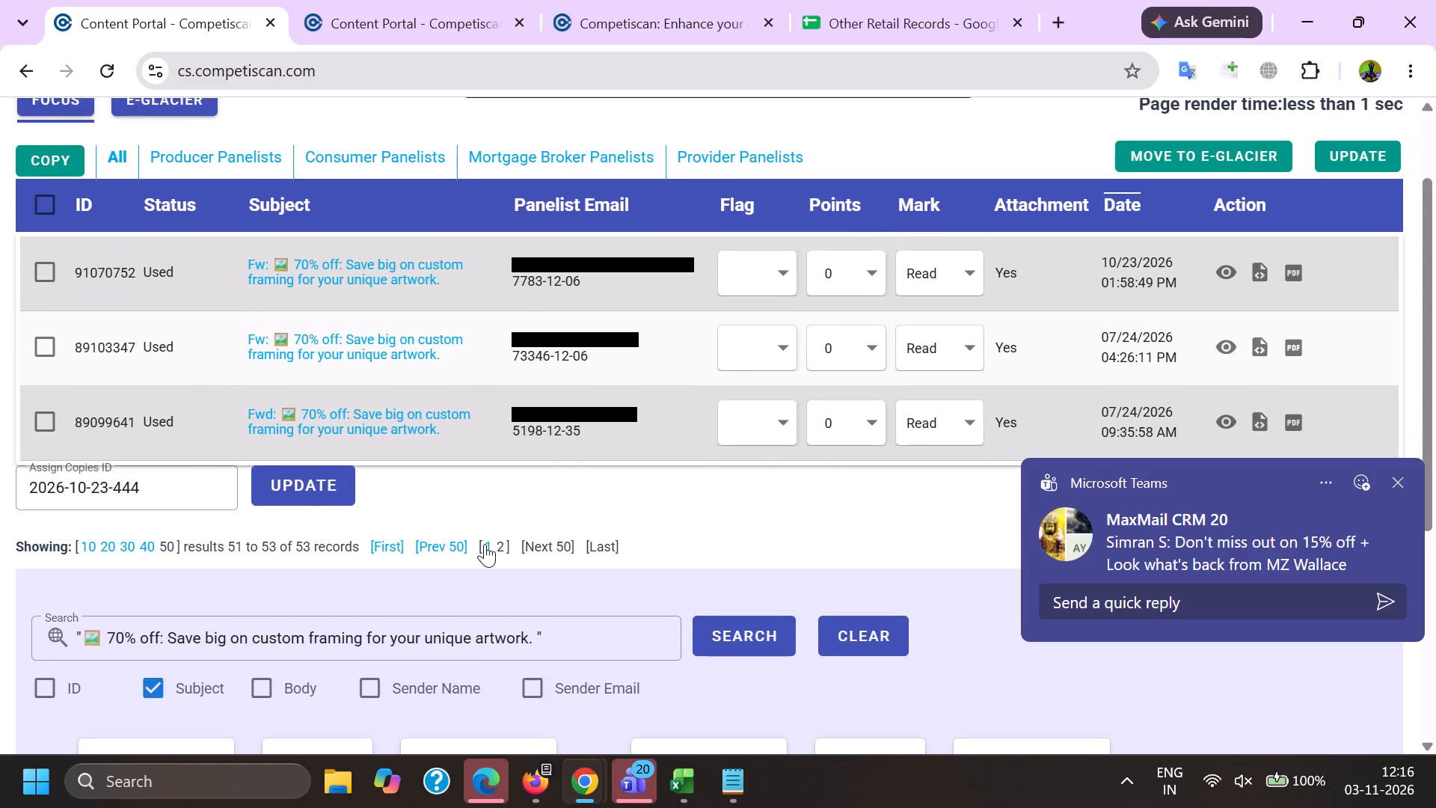
left_click(485, 542)
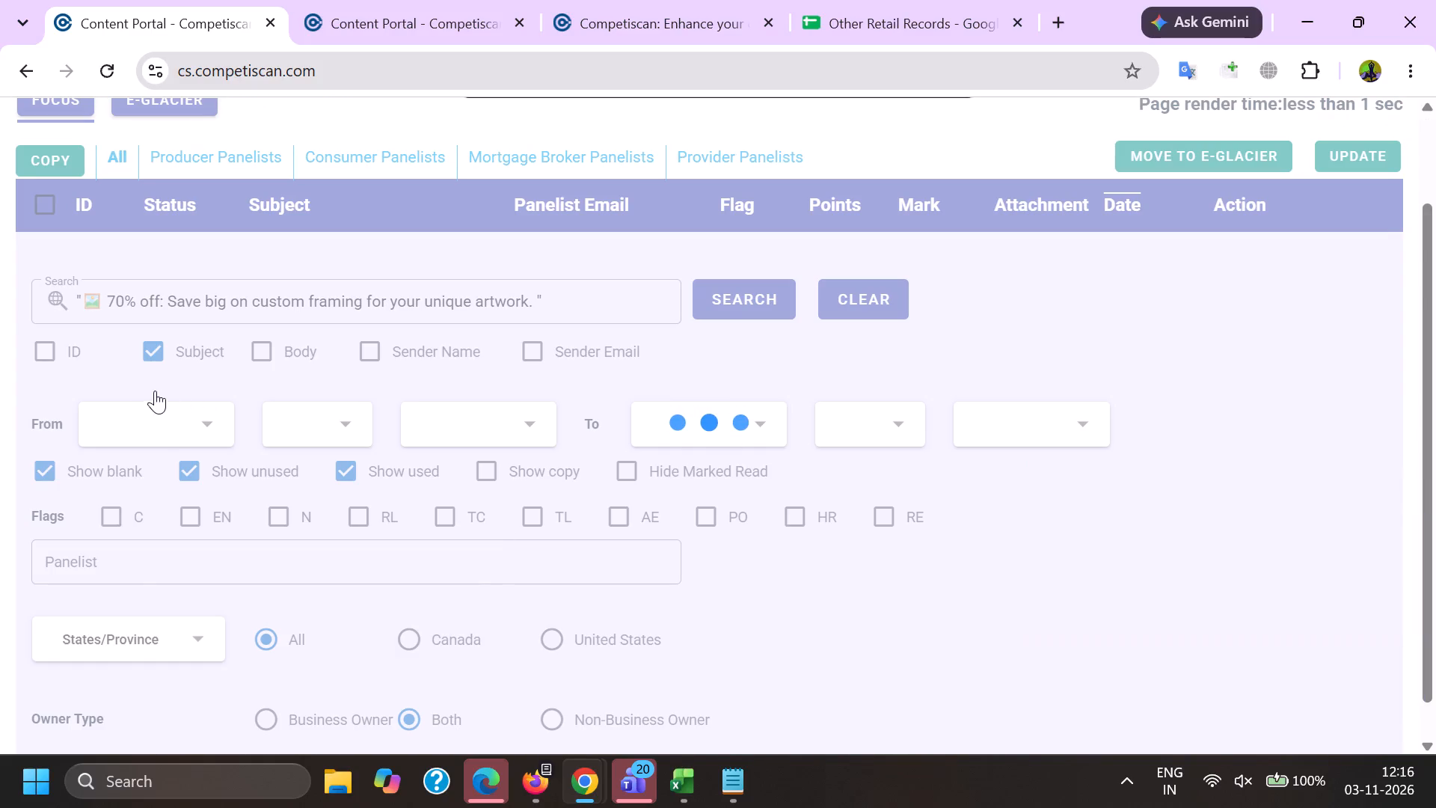
left_click(47, 312)
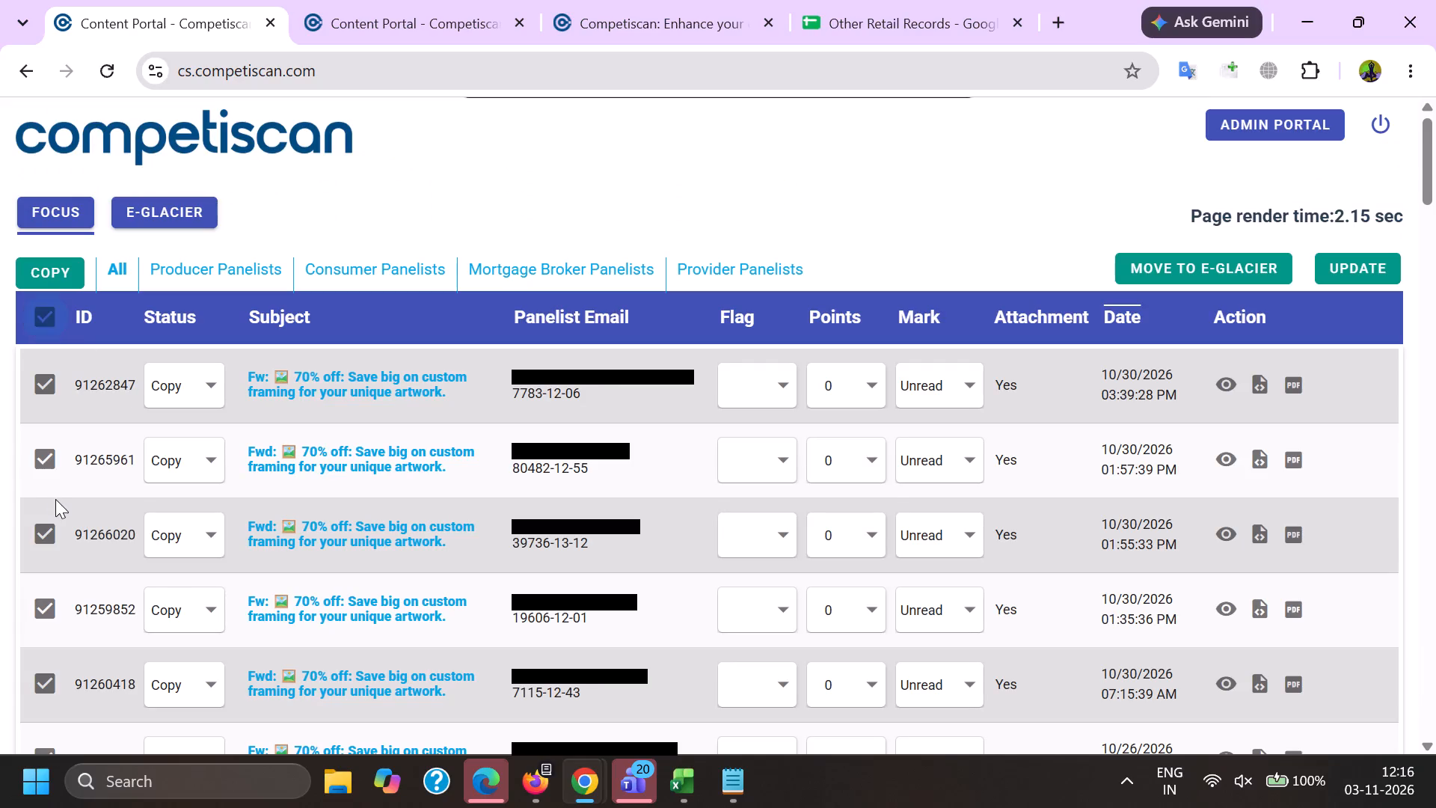
scroll(55, 498, "down", 5)
scroll(55, 497, "down", 17)
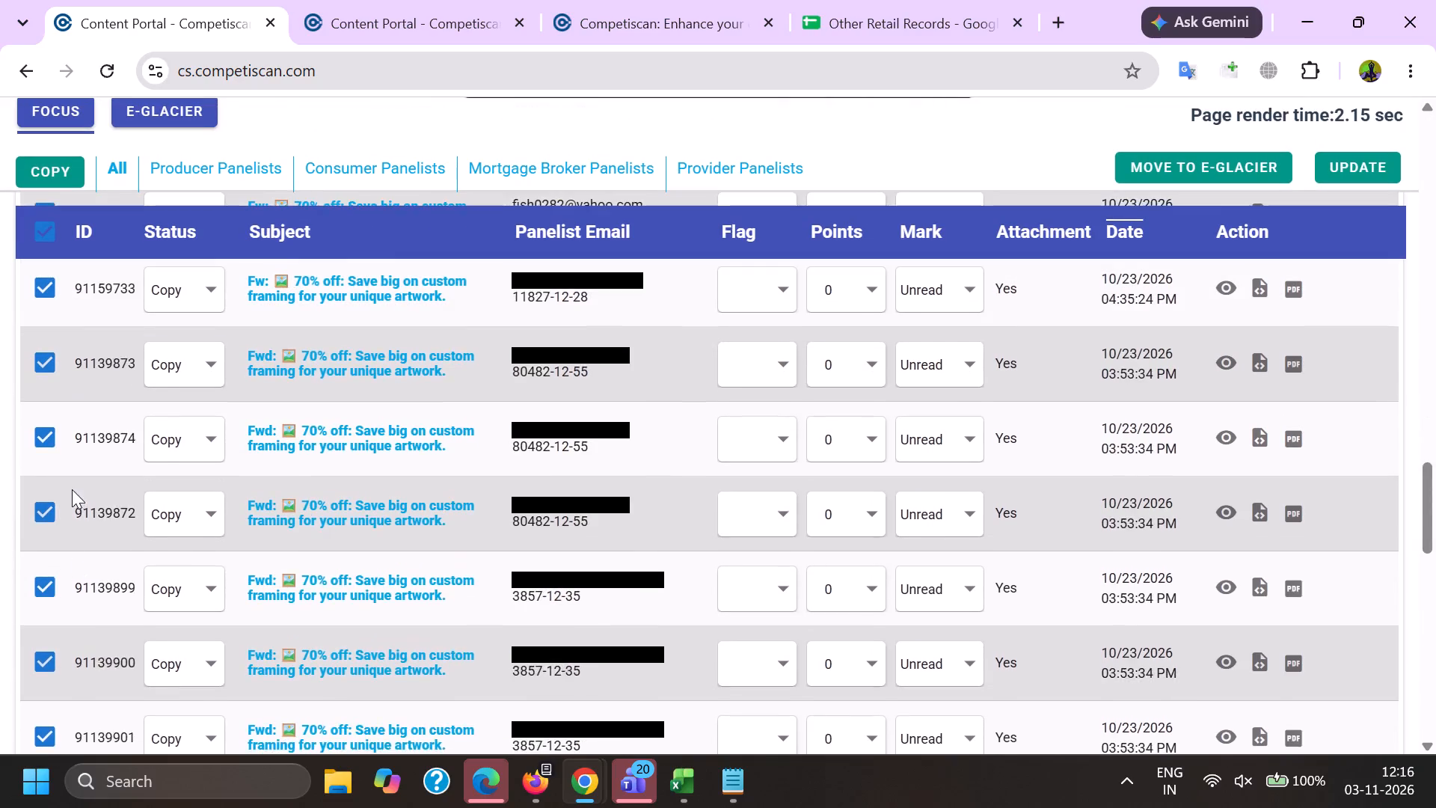
scroll(72, 489, "down", 10)
left_click(1325, 167)
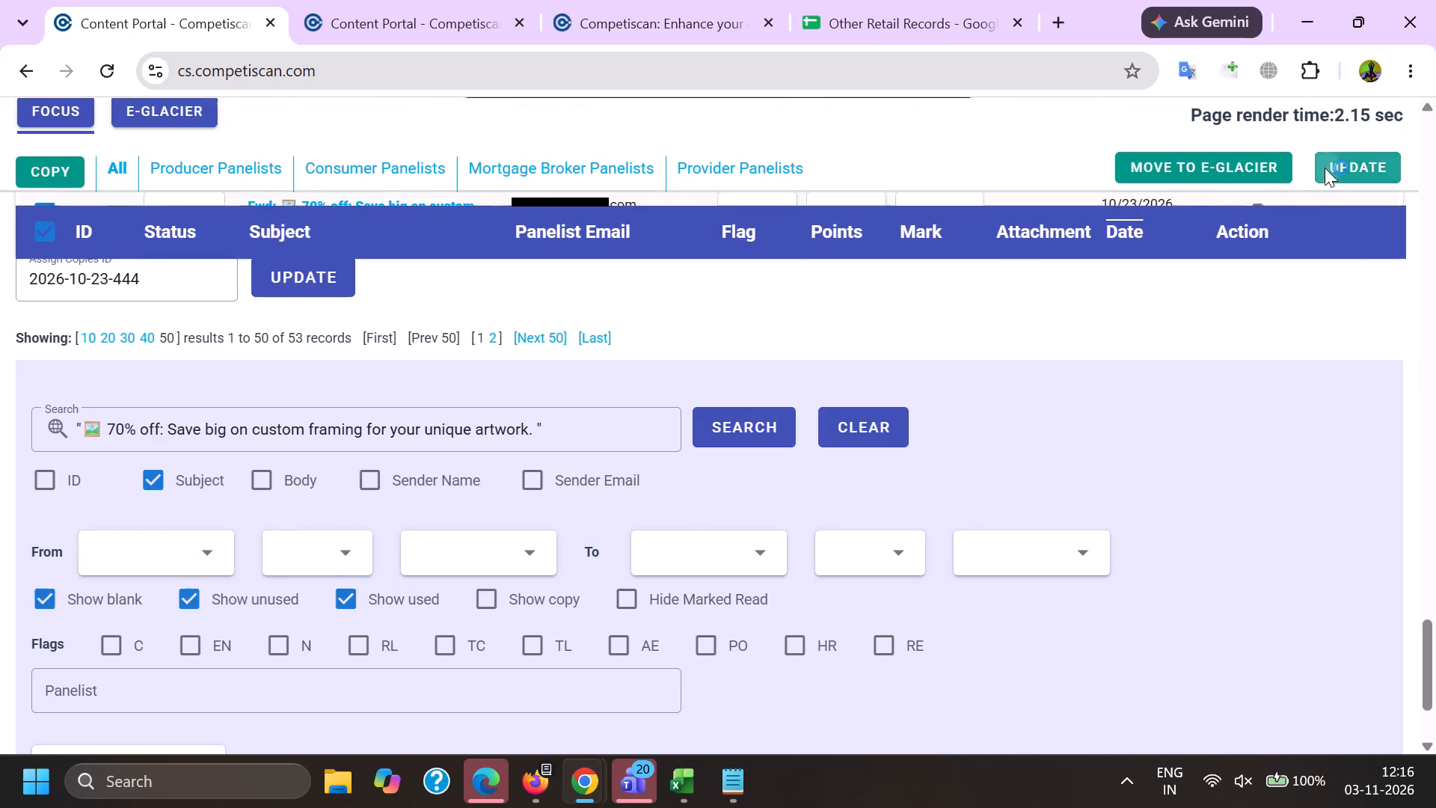
Switch to Firefox and rerun the content portal search for "emdeals.michaels.com" or "michaels.com".
left_click(541, 777)
left_click(380, 679)
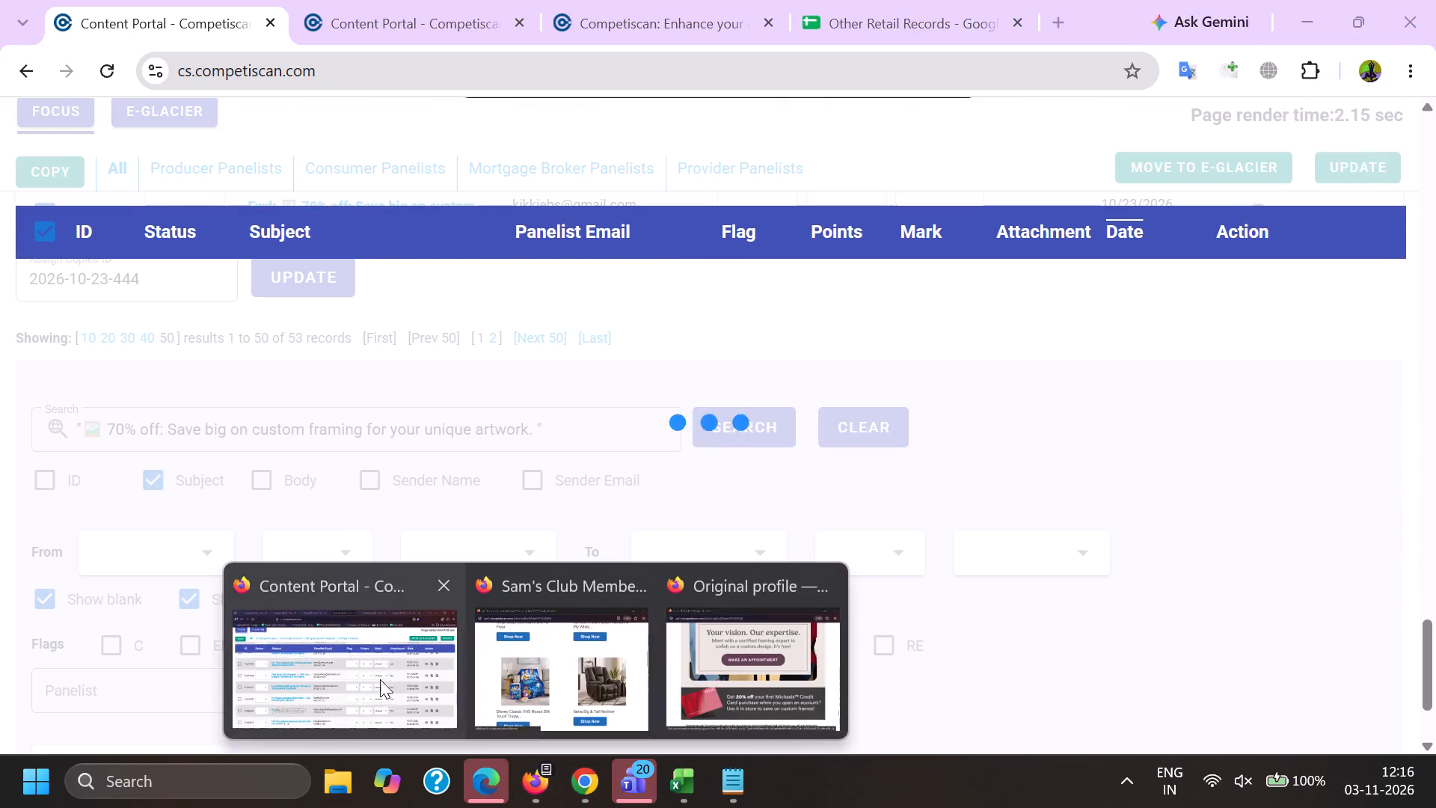
scroll(316, 561, "down", 7)
scroll(315, 562, "up", 3)
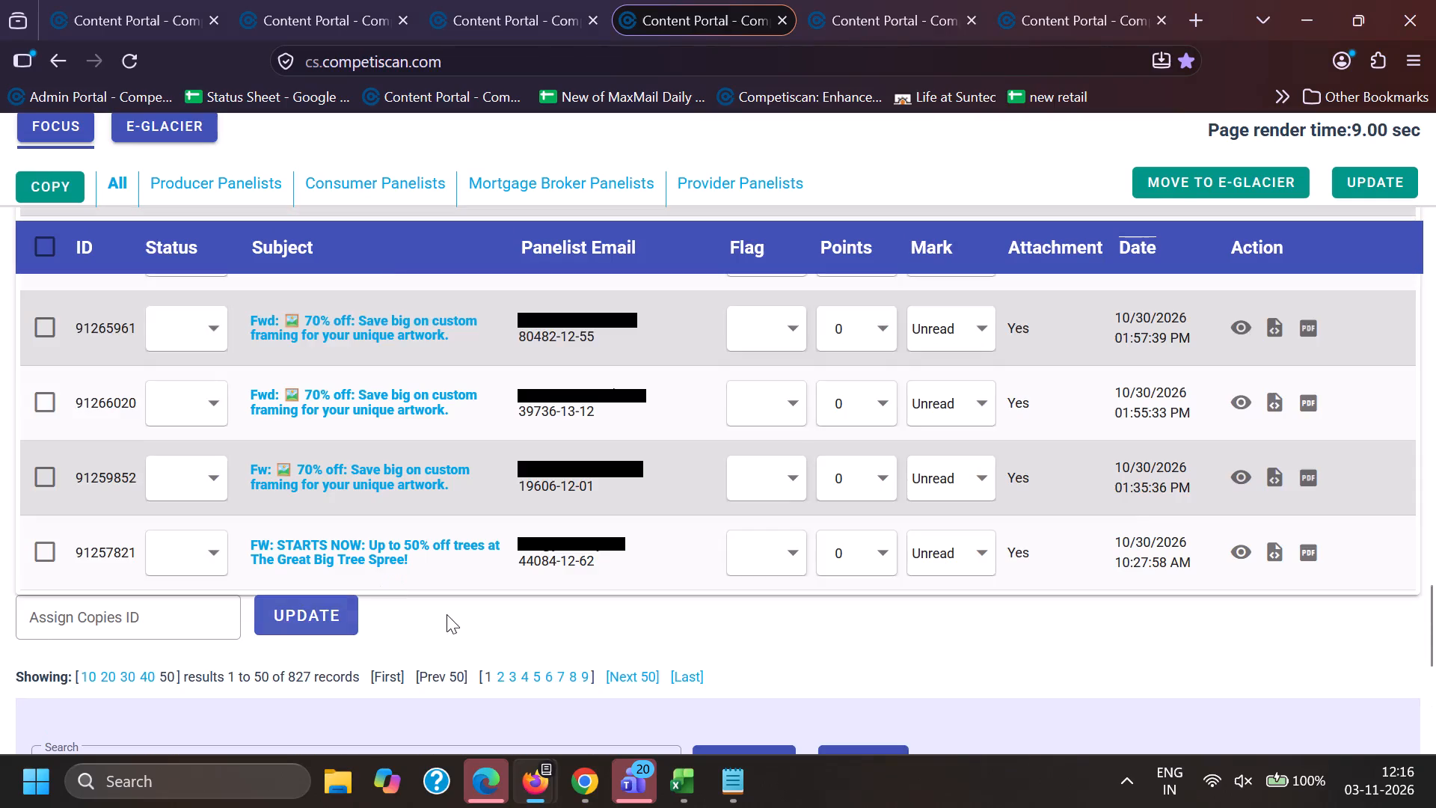
scroll(447, 613, "down", 1)
left_click(756, 650)
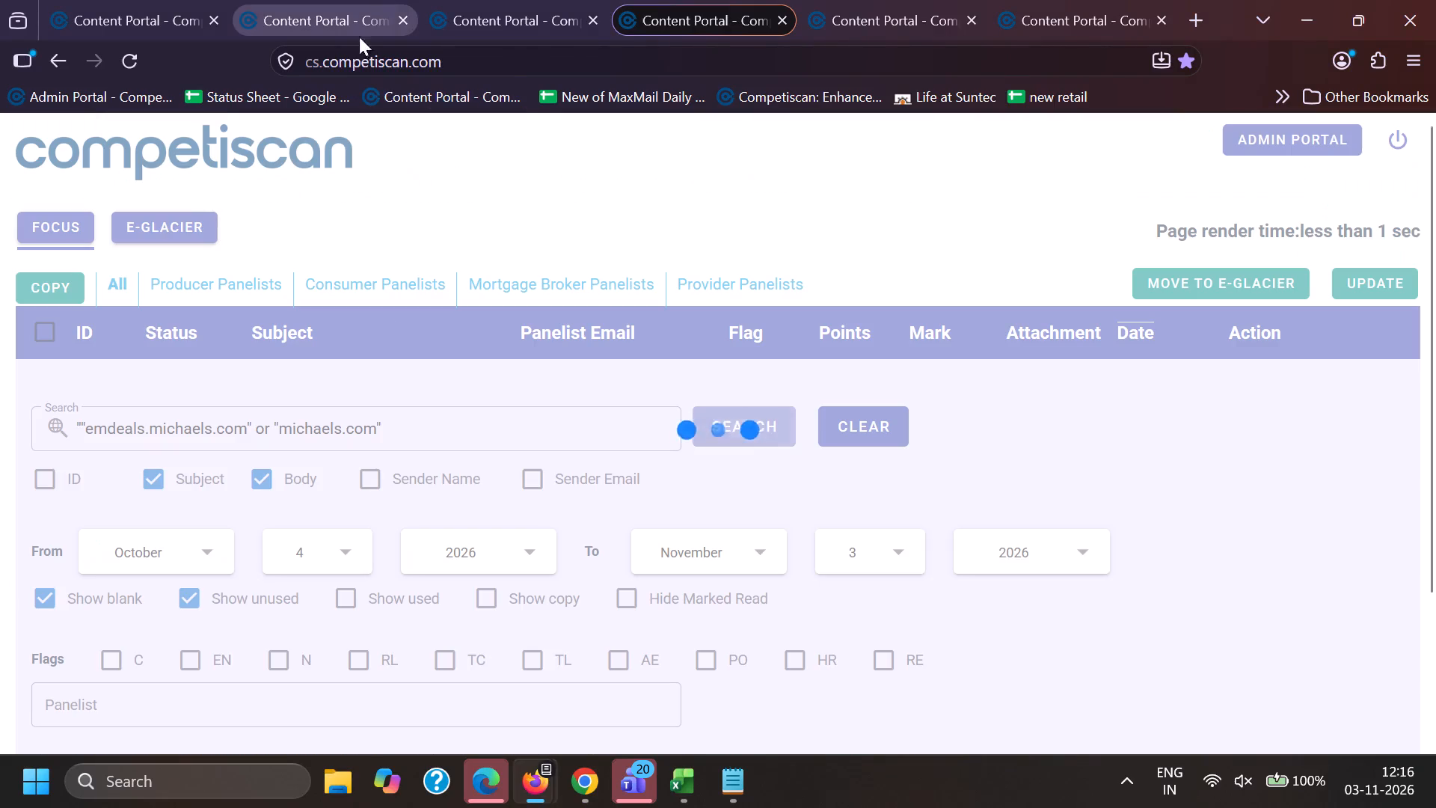
Acknowledge the copies update message in Chrome and return to the Michaels search in Firefox.
key("alt+x")
key("alt+Tab")
type("`1")
key("alt+Tab")
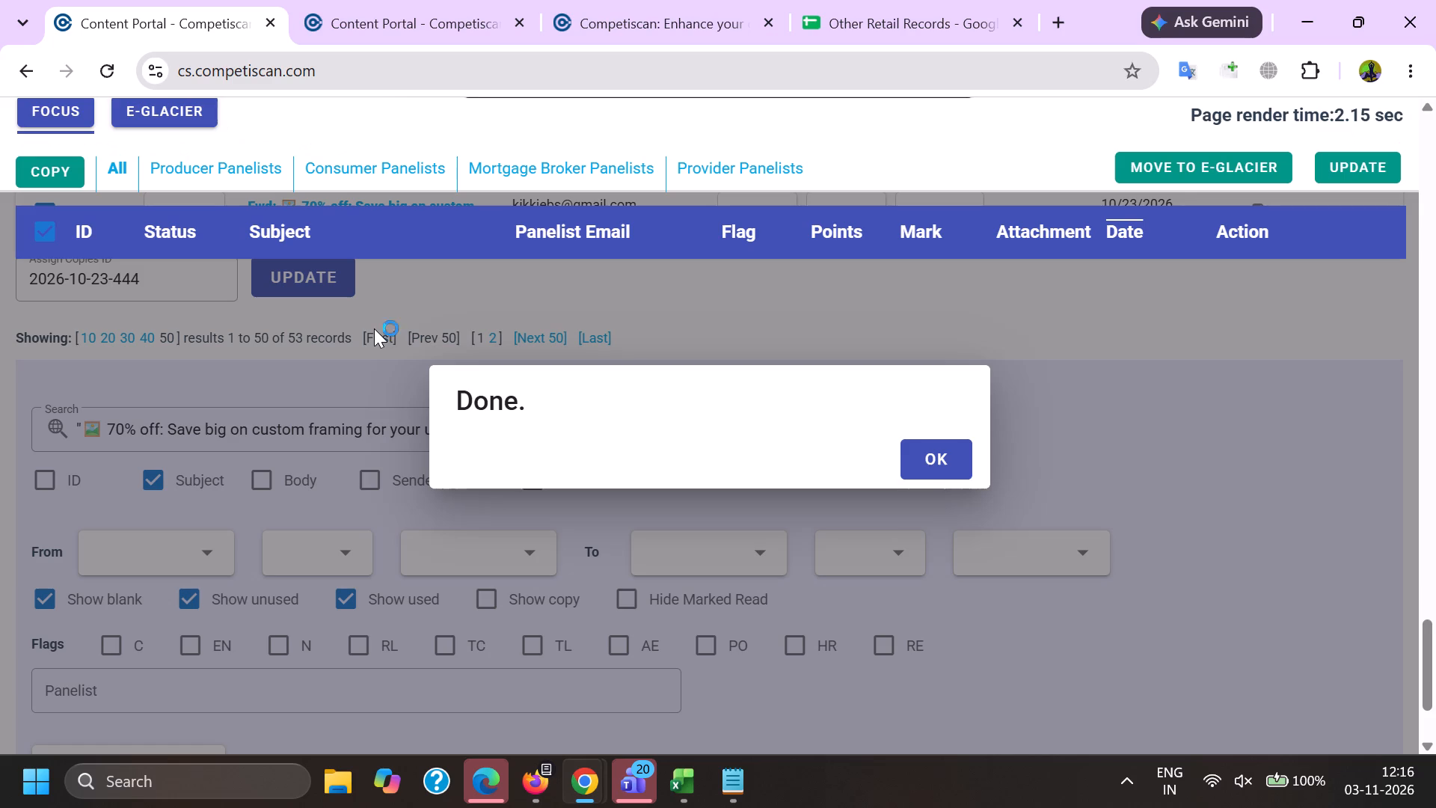
key("alt+Tab")
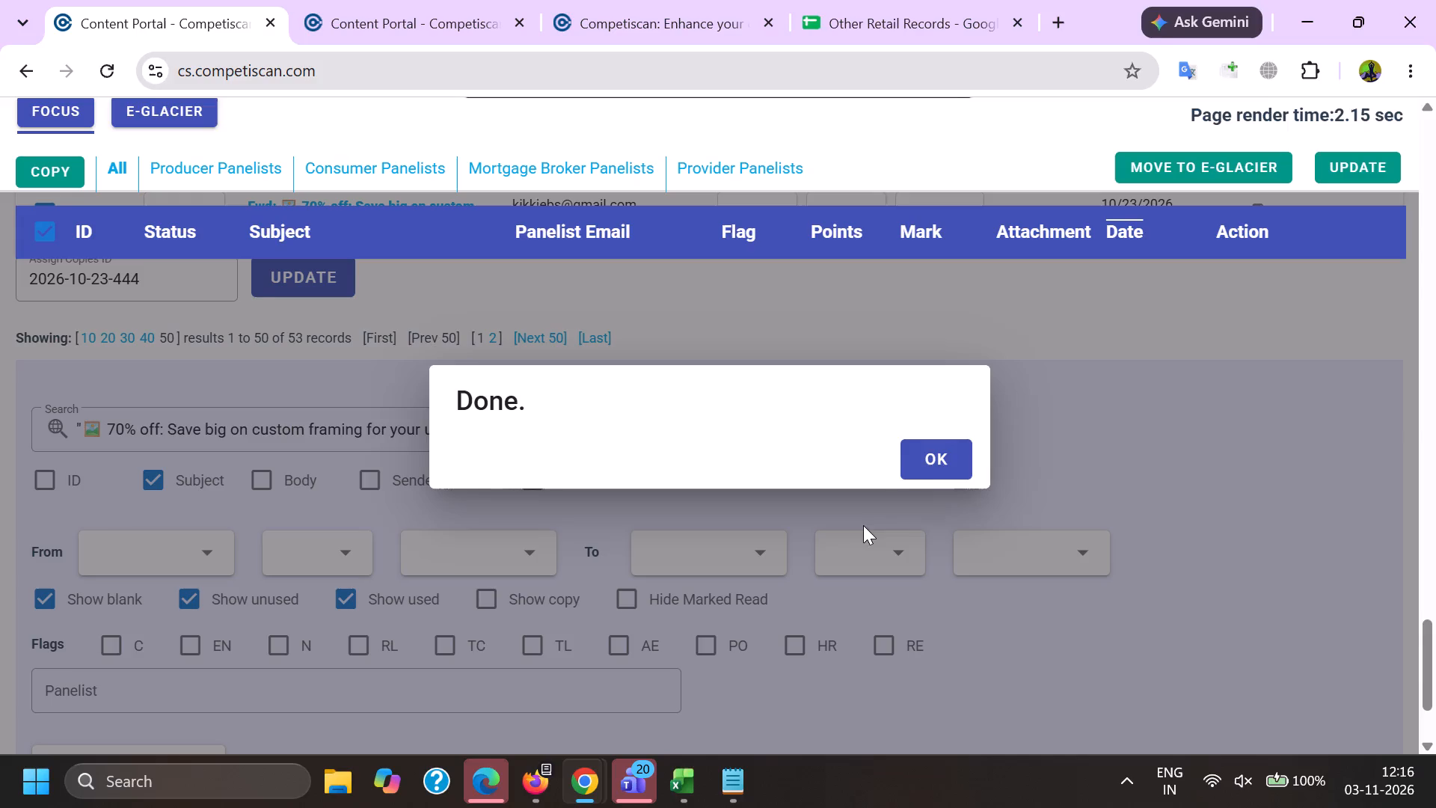
left_click(924, 464)
key("alt+Tab")
left_click(515, 230)
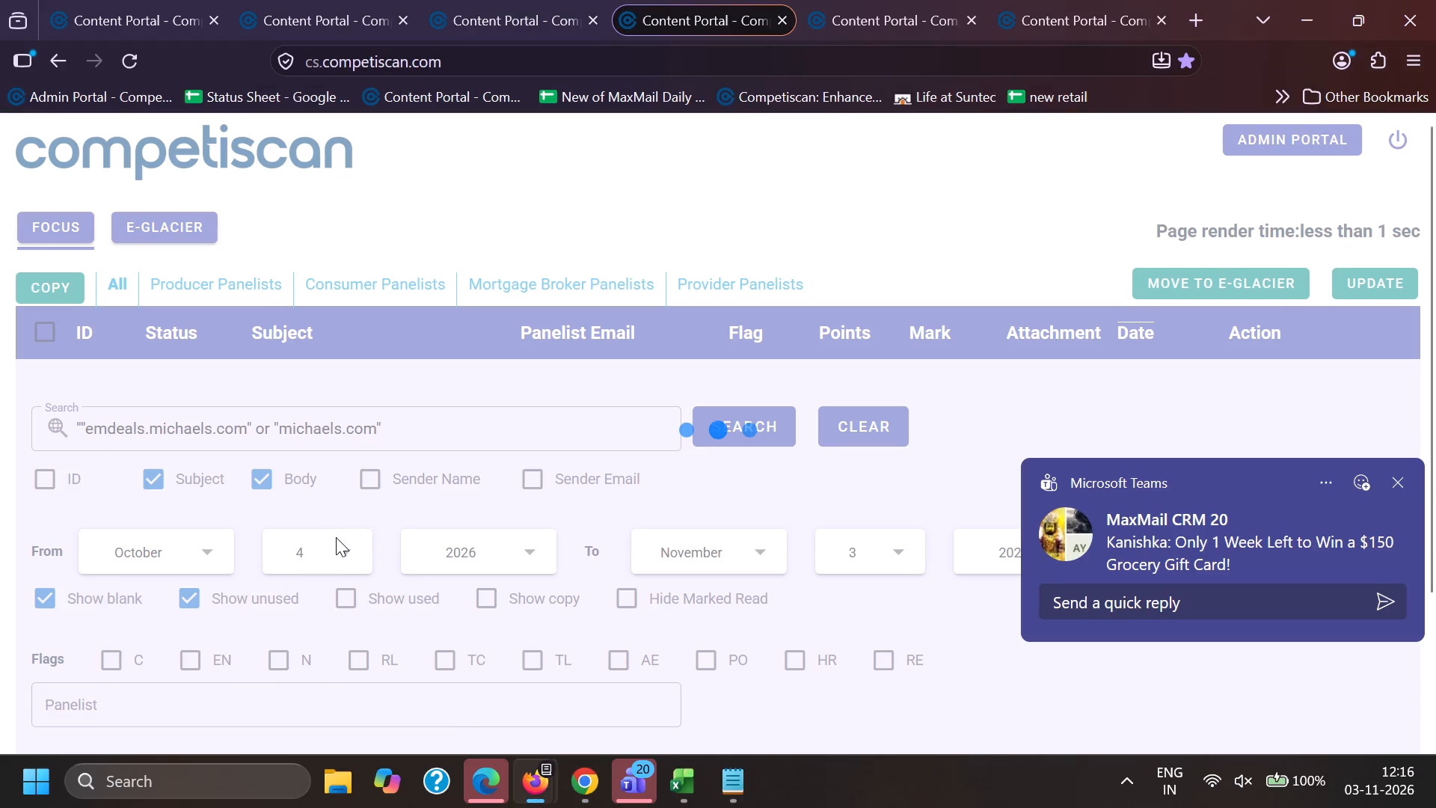
Look through the first page of Michaels results for an email to process, and open the second page.
scroll(333, 522, "down", 1)
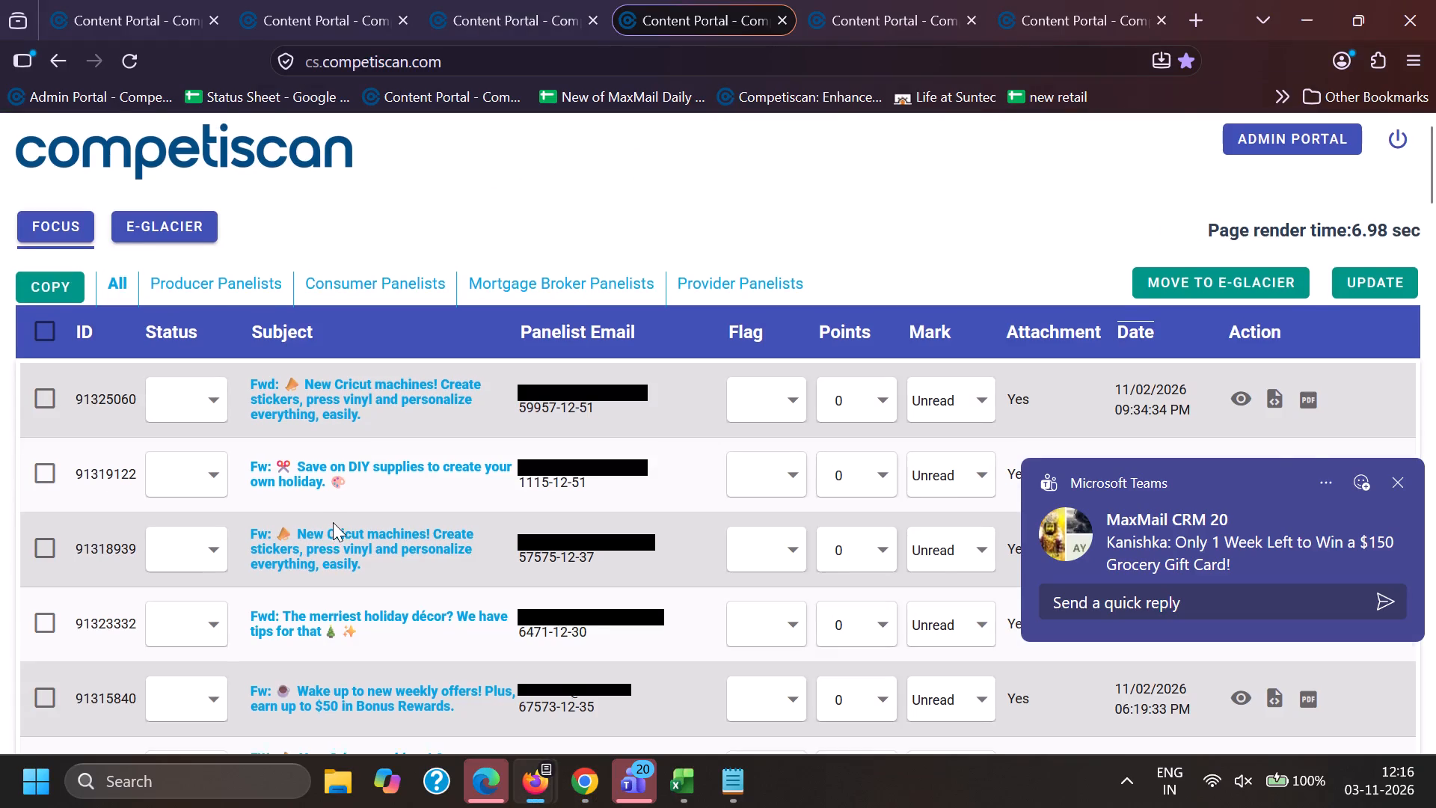
scroll(333, 522, "down", 6)
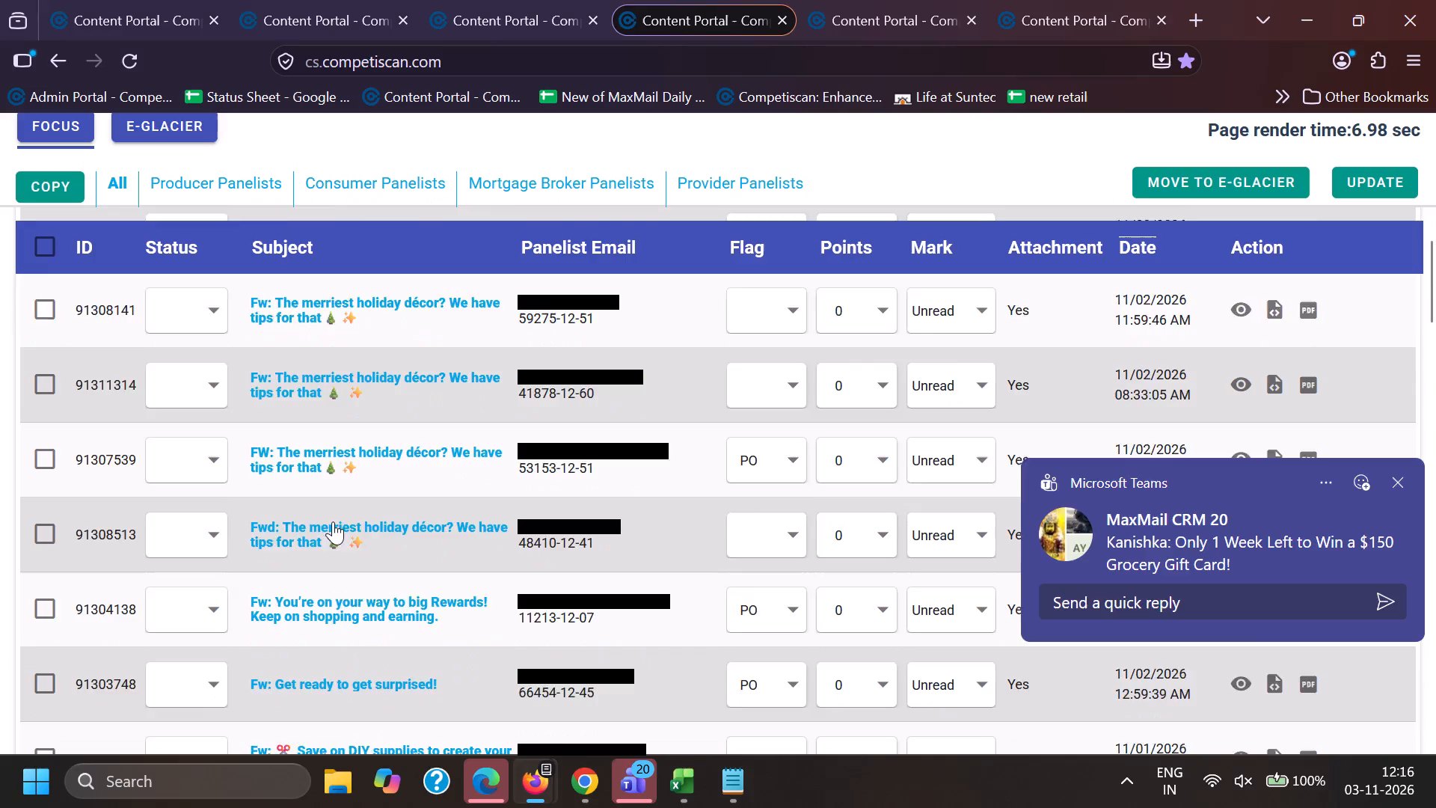
scroll(333, 521, "down", 14)
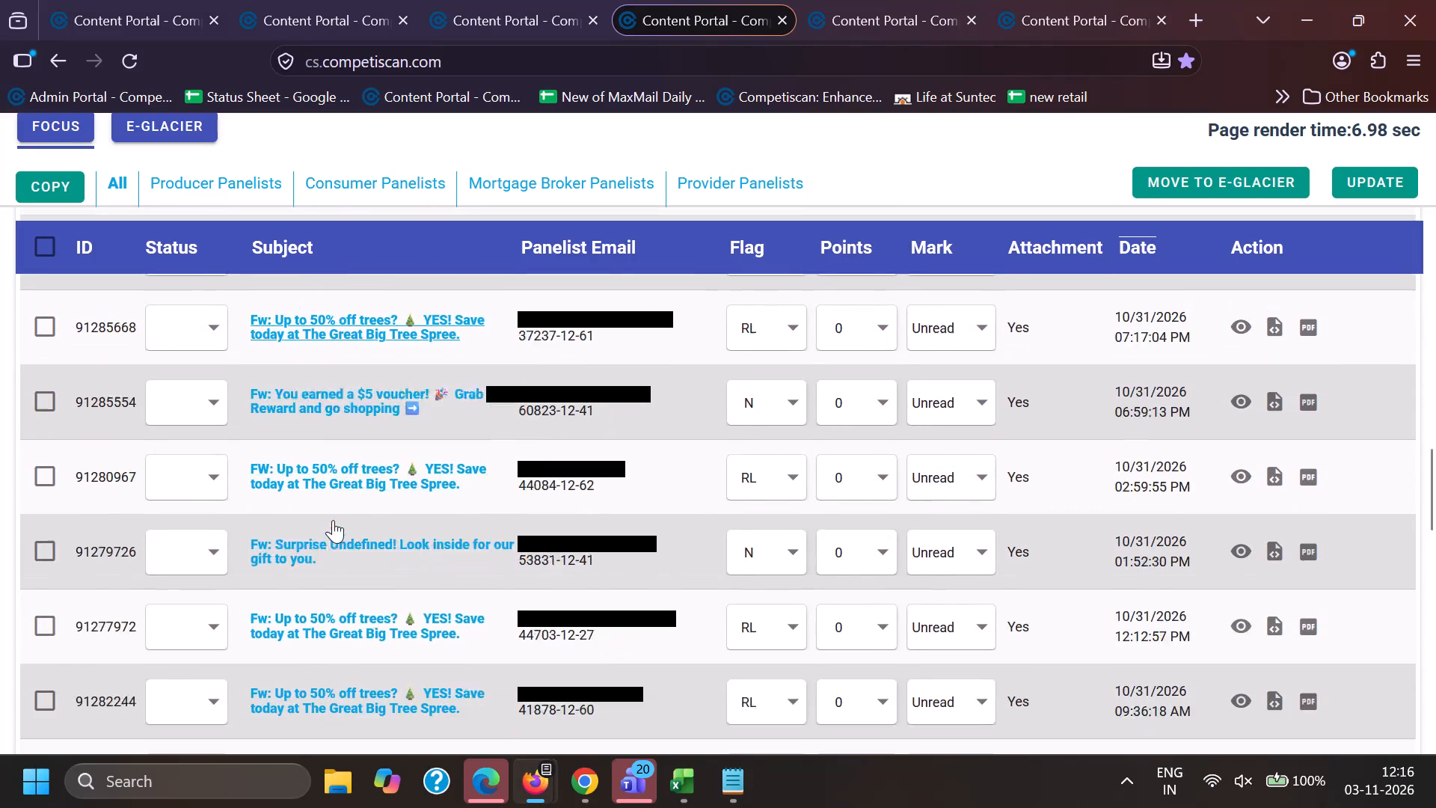
scroll(333, 520, "down", 7)
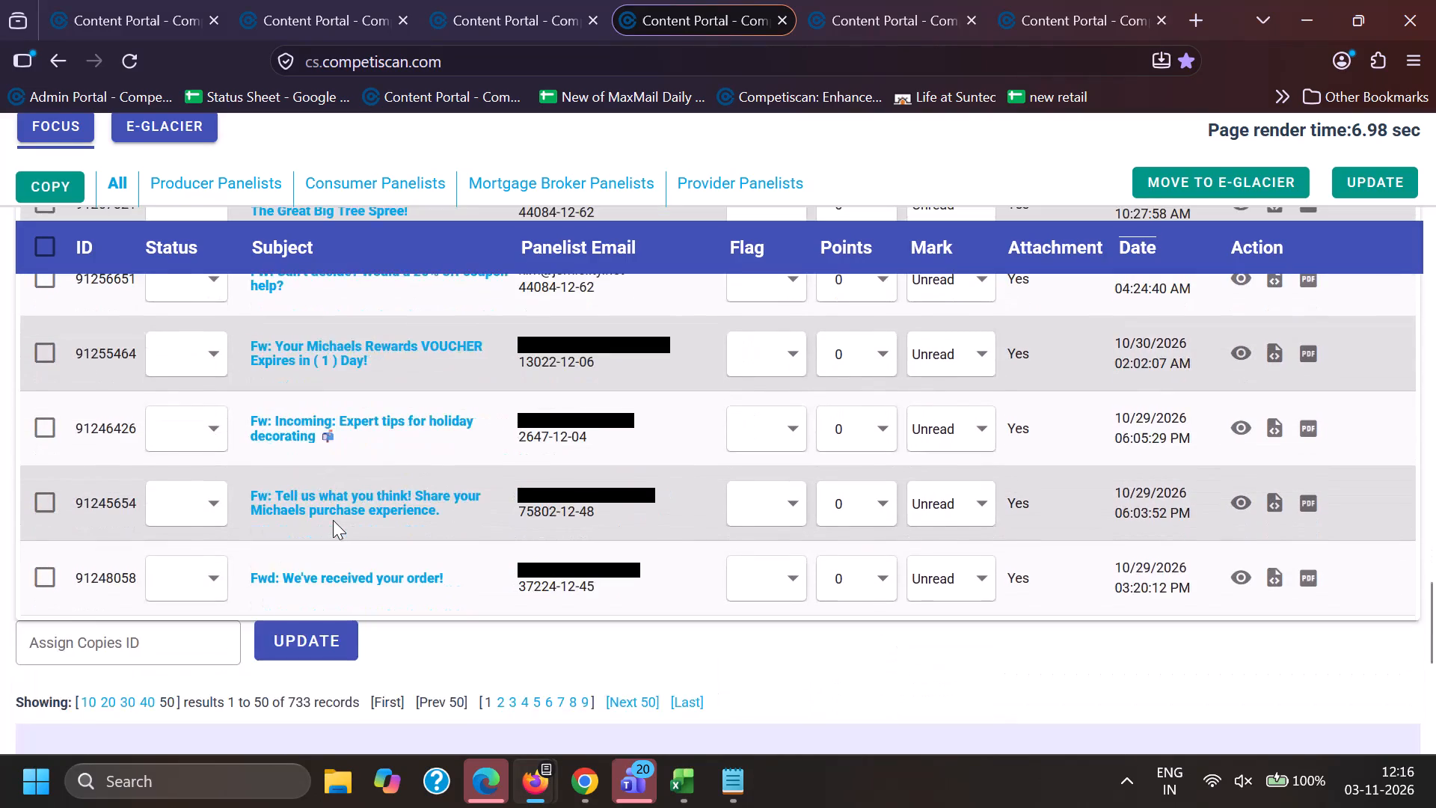
scroll(380, 508, "down", 1)
left_click(500, 560)
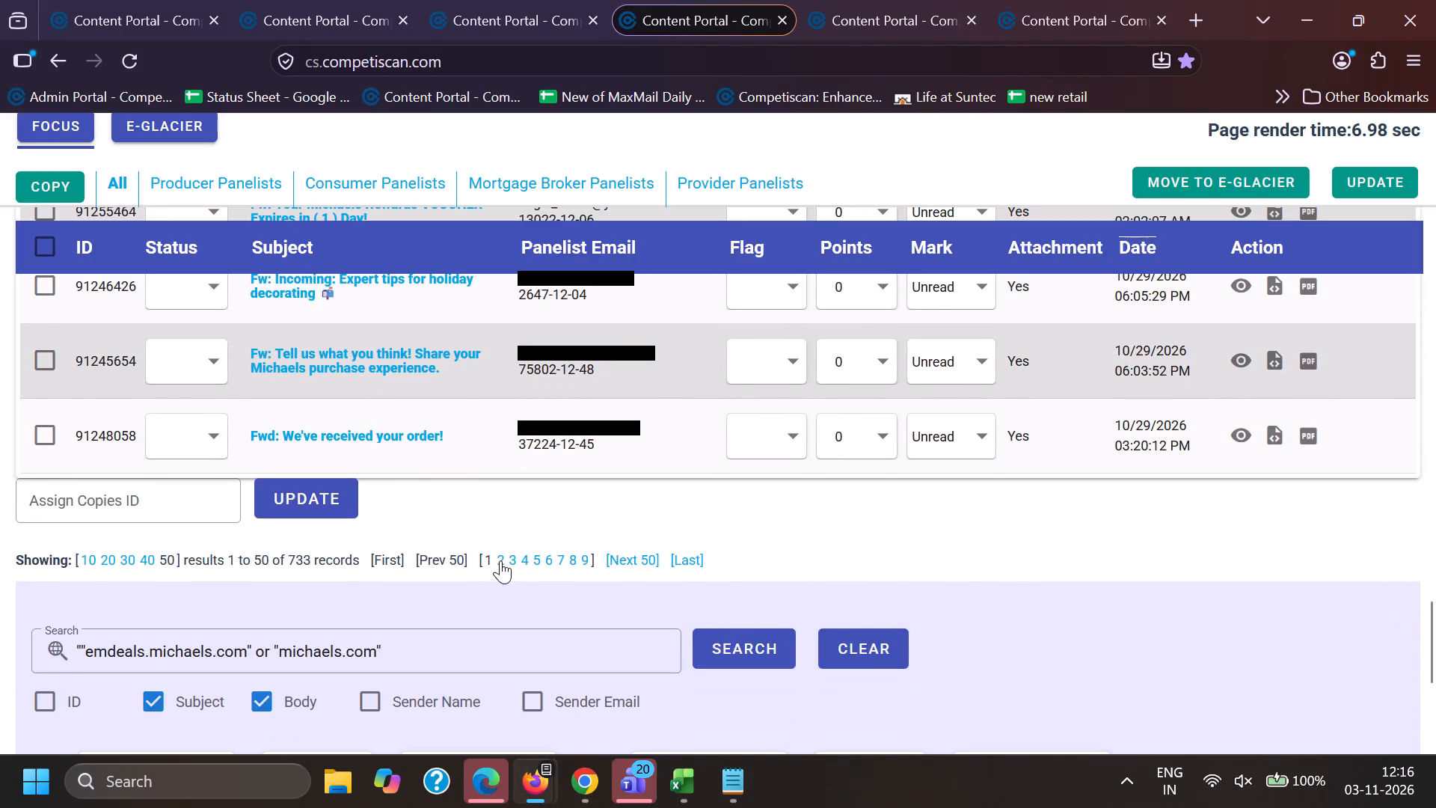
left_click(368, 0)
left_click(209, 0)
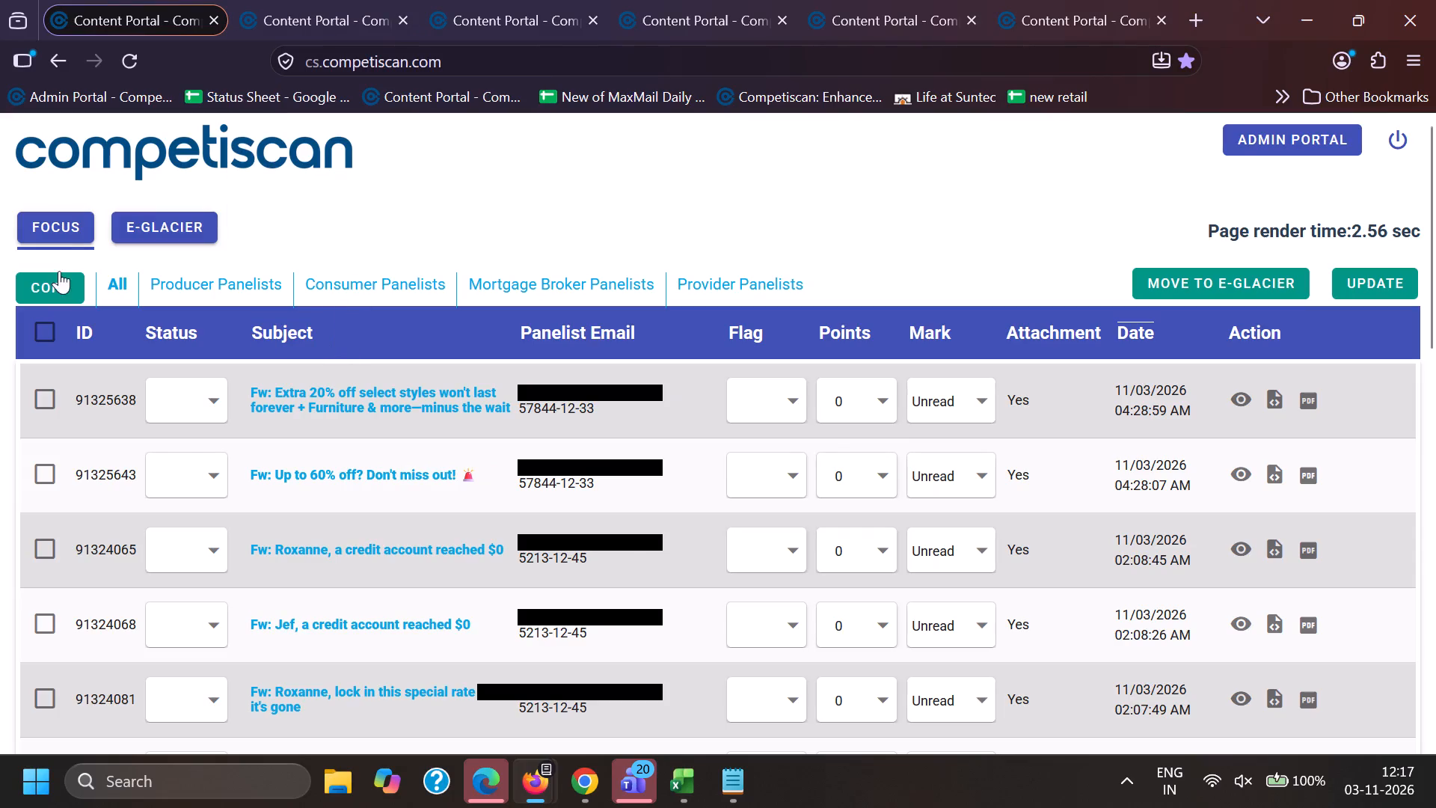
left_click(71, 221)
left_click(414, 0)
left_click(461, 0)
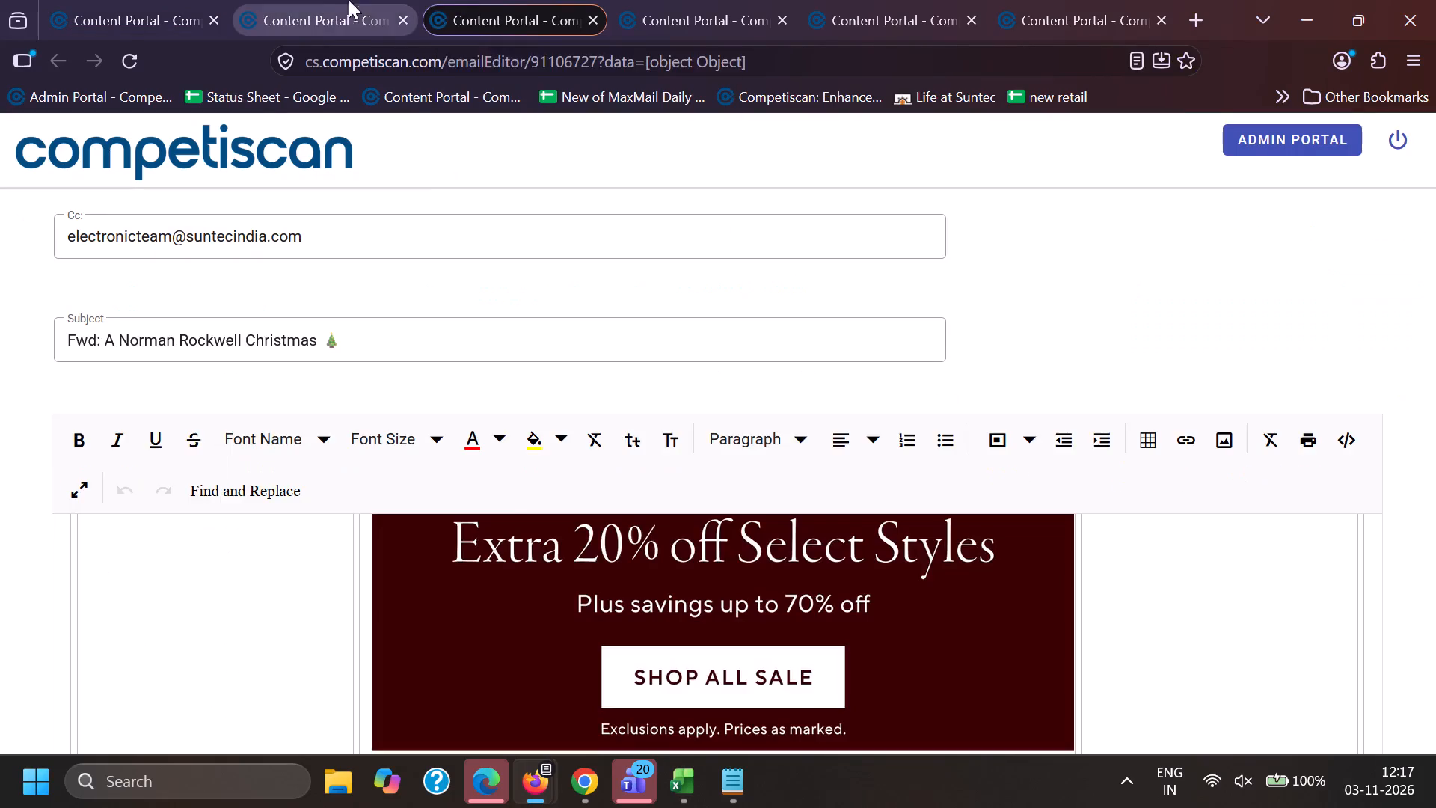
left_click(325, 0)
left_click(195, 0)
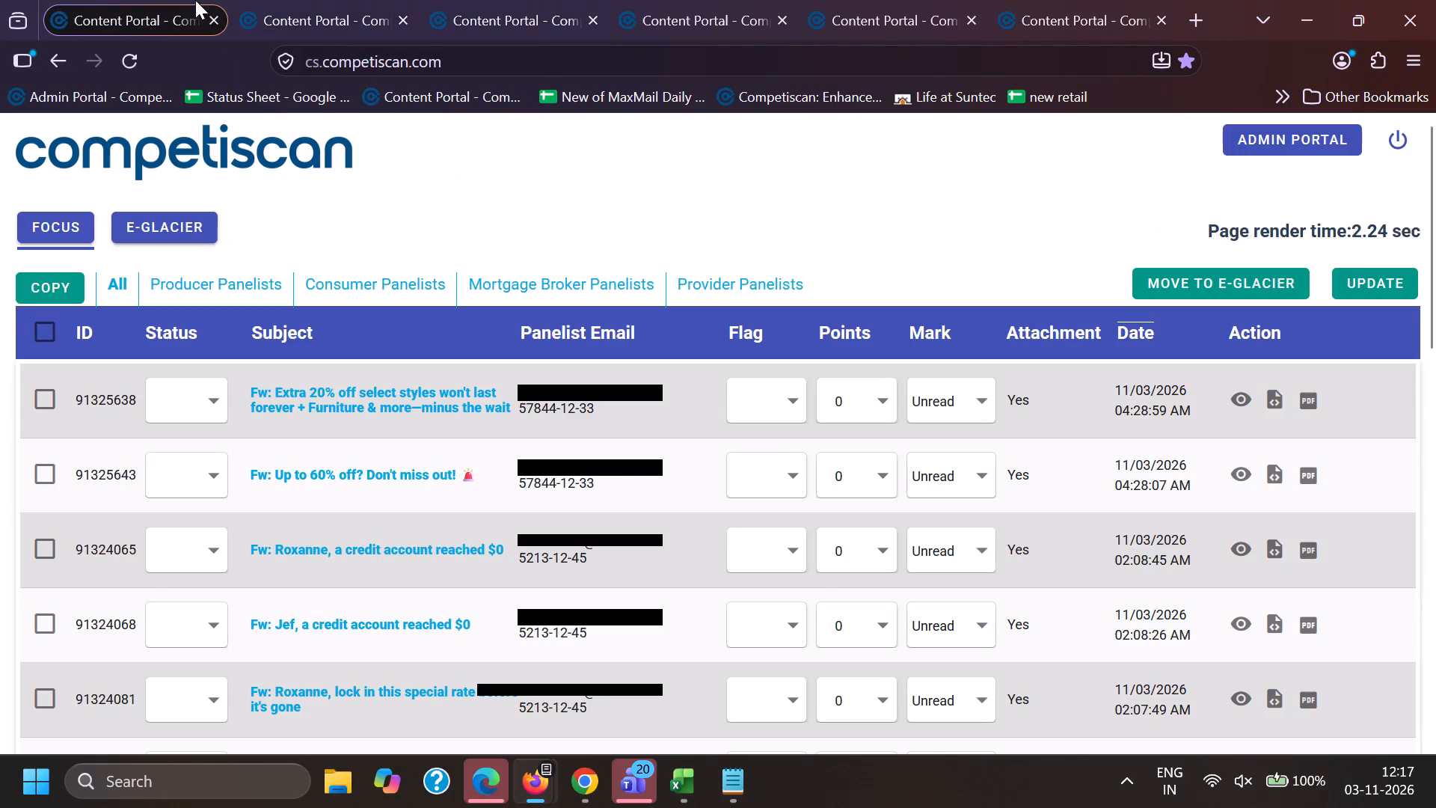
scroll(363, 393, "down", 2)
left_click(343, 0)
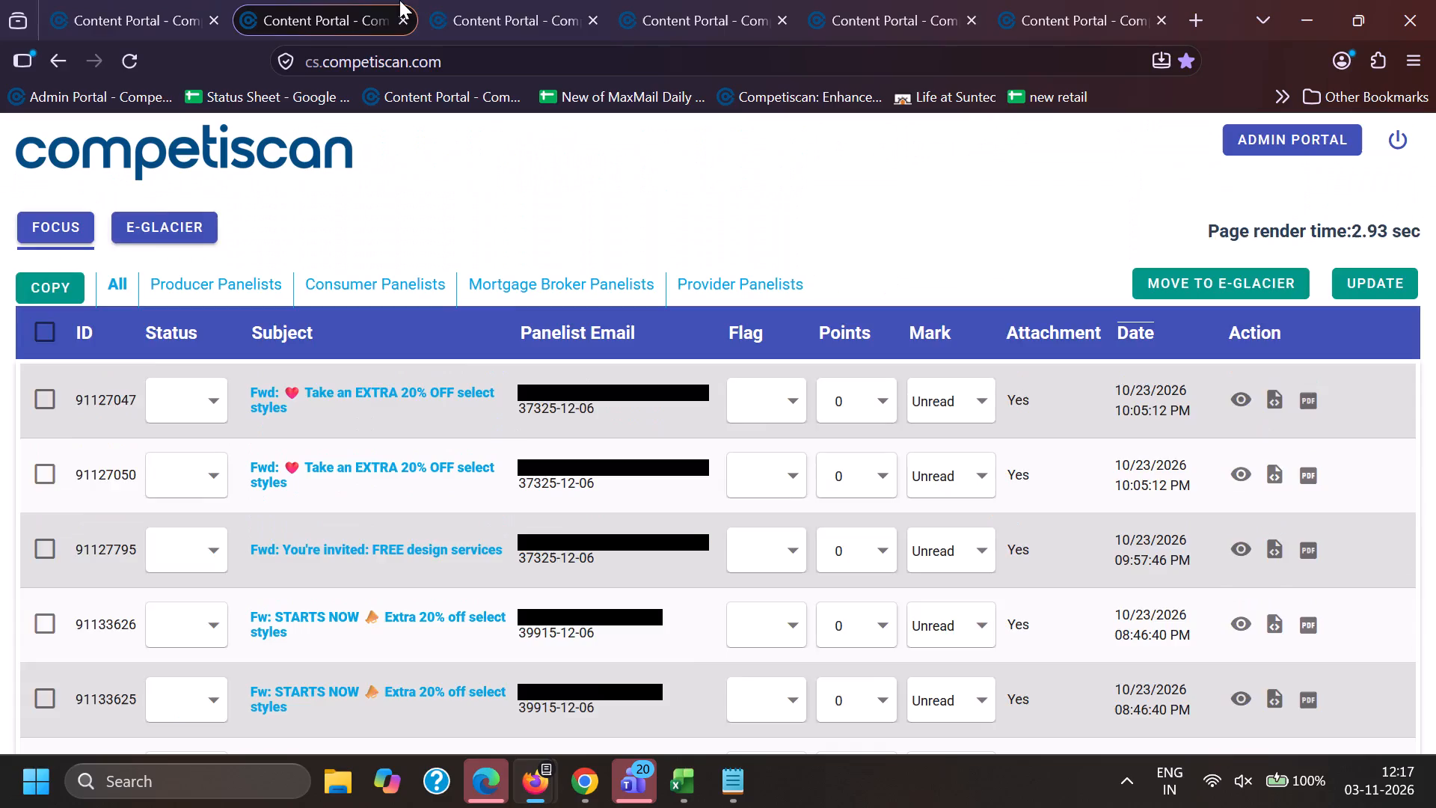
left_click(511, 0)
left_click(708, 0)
Examine the subjects and flags on the second page of Michaels results for an email to process.
scroll(336, 496, "down", 2)
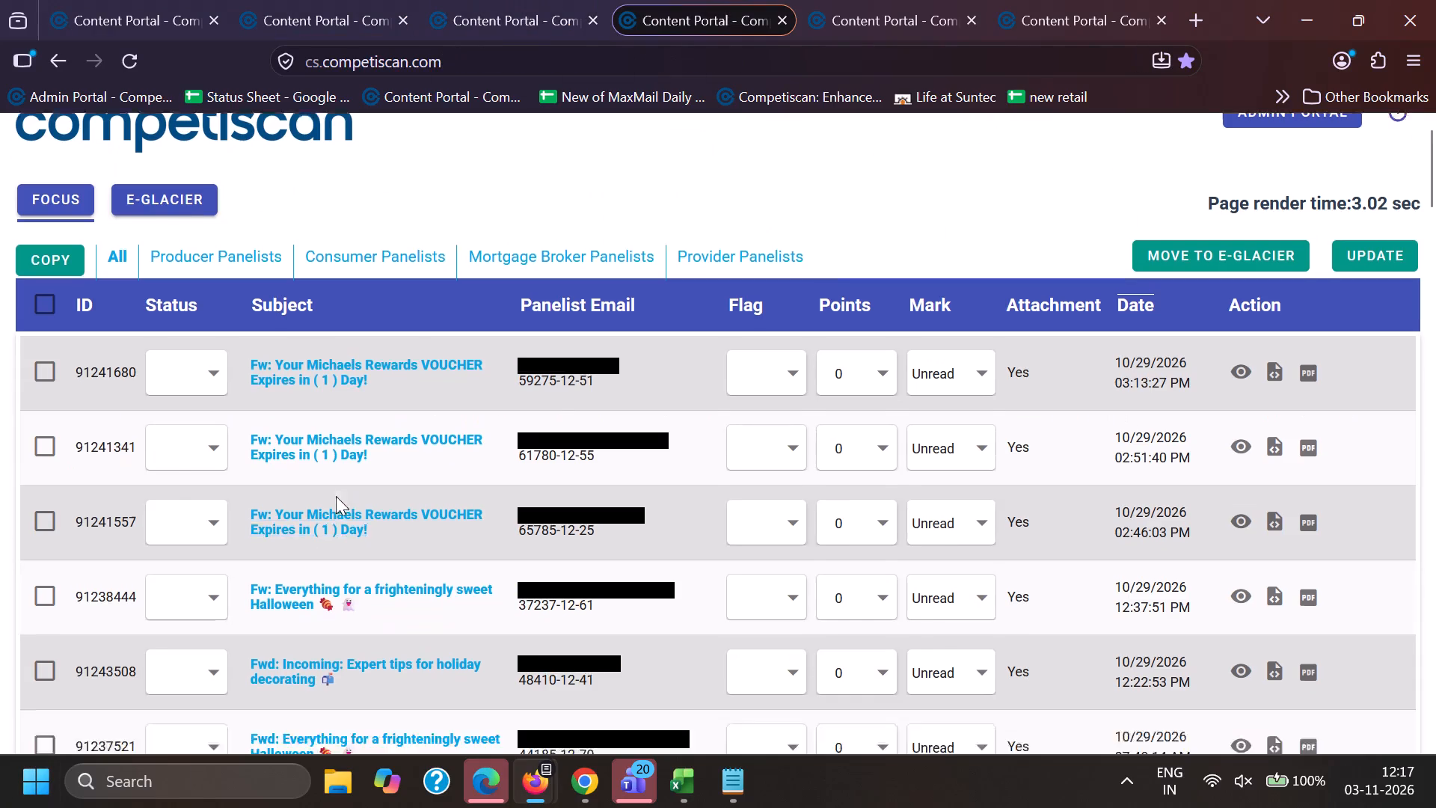
scroll(310, 515, "down", 7)
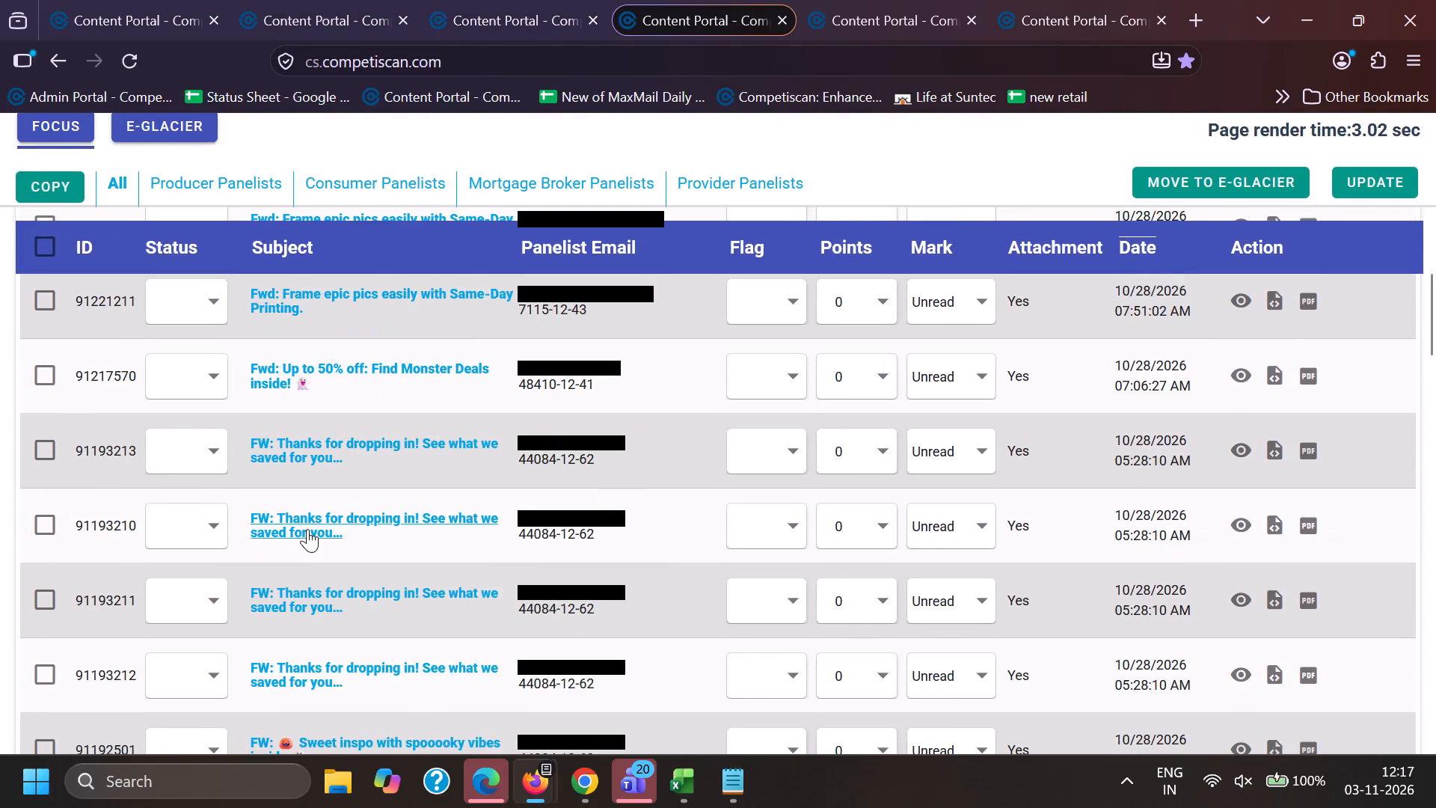
scroll(307, 528, "down", 8)
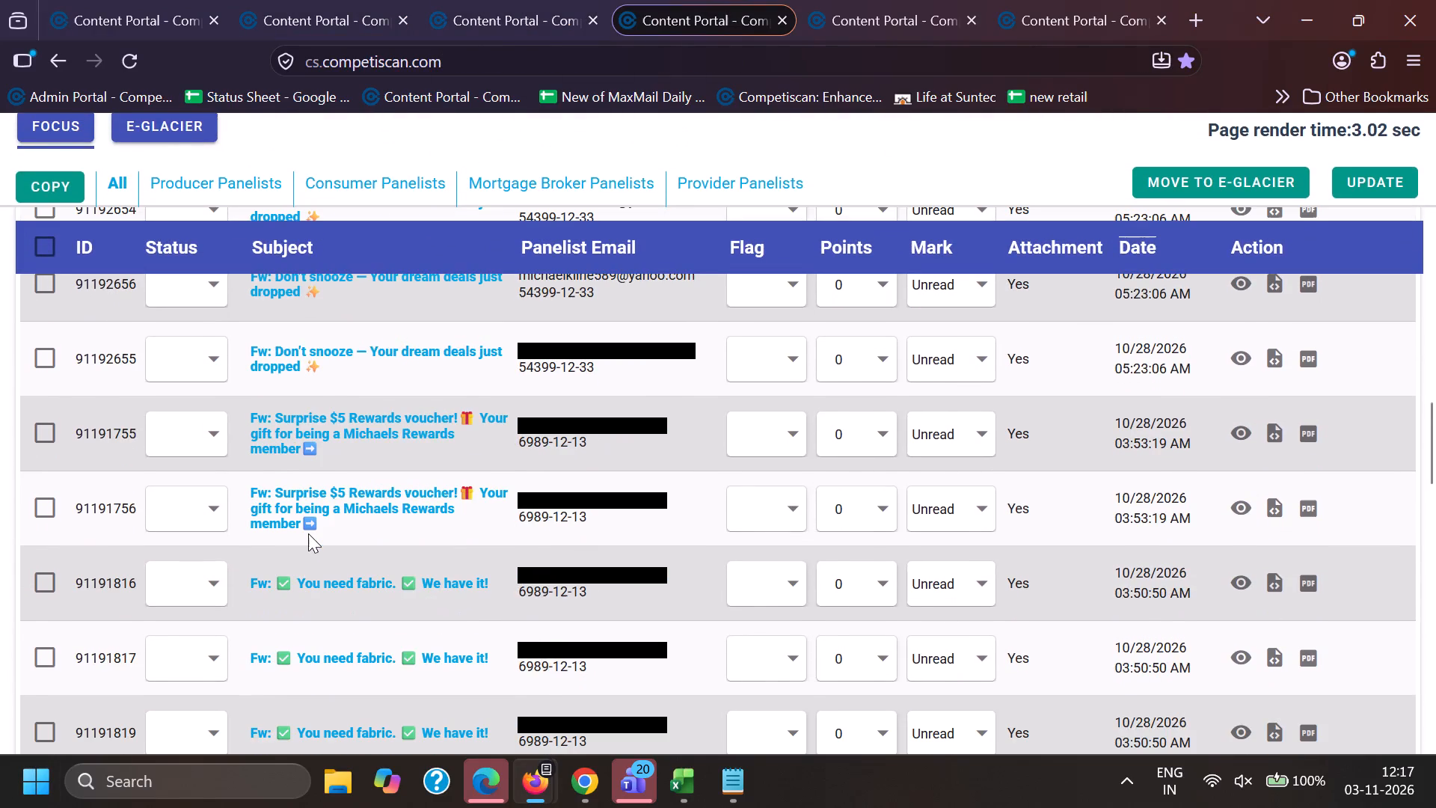
scroll(308, 533, "down", 12)
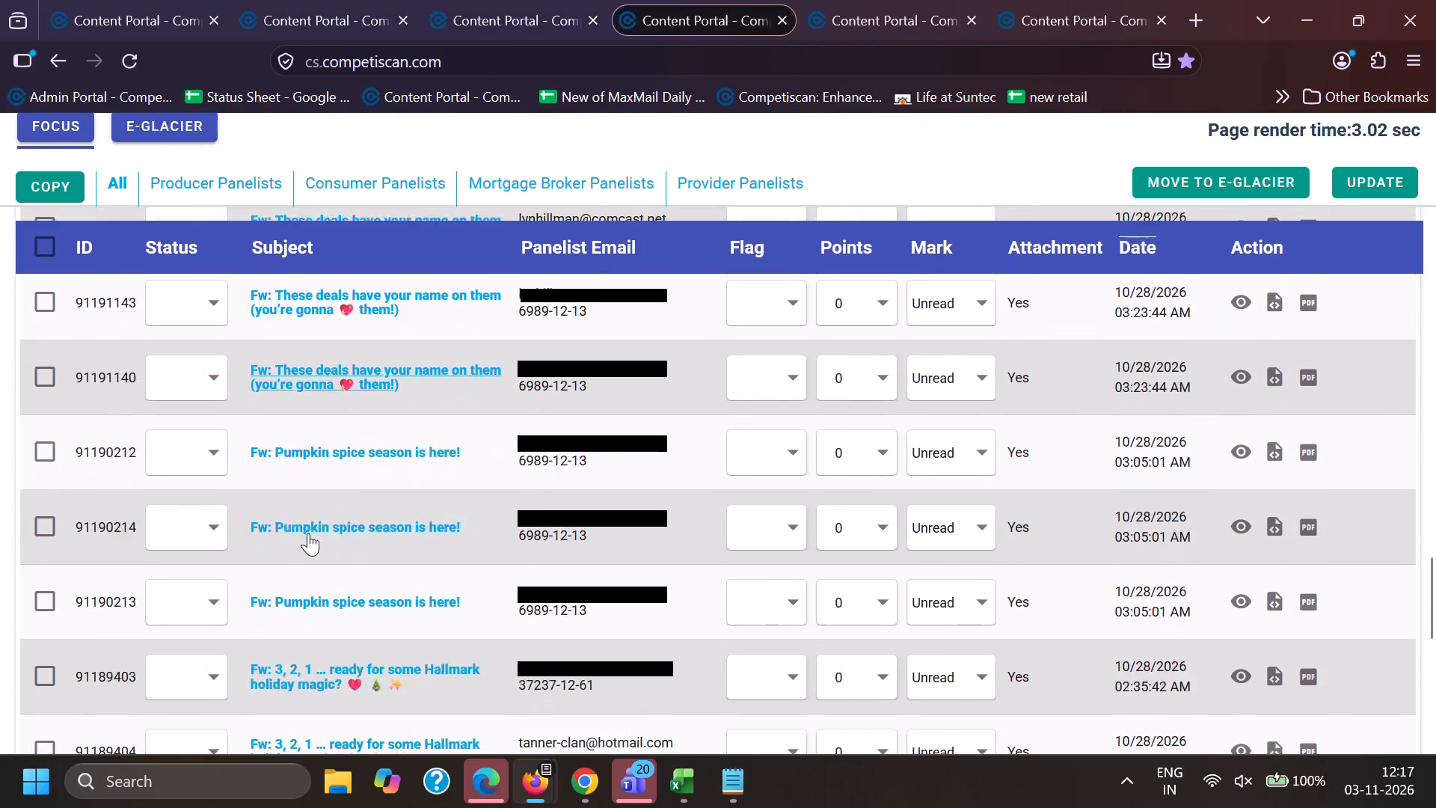
Restrict the Michaels search to emails with the N flag and rerun it.
scroll(358, 584, "down", 4)
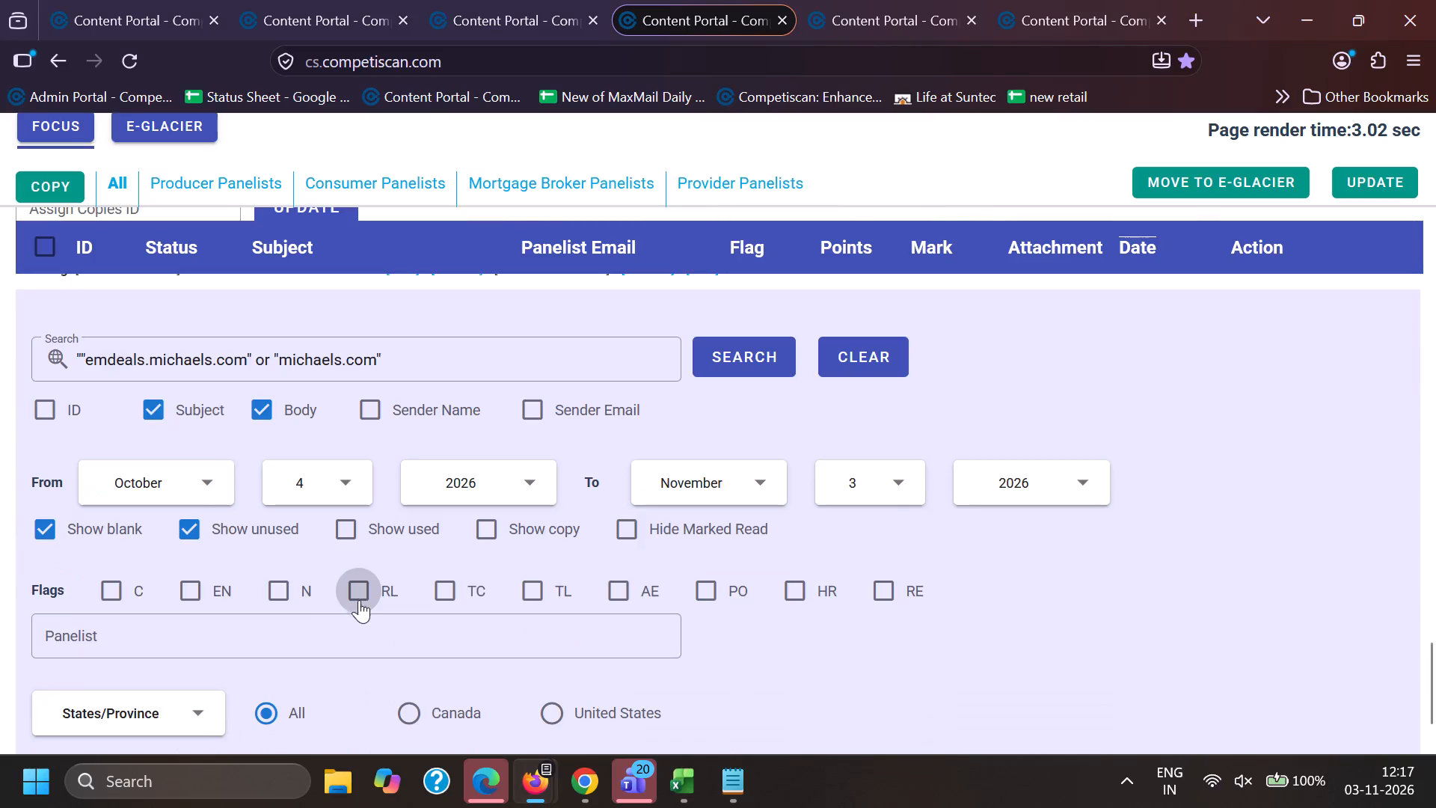
left_click(286, 473)
scroll(431, 585, "up", 2)
left_click(738, 474)
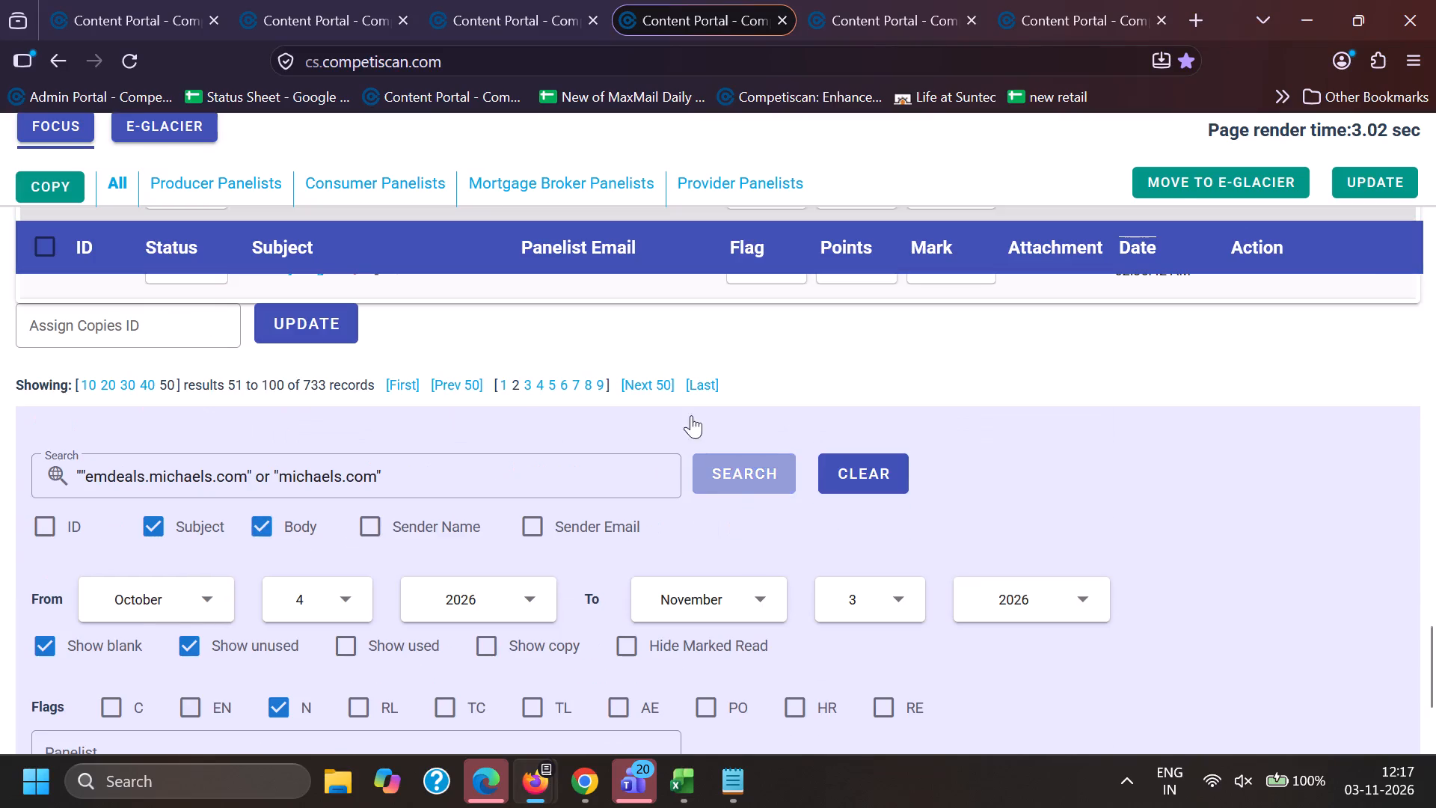
left_click(494, 0)
left_click(667, 0)
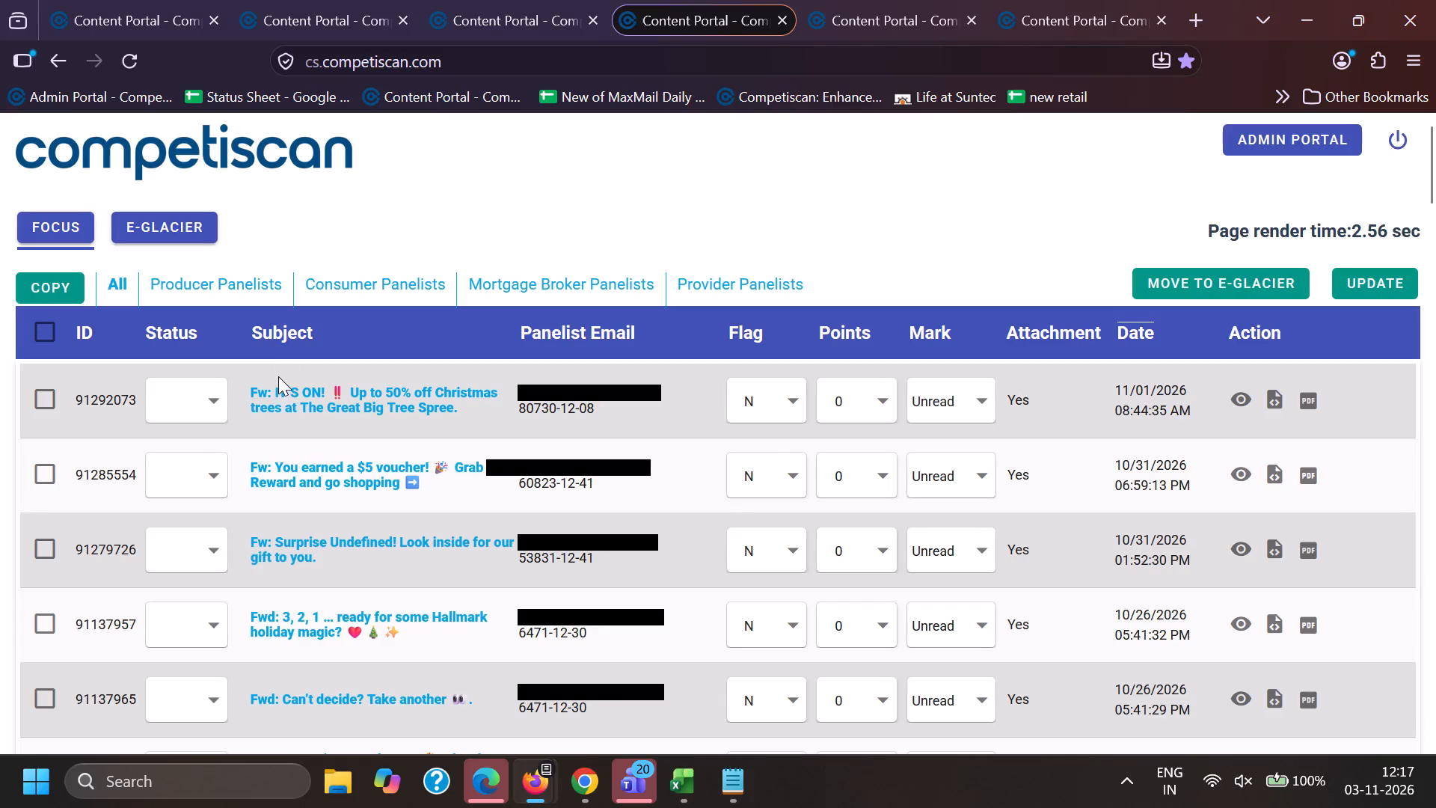
Copy the subject "IT'S ON! ‼️ Up to 50% off Christmas trees at The Great Big Tree Spree." of email 91292073.
left_click_drag(272, 382, 467, 408)
key("ctrl+c")
key("ctrl+c")
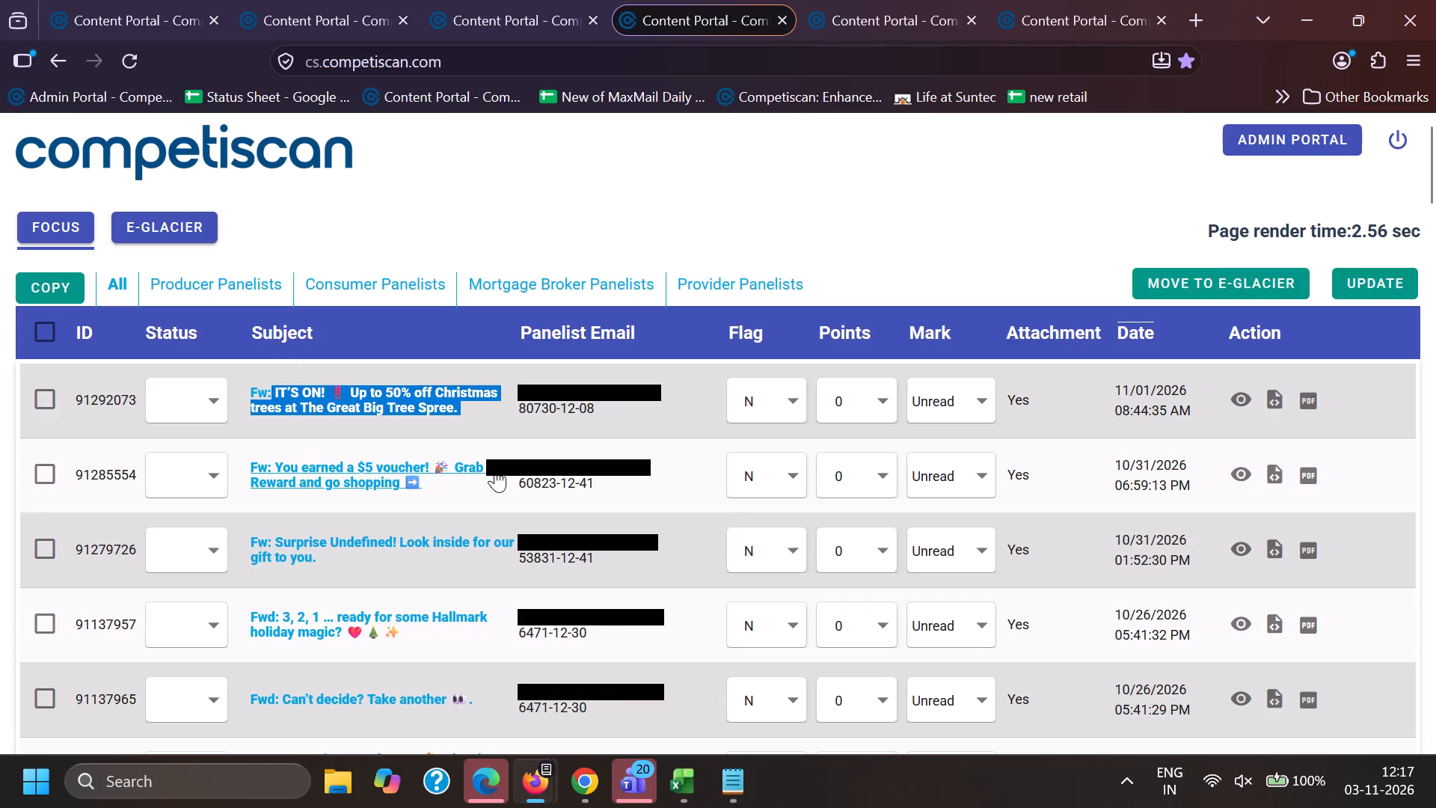
key("ctrl+c")
Preview the content of Michaels email 91292073 and return to the results list.
left_click(1239, 405)
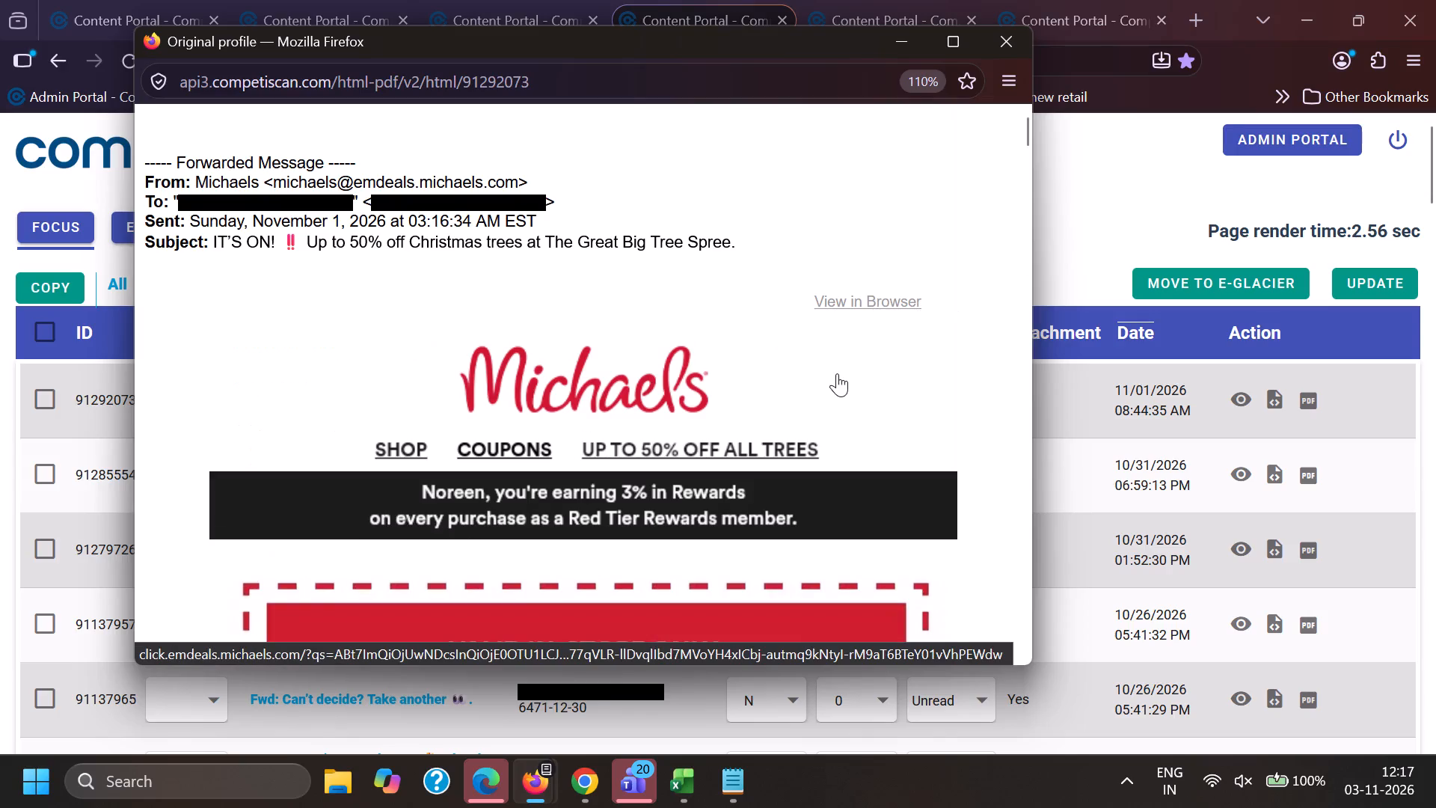
scroll(837, 373, "down", 3)
key("alt+Tab")
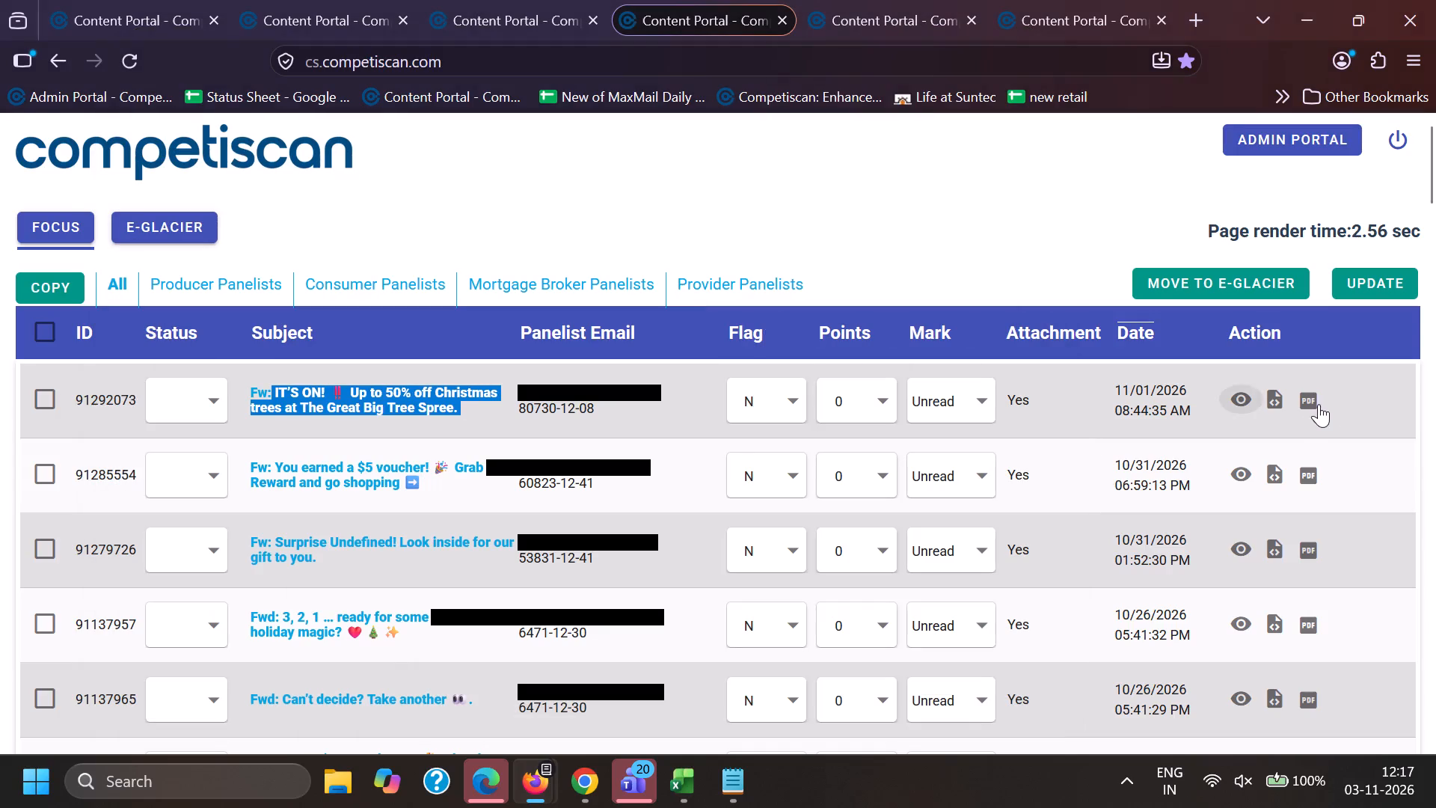
Open the PDF version of email 91292073 and save it.
left_click(1313, 403)
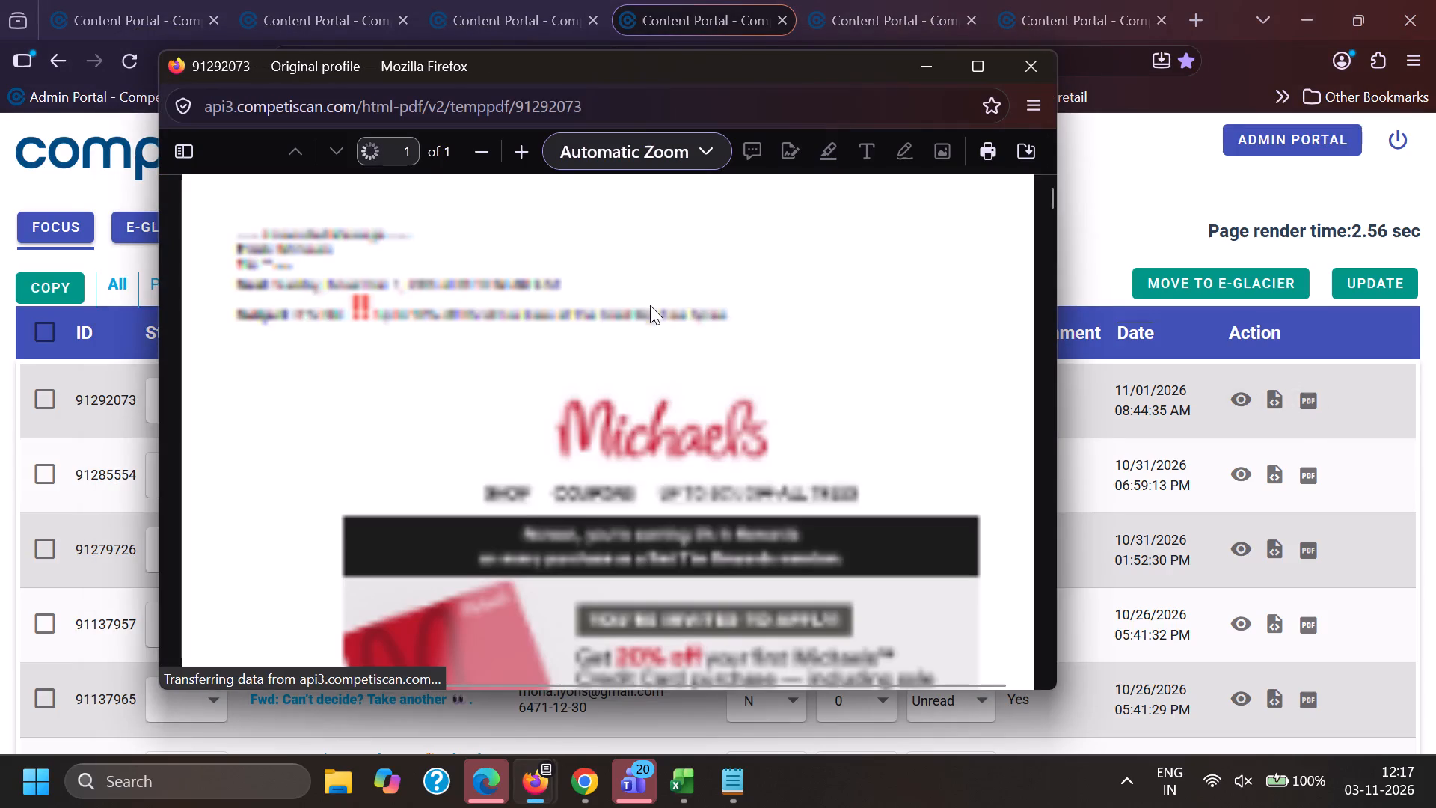
key("ctrl+s")
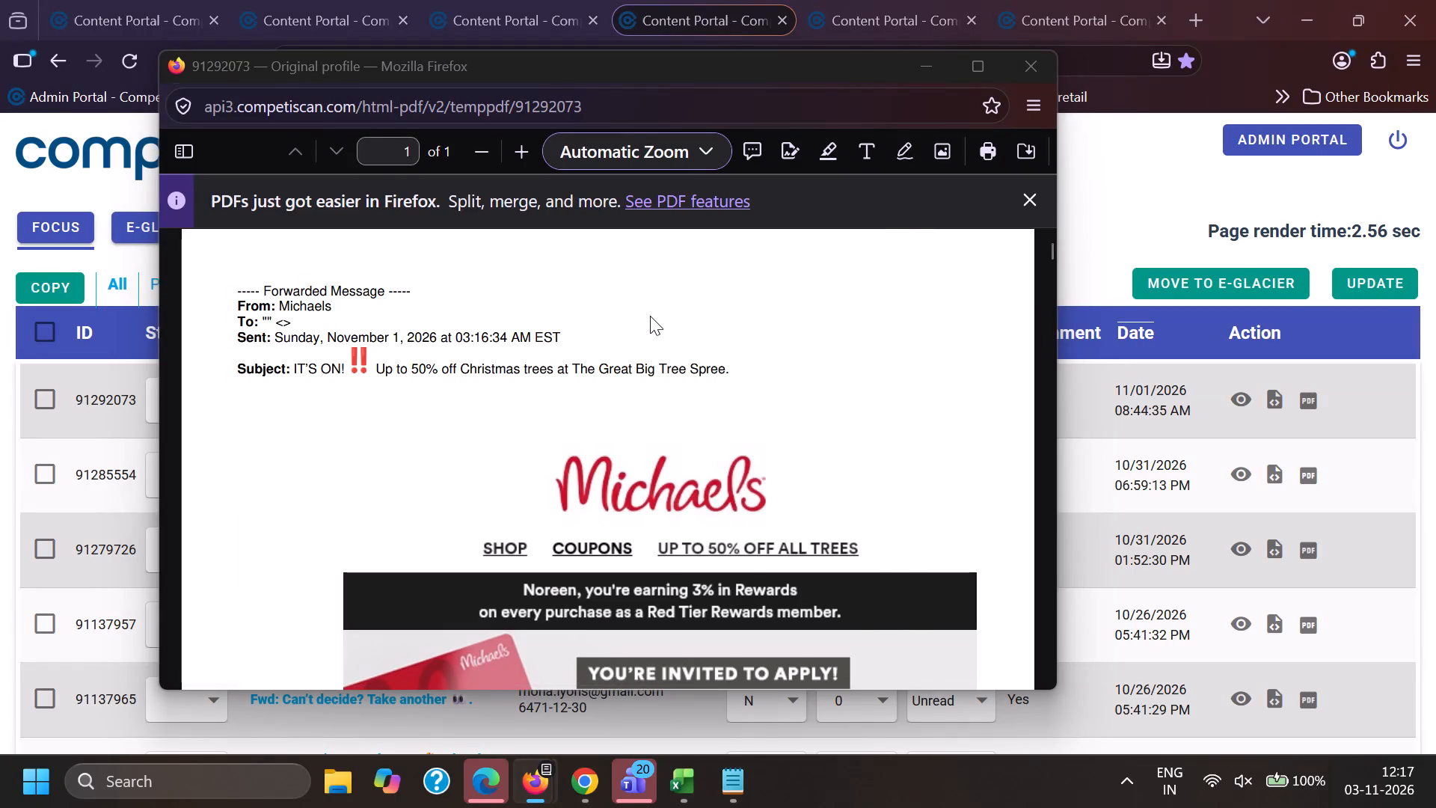
left_click(699, 578)
In Chrome, replace the search text with the copied "IT'S ON! ‼️ Up to 50% off Christmas trees" subject in quotes and run the search.
left_click(593, 780)
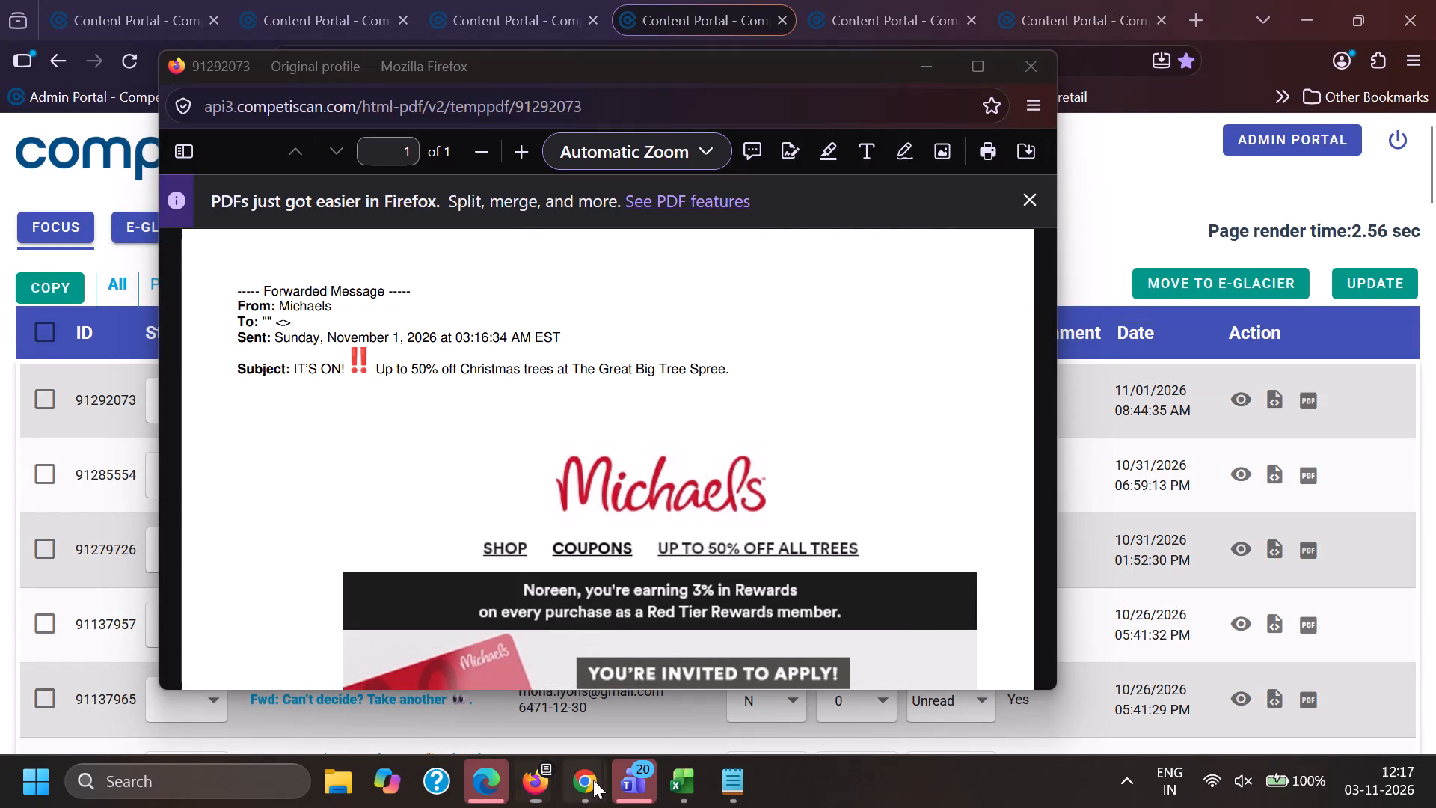
left_click(369, 682)
left_click_drag(534, 427, 2, 396)
key("BackSpace")
key("shift+quotedbl")
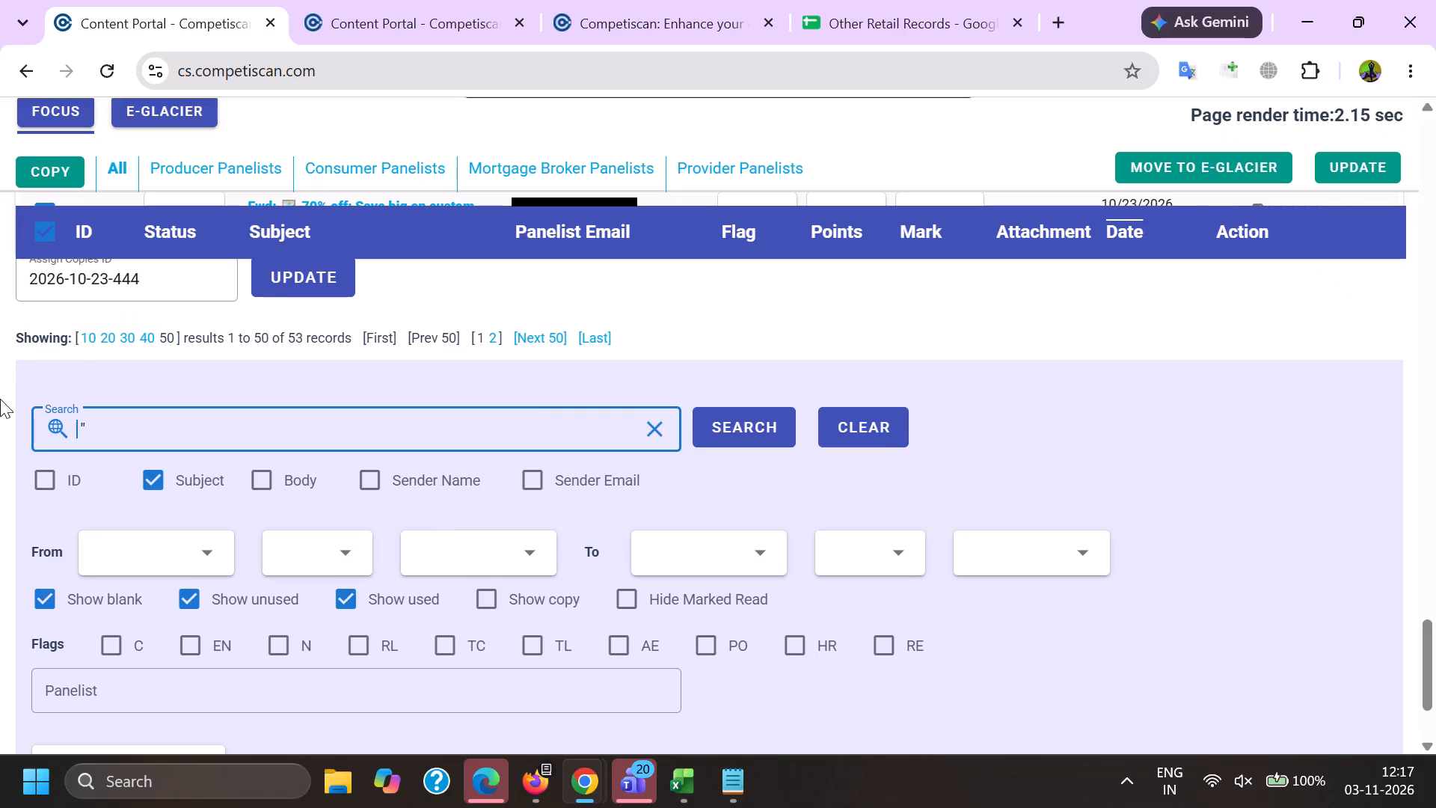
key("ctrl+v")
key("Return")
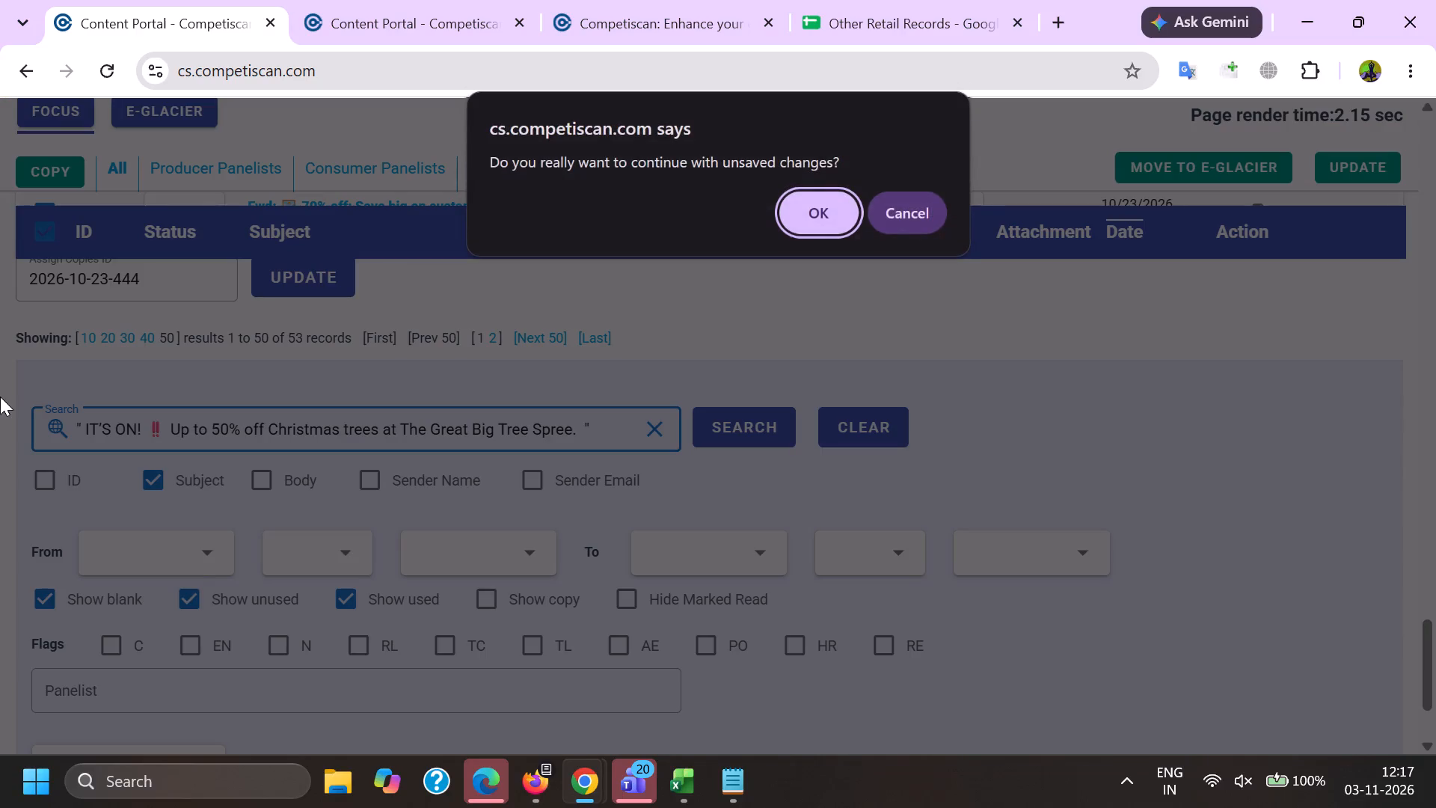
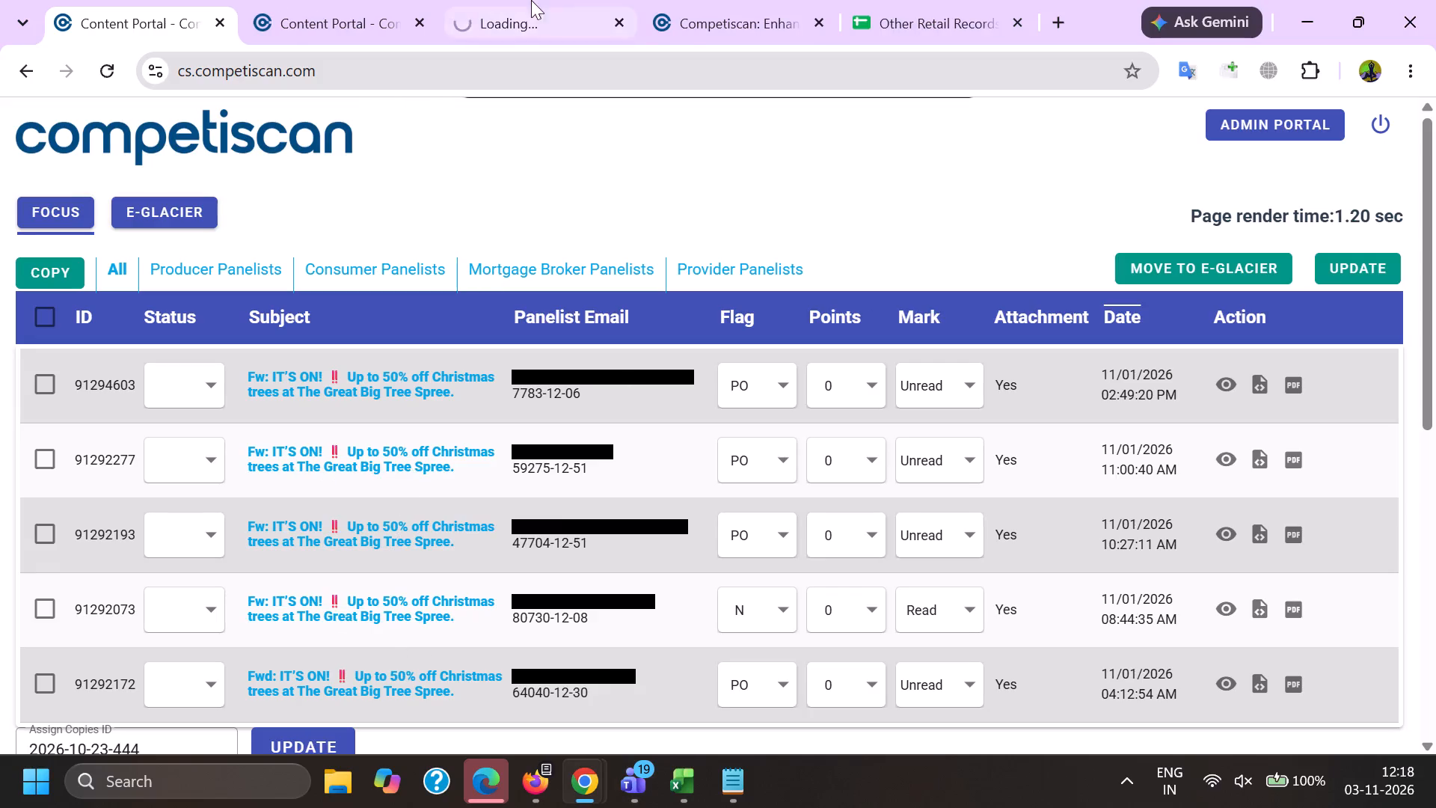
Copy email ID 91292073 from the editor page's address and paste it into column B, row 7329, of the Excel may 26 sheet.
left_click(562, 0)
double_click(442, 70)
key("ctrl+c")
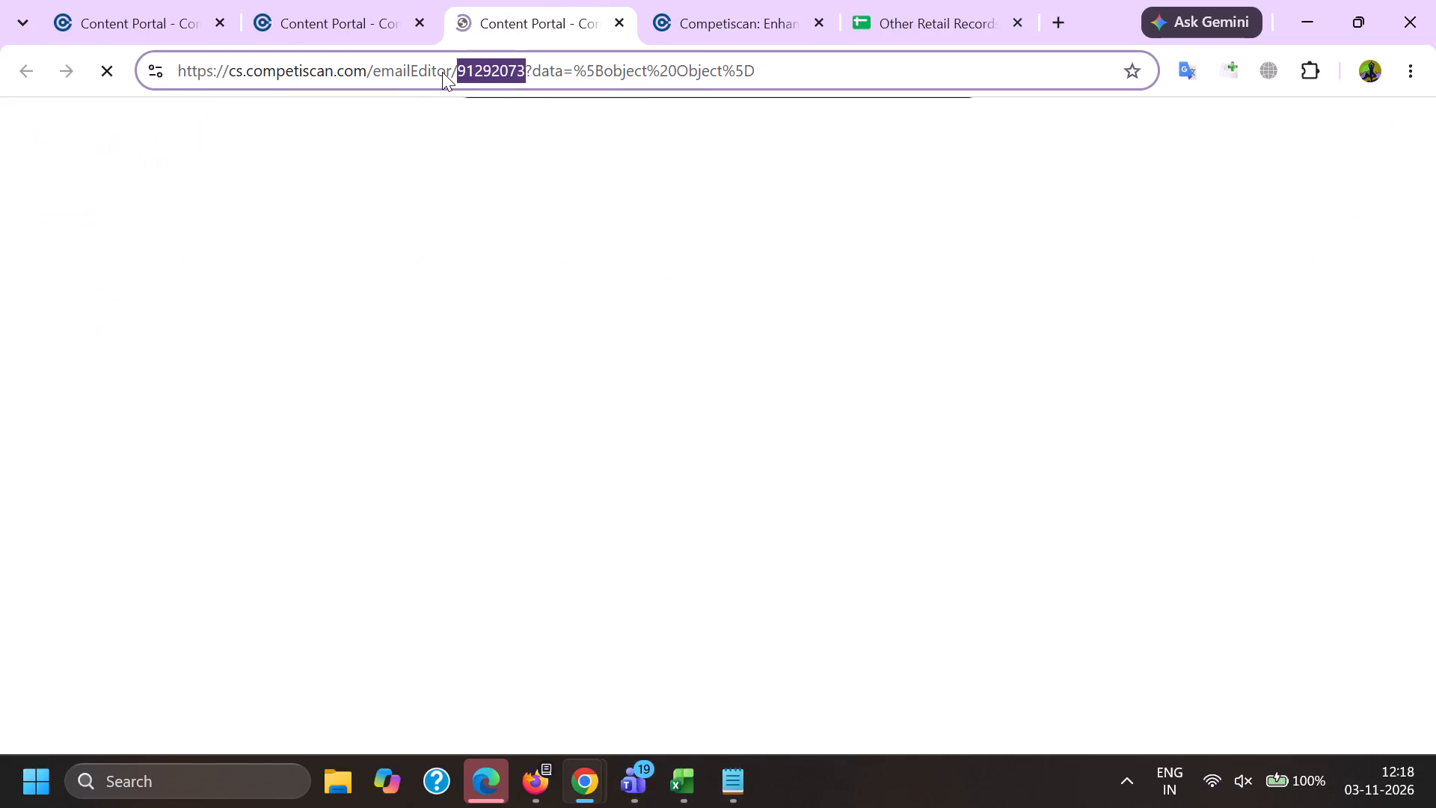
left_click(675, 801)
left_click(834, 718)
left_click(141, 465)
key("ctrl+v")
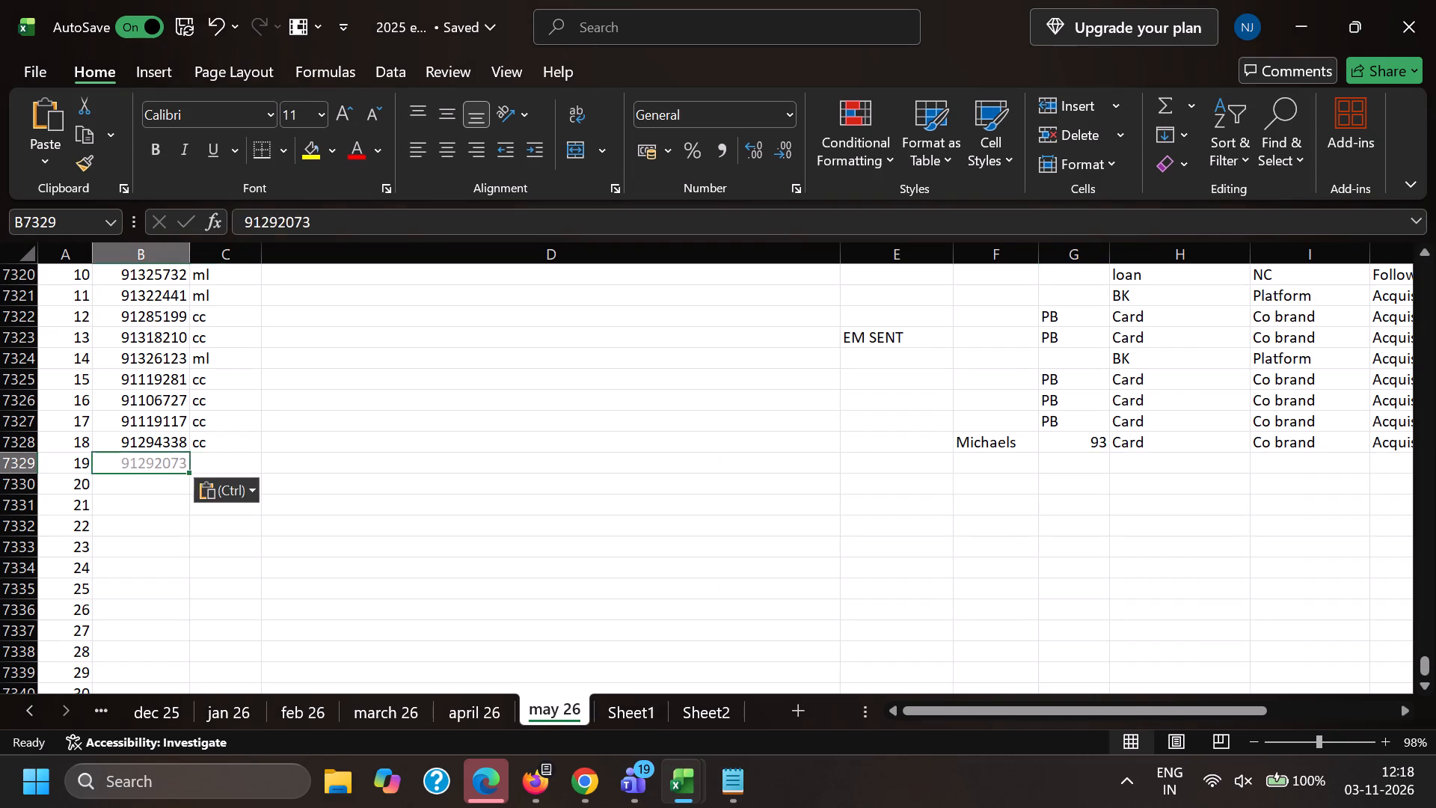
left_click(218, 461)
key("c")
key("c")
key("BackSpace")
key("c")
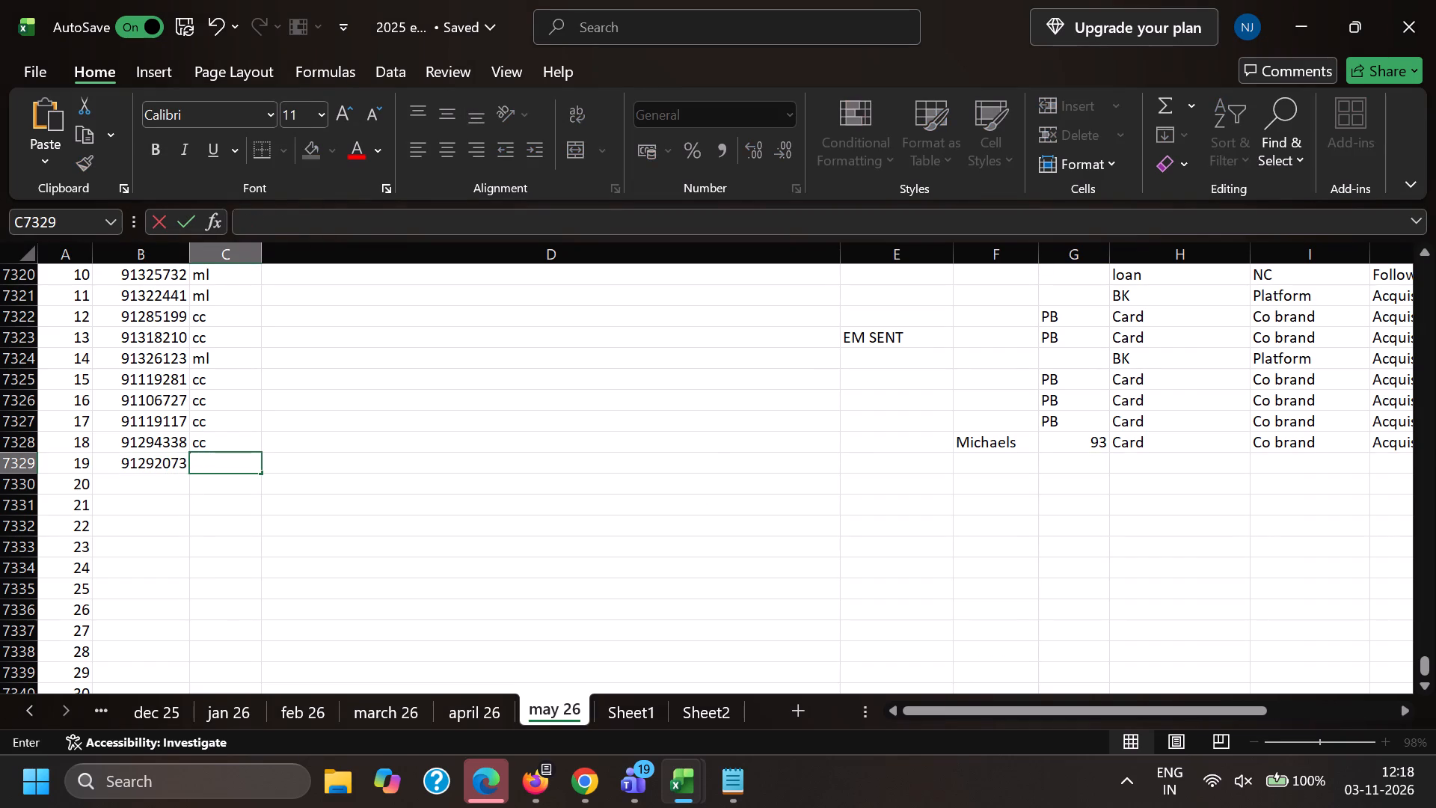
key("c")
key("Right")
key("Right")
key("Right")
key("Right")
key("Left")
key("m")
key("i")
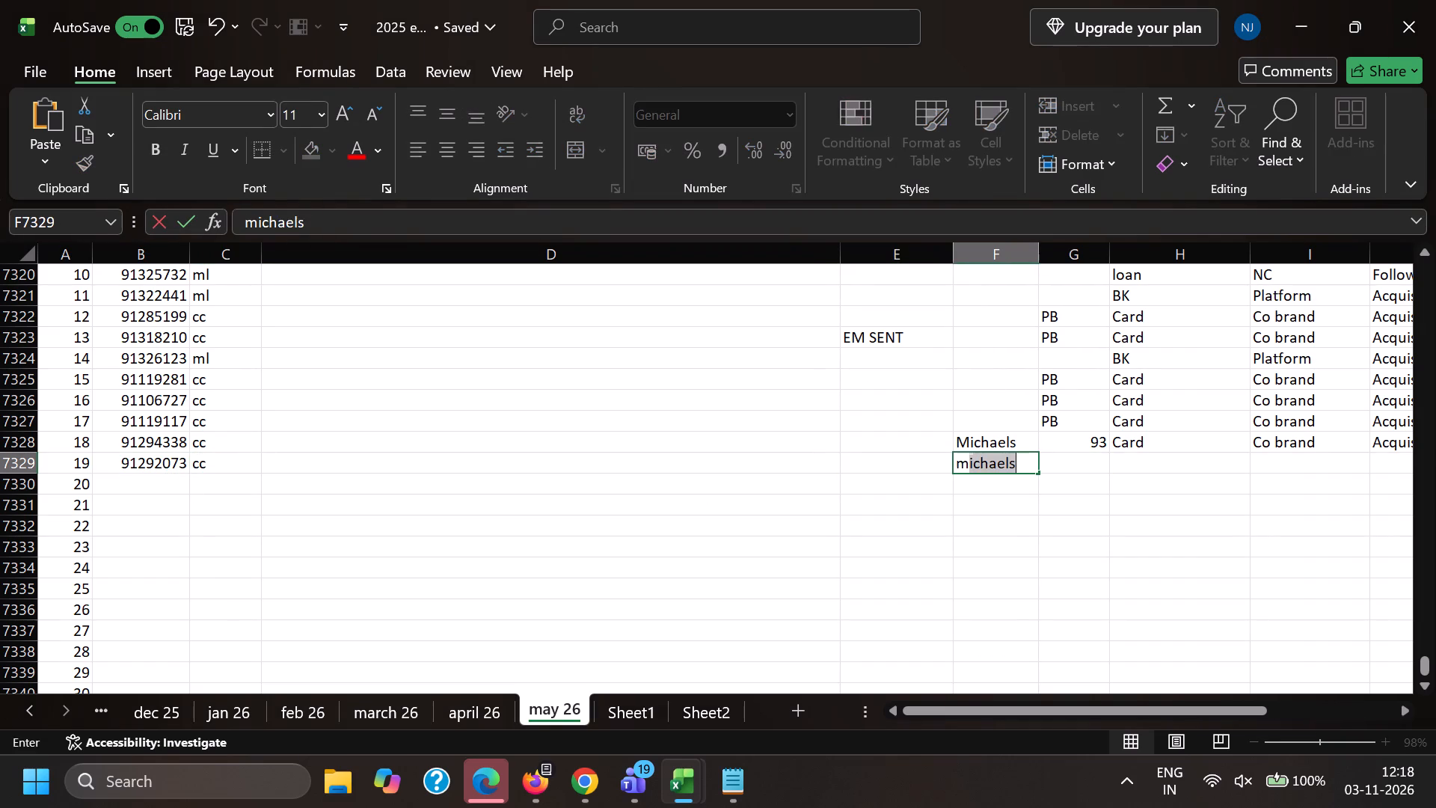
key("Right")
Complete the same row with Card in column H, Co brand in column I and Acquisition in column J.
key("Right")
key("c")
key("Right")
key("c")
key("Right")
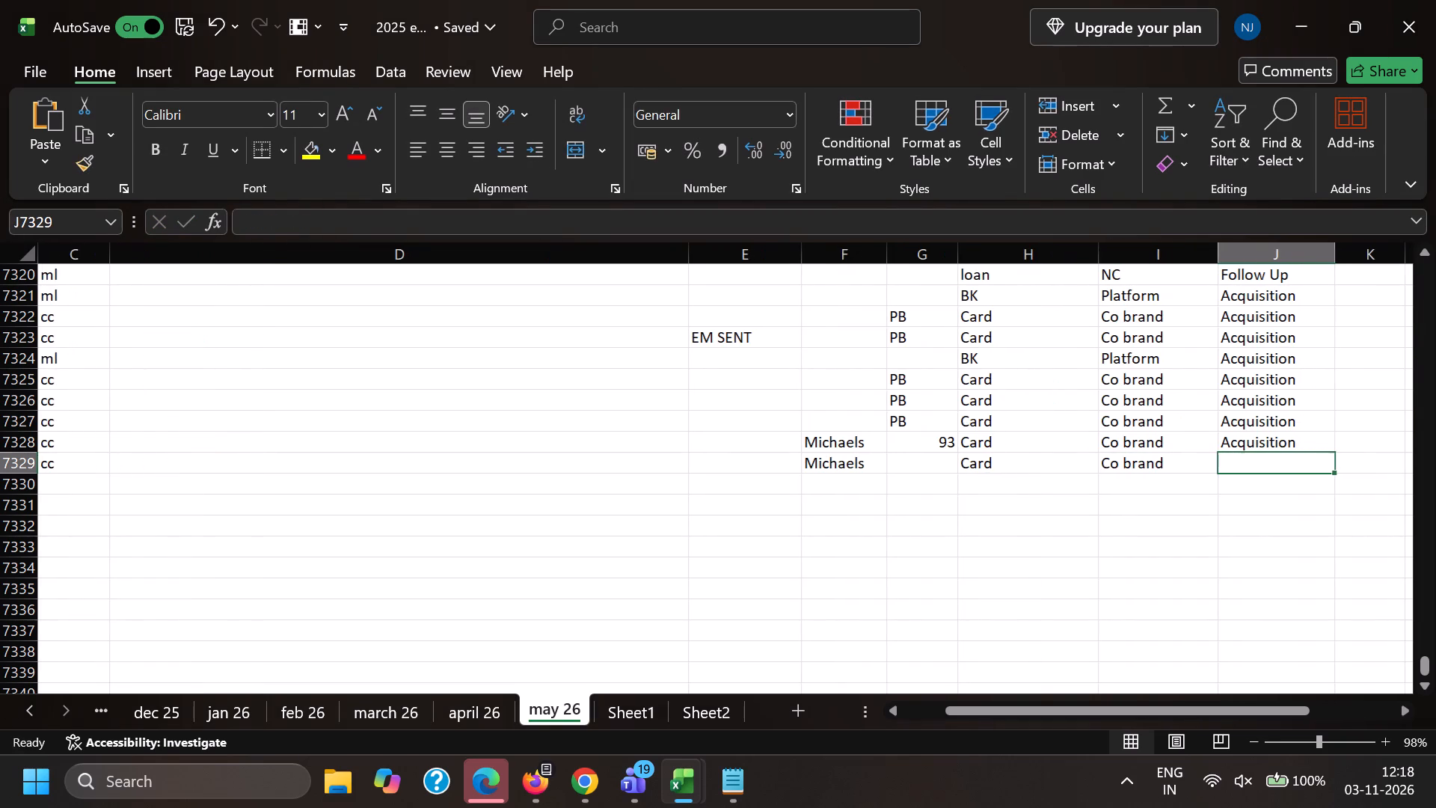
key("a")
key("Left")
key("Left")
key("Left")
key("Left")
key("Left")
key("Left")
key("Left")
key("Left")
key("Left")
key("Left")
key("Left")
Back in the Chrome email editor, delete the forwarded-message line, the sender's email address and the recipient line from the header.
key("alt+Tab")
scroll(288, 282, "down", 2)
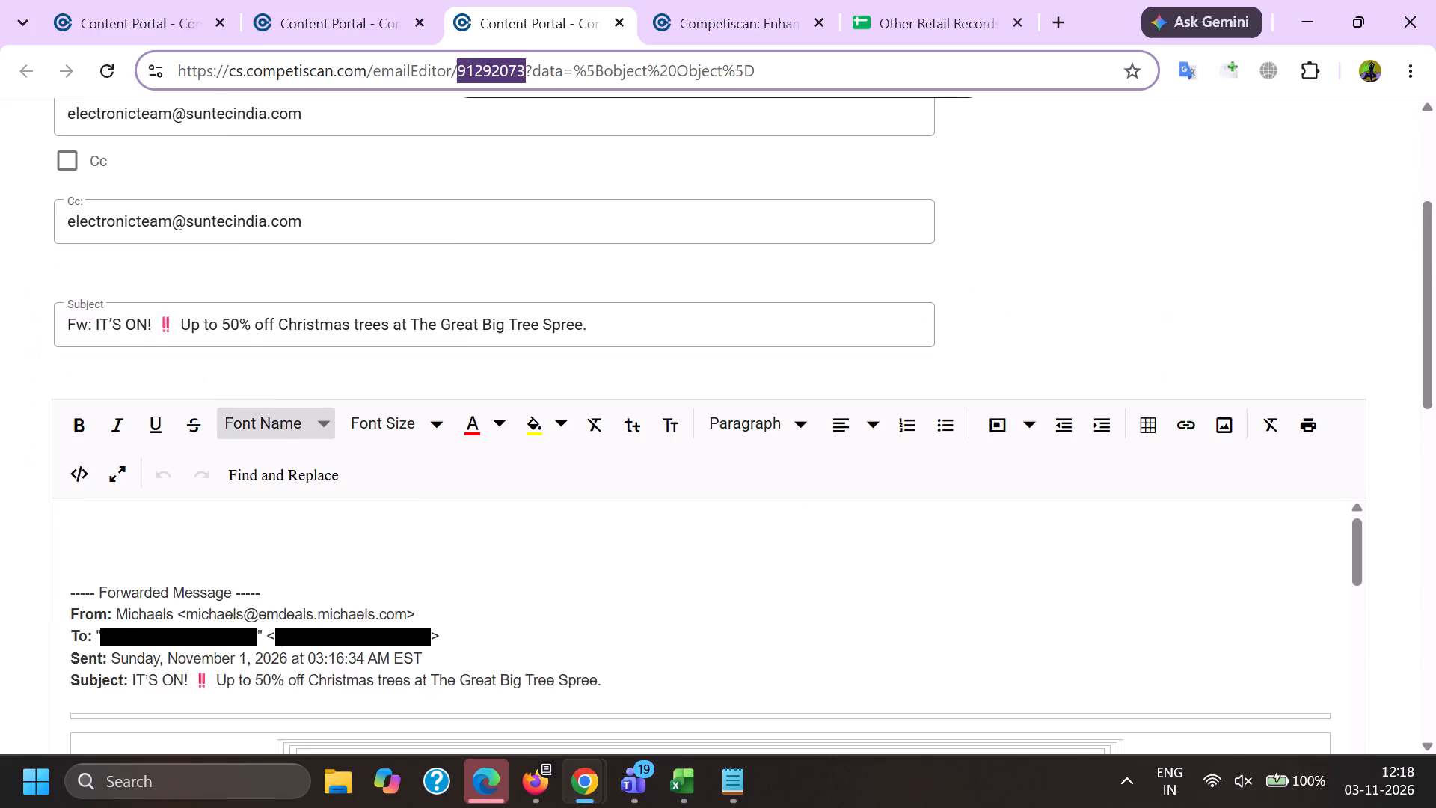
left_click_drag(289, 369, 2, 330)
key("BackSpace")
left_click_drag(176, 348, 494, 371)
key("BackSpace")
Remove the links from the 3% Rewards banner image and the View in Browser text at the top of the email.
left_click(746, 729)
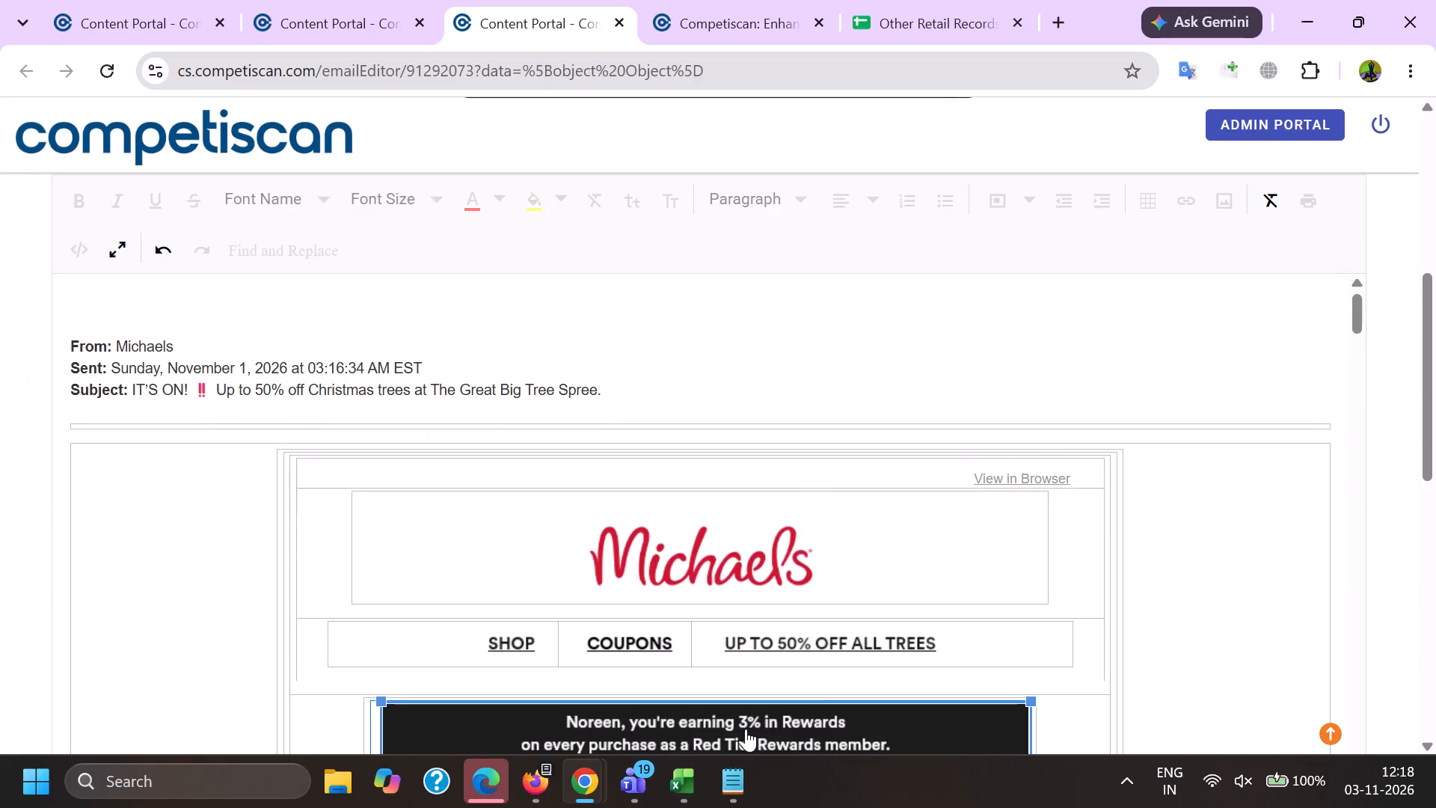
left_click(658, 670)
left_click(1003, 484)
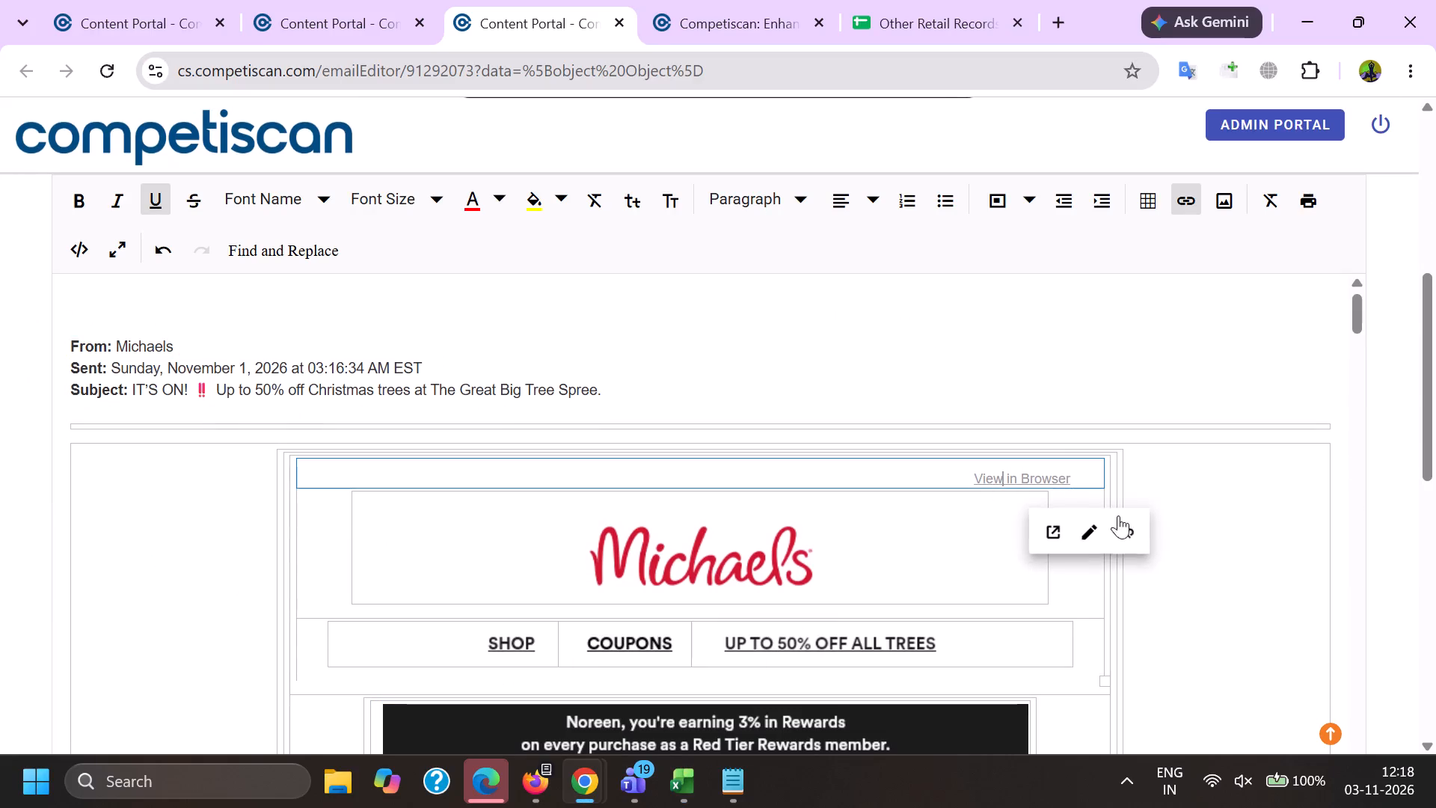
left_click(1139, 517)
Remove the links from the member rewards number image and the "You're earning 3%* in Rewards" image.
scroll(805, 420, "down", 20)
scroll(805, 420, "down", 15)
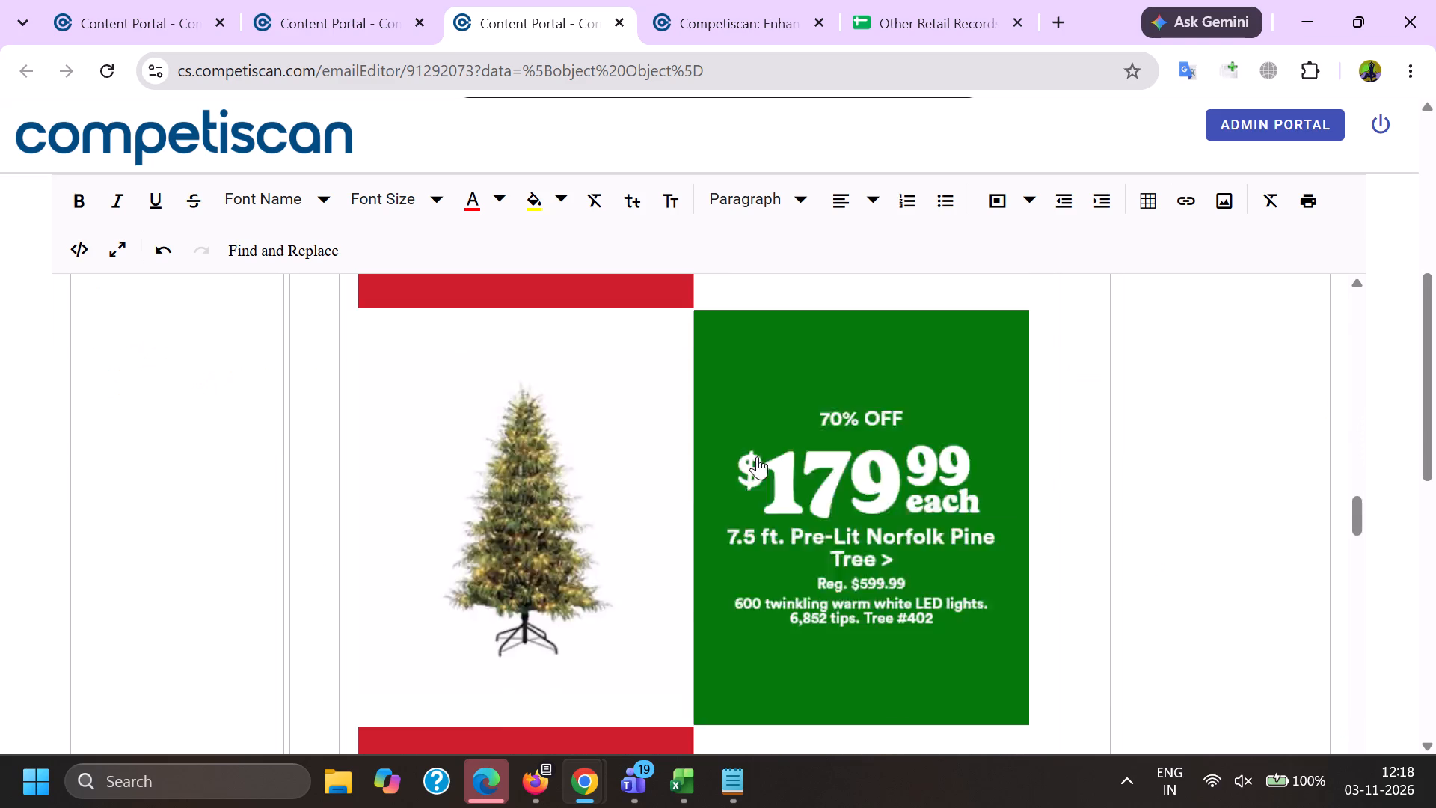
scroll(757, 456, "down", 11)
scroll(752, 454, "up", 1)
scroll(752, 455, "down", 8)
scroll(749, 456, "up", 1)
scroll(749, 457, "down", 20)
scroll(749, 457, "down", 8)
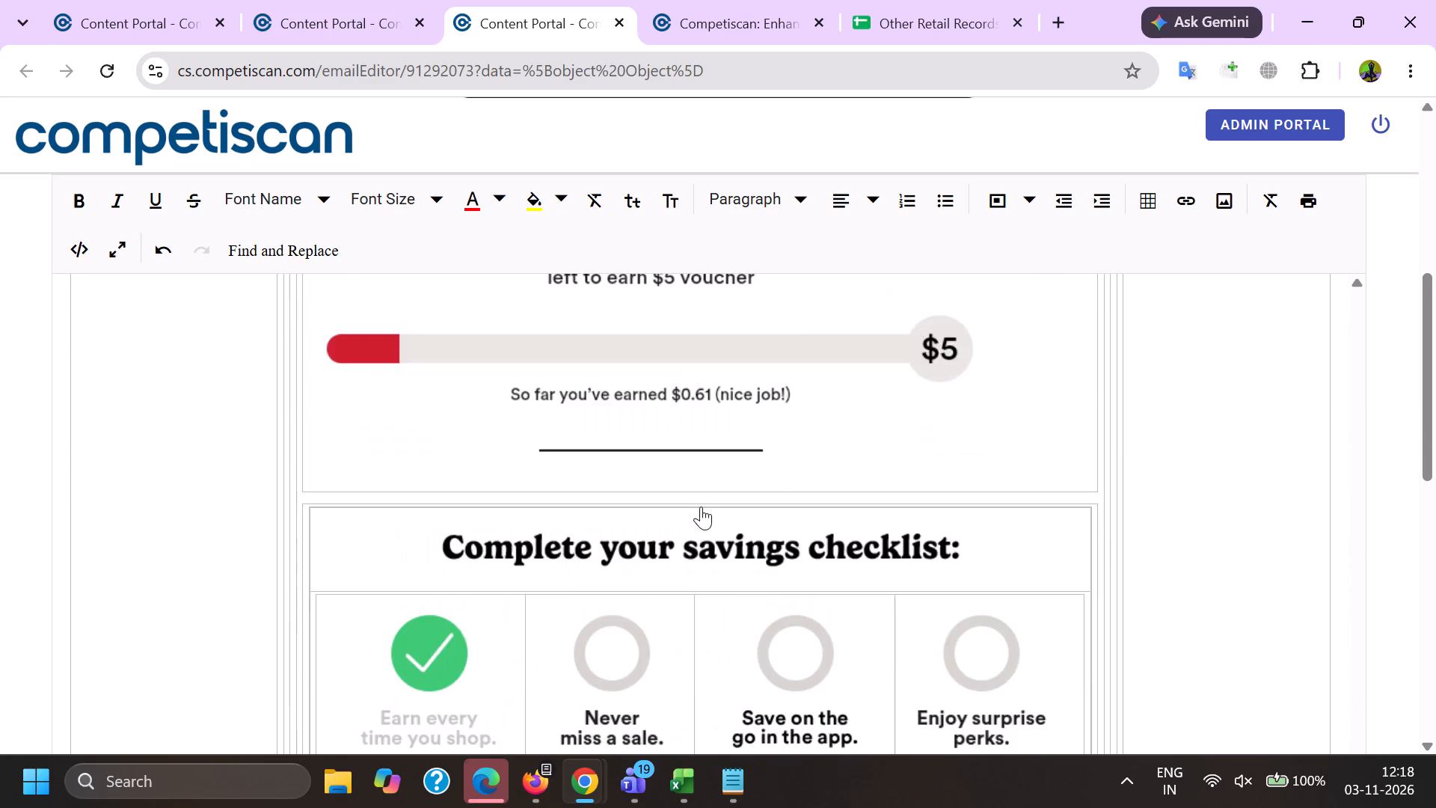
scroll(686, 519, "up", 9)
scroll(616, 573, "up", 1)
scroll(613, 572, "down", 2)
left_click(595, 603)
left_click(603, 502)
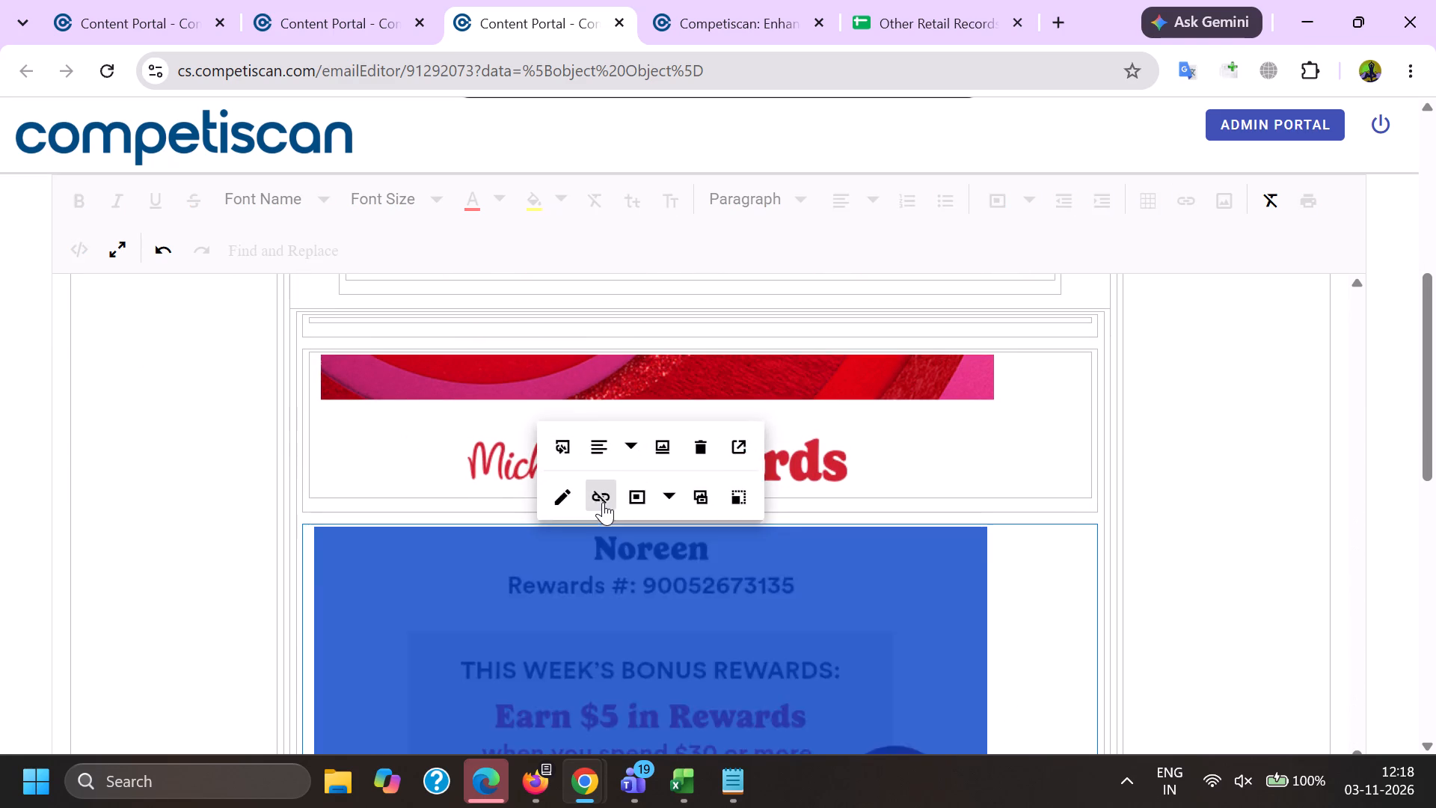
left_click(587, 453)
scroll(454, 568, "down", 4)
left_click(437, 548)
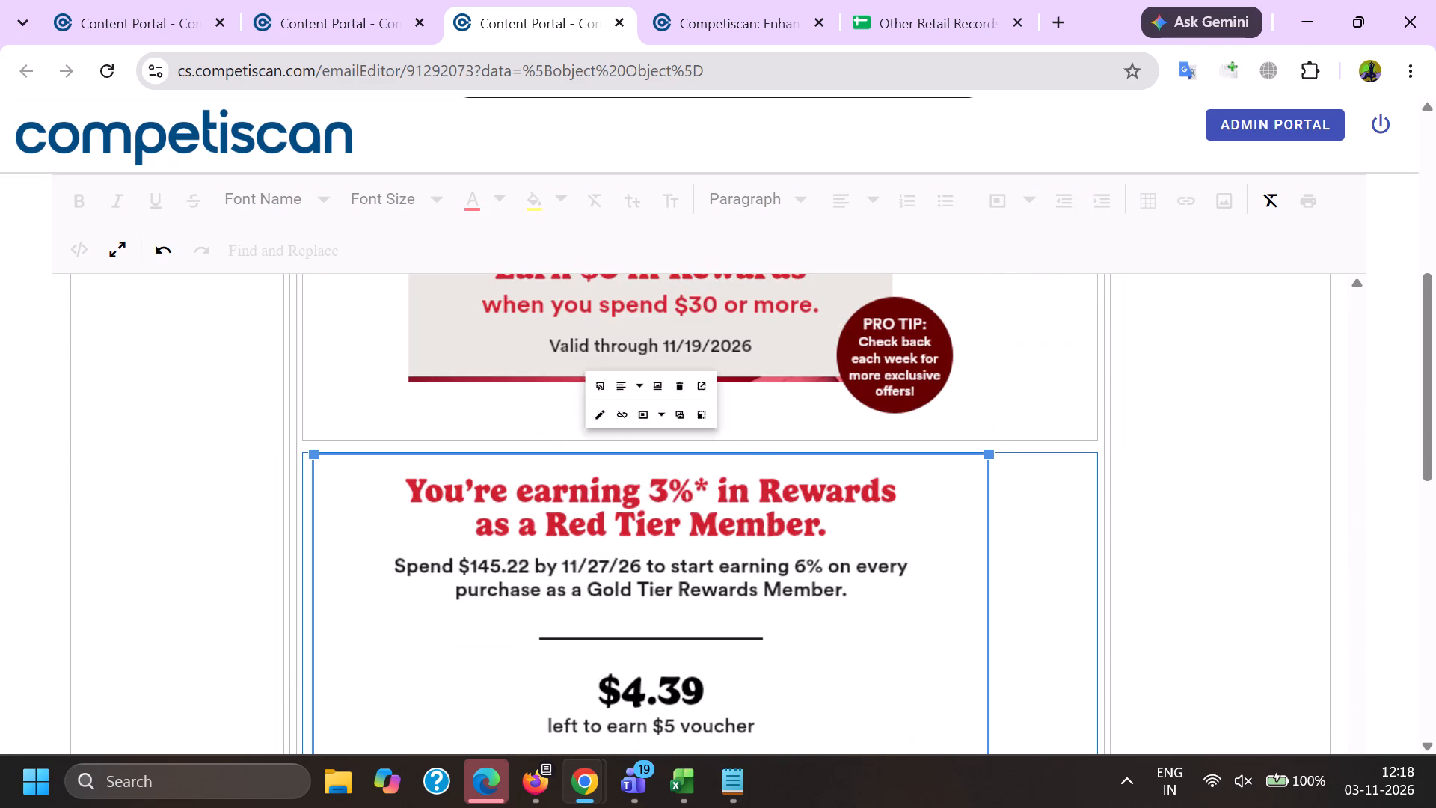
left_click(602, 426)
Remove the links from the four savings checklist images and the "Complete your savings checklist:" heading image.
scroll(603, 423, "down", 10)
scroll(506, 560, "up", 5)
left_click(458, 519)
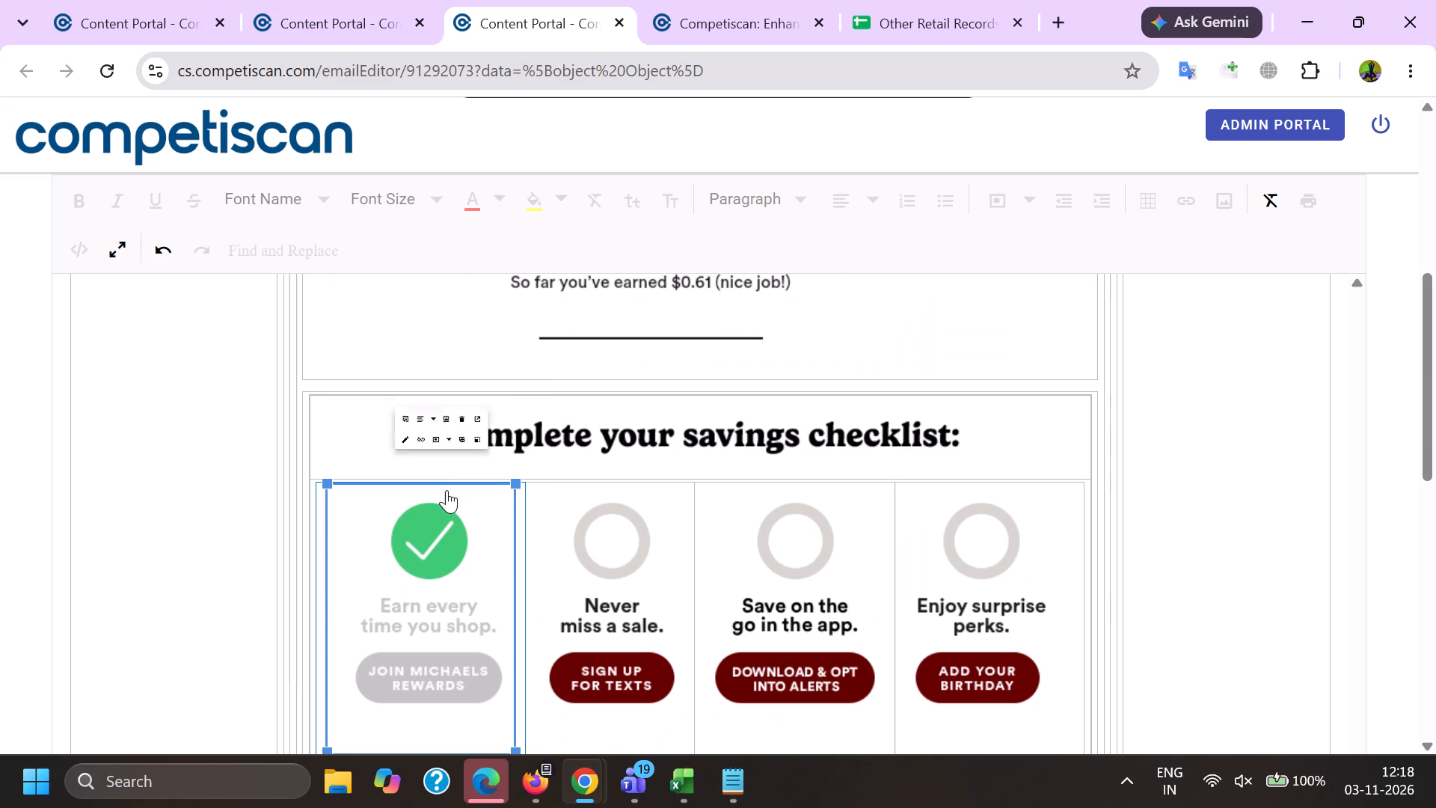
left_click(387, 452)
left_click(551, 564)
left_click(589, 463)
left_click(768, 572)
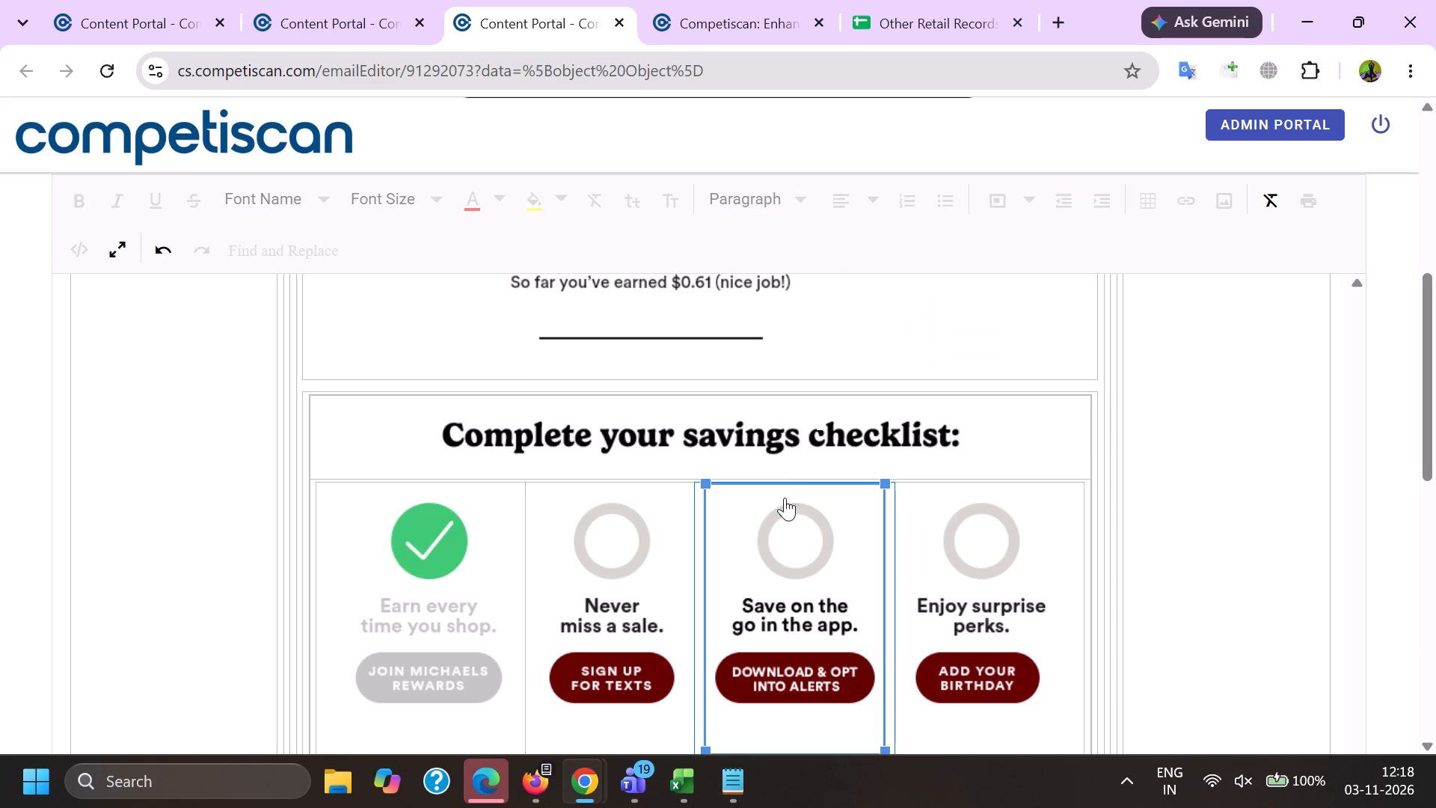
left_click(782, 457)
left_click(927, 561)
left_click(972, 459)
left_click(817, 432)
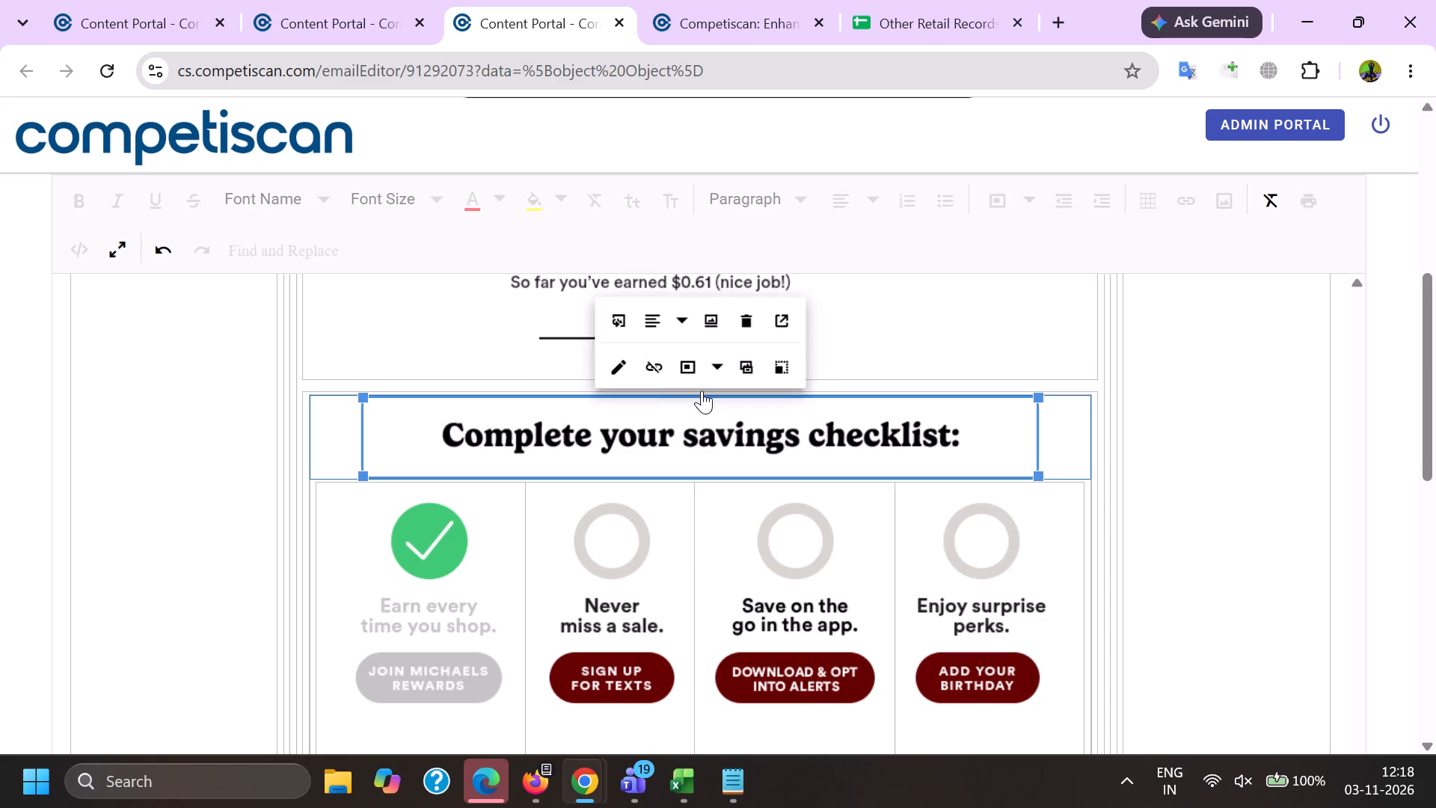
left_click(647, 376)
Remove the link from the Affirm "Buy now, pay over time." banner.
scroll(647, 372, "down", 5)
left_click(530, 501)
left_click(651, 413)
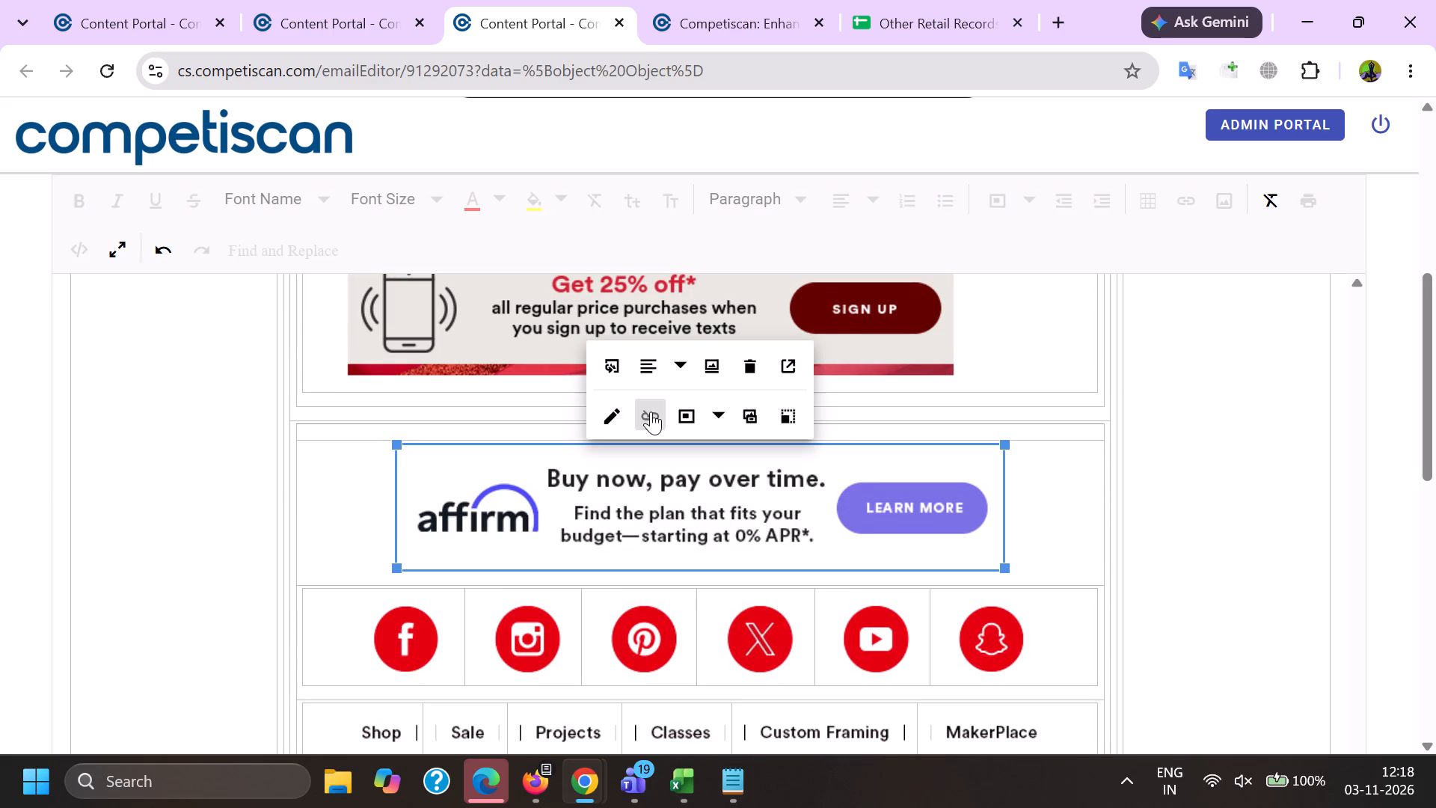
Remove the links from the Facebook, Instagram, Pinterest, X, YouTube and Snapchat icons in the email footer.
left_click(433, 649)
left_click(391, 559)
left_click(527, 623)
left_click(558, 556)
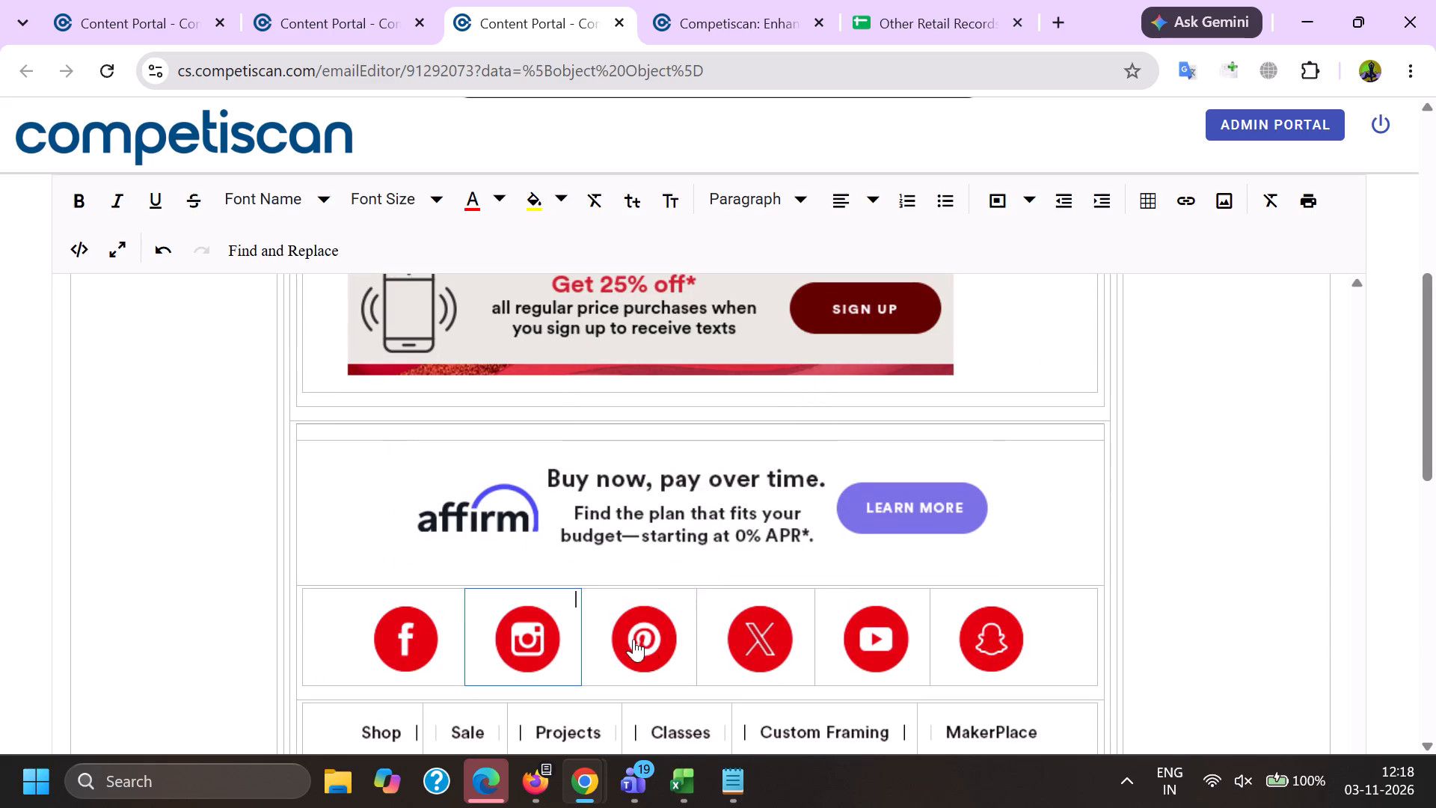
left_click(652, 649)
left_click(665, 554)
left_click(524, 633)
left_click(828, 652)
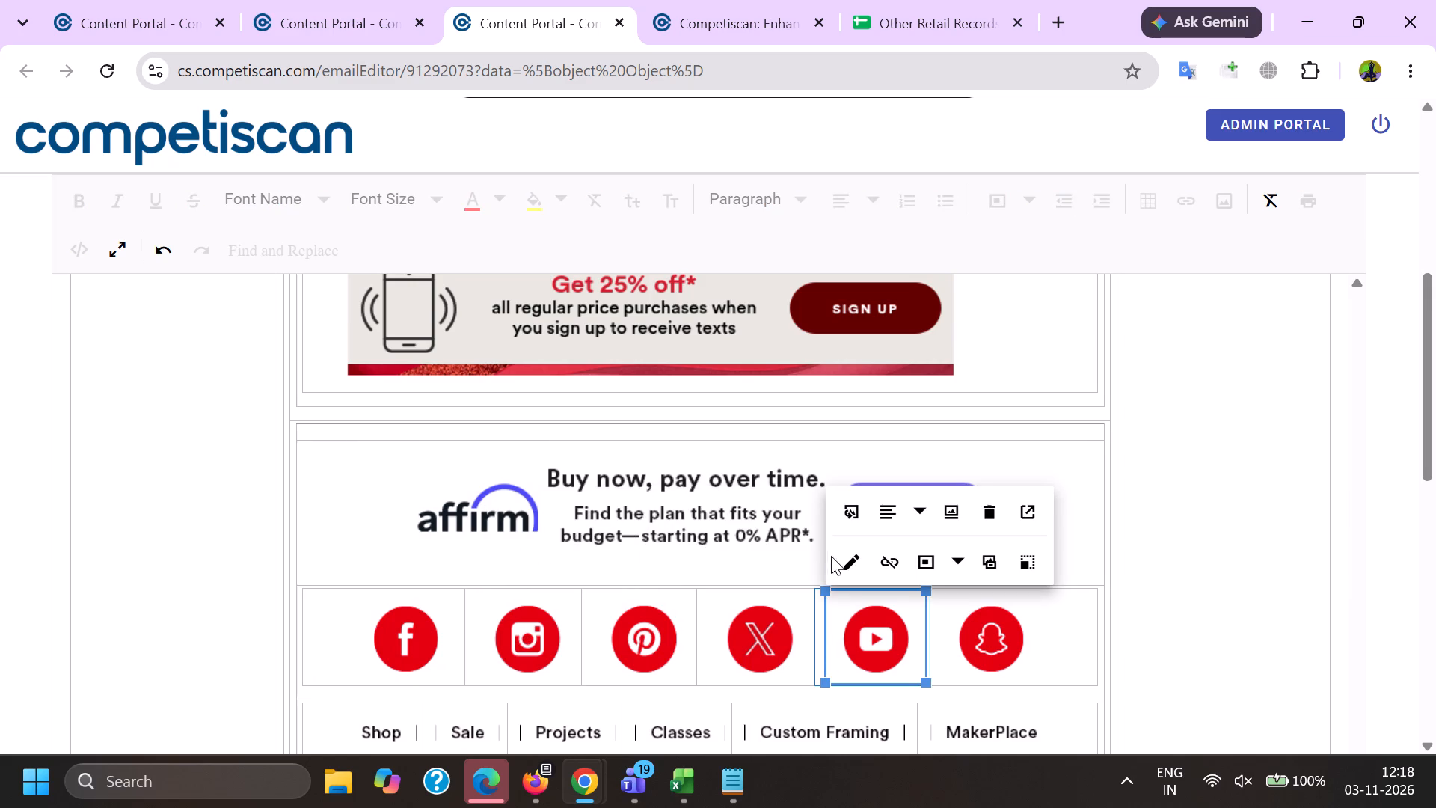
left_click(740, 623)
left_click(778, 561)
left_click(869, 636)
left_click(885, 560)
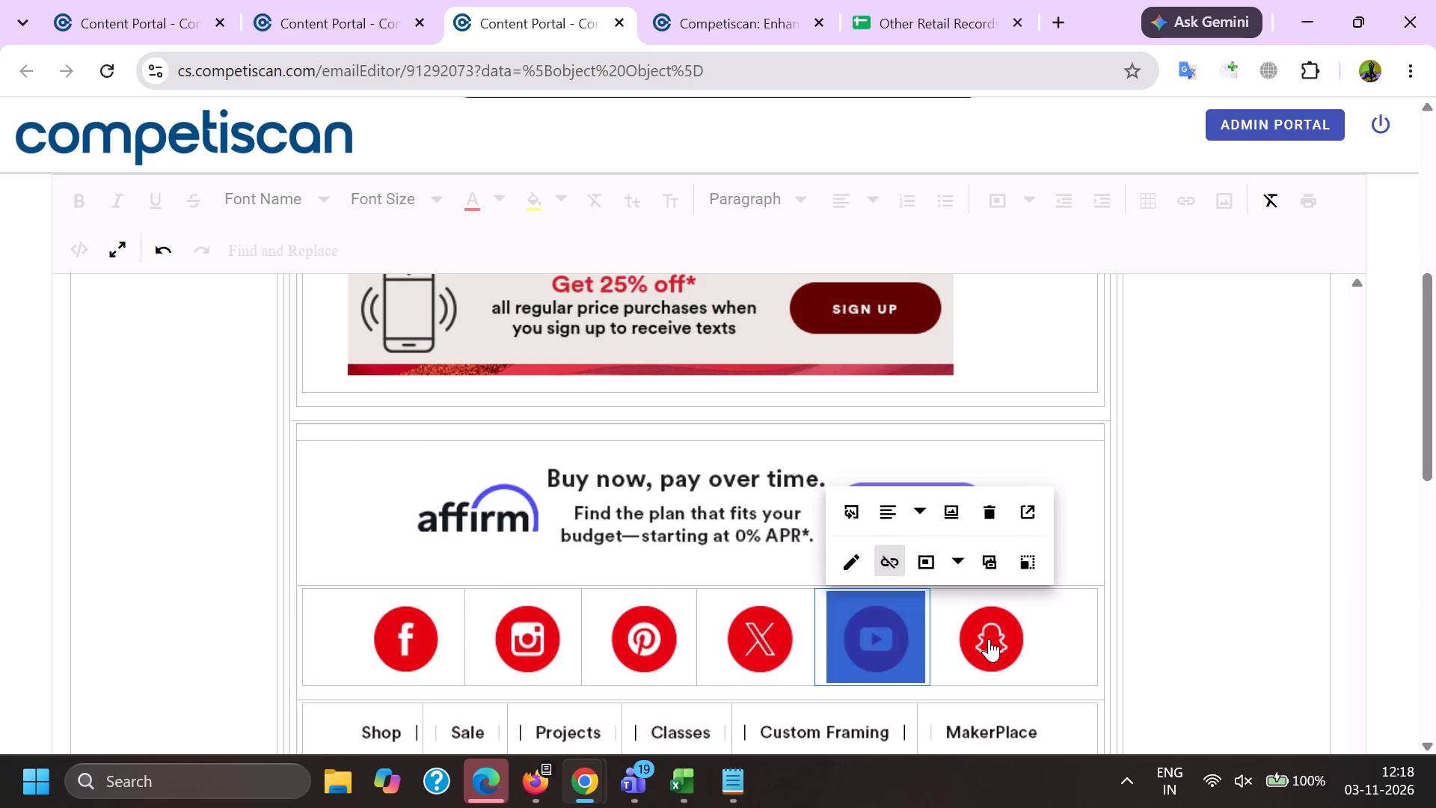
left_click(989, 639)
left_click(1012, 554)
Delete the Michaels email address from the "Don't miss a thing!" line below the footer navigation.
scroll(719, 483, "down", 3)
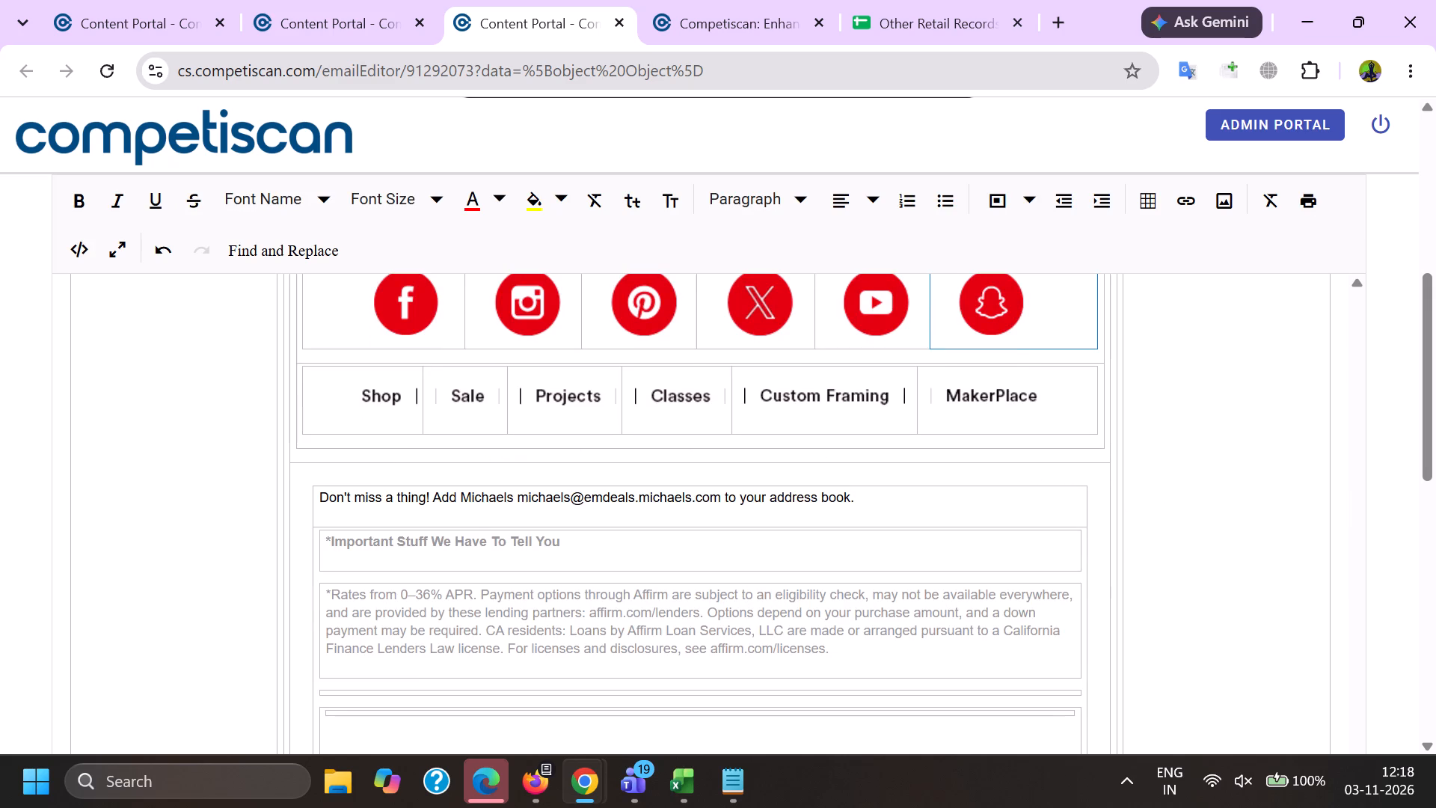
left_click_drag(520, 502, 724, 495)
key("BackSpace")
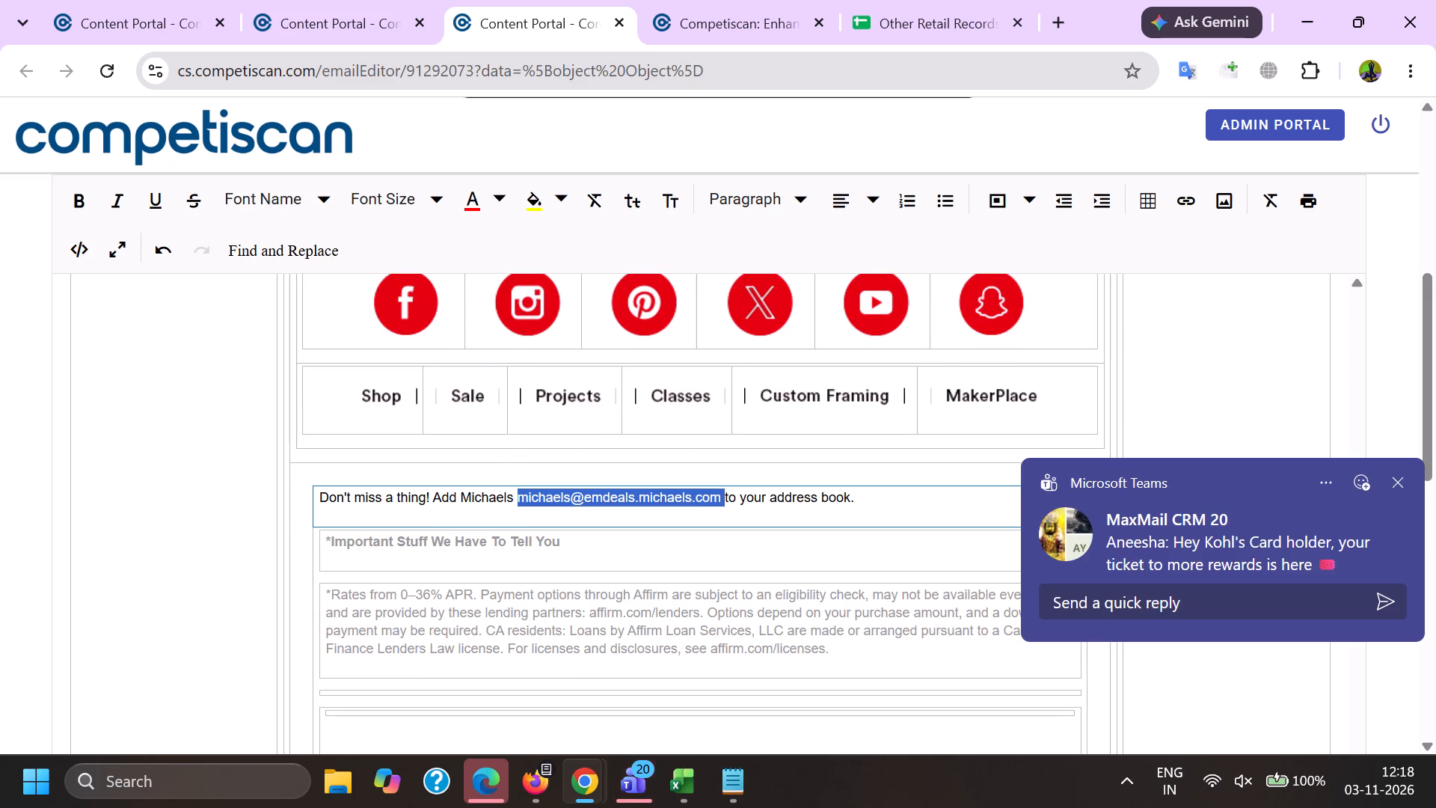
Remove the links from Contact Us and Unsubscribe in the email's closing text.
scroll(516, 478, "down", 3)
scroll(552, 589, "down", 11)
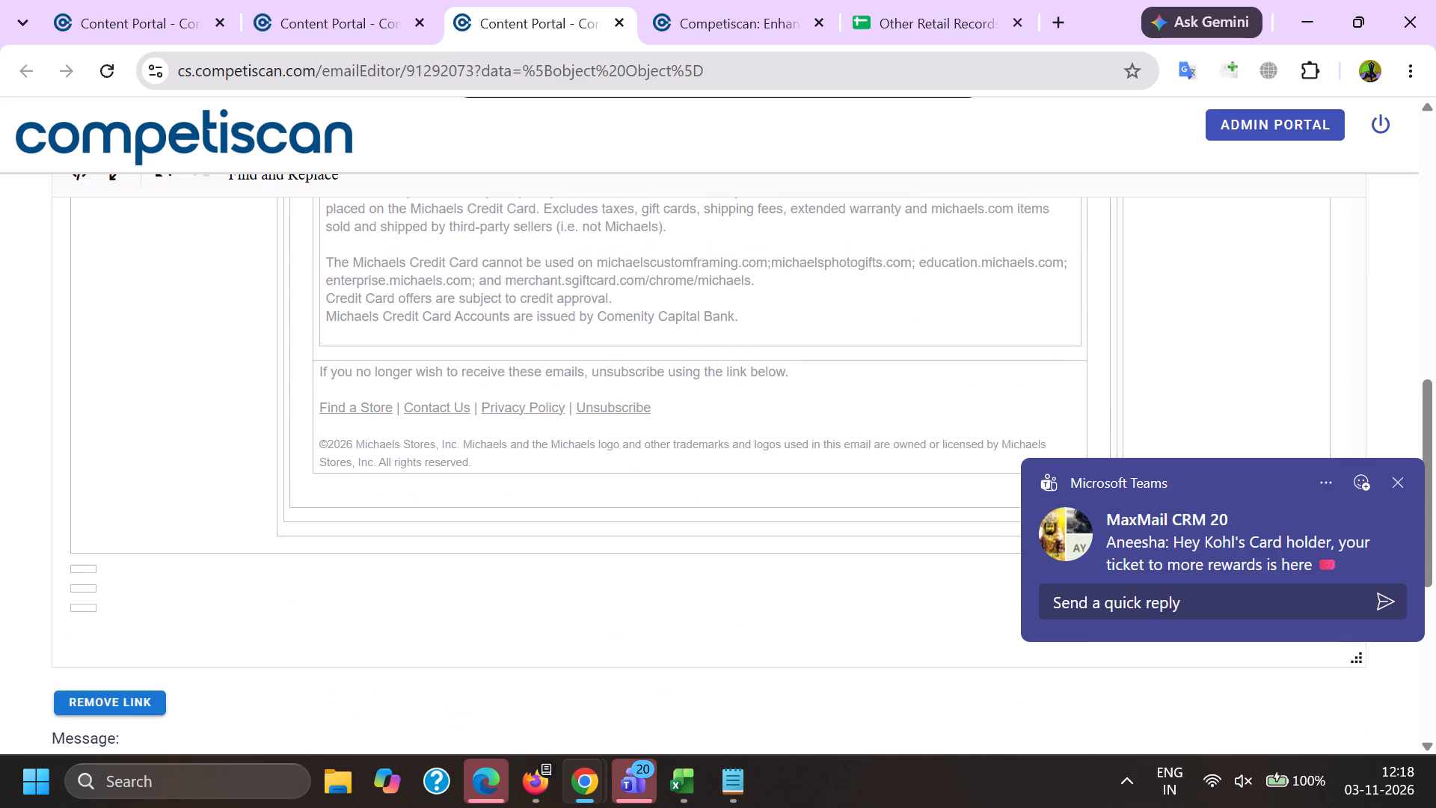
left_click(423, 410)
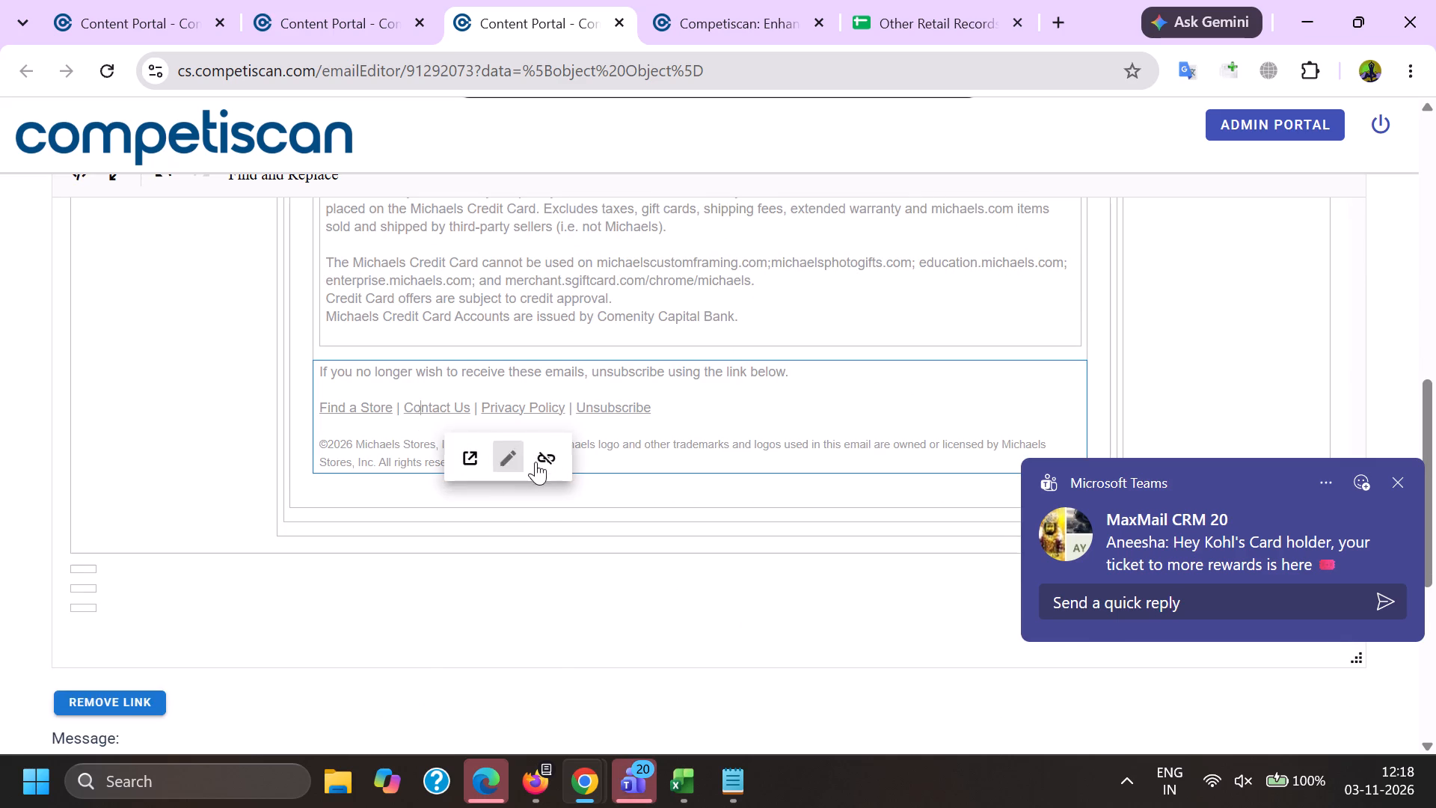
left_click(536, 459)
left_click(604, 411)
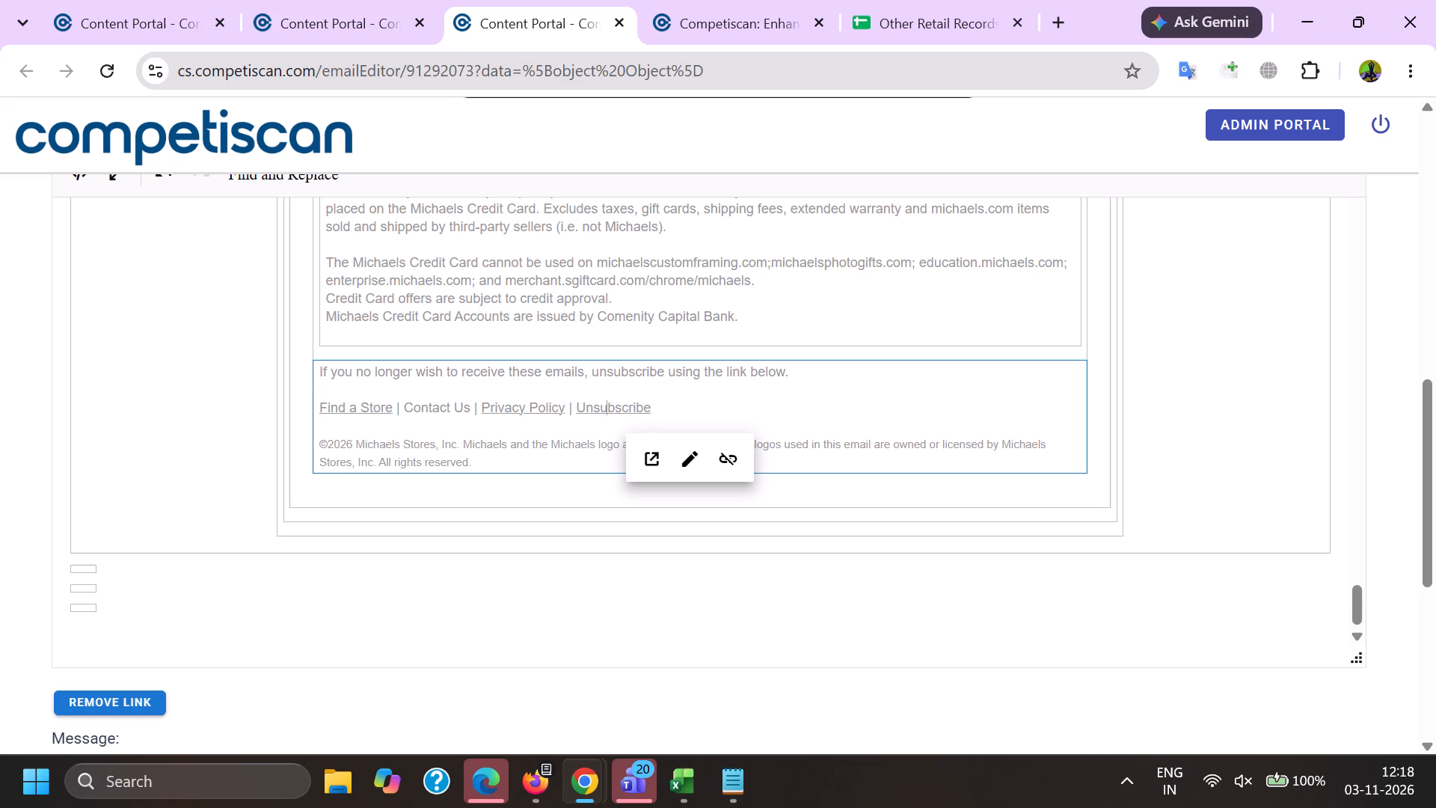
left_click(722, 454)
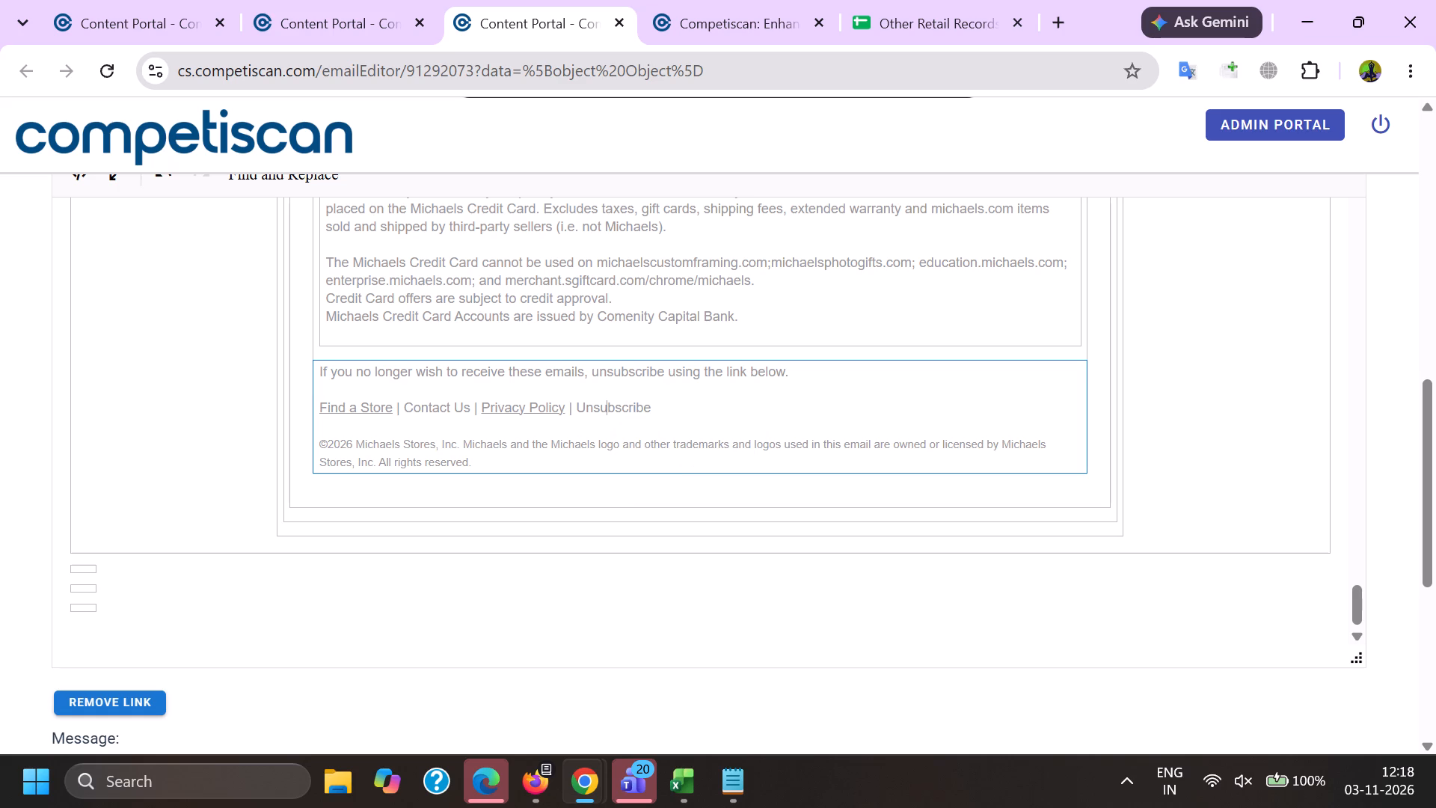
left_click(461, 370)
left_click(580, 407)
Save the edited email's product info and open its product form.
scroll(580, 392, "down", 9)
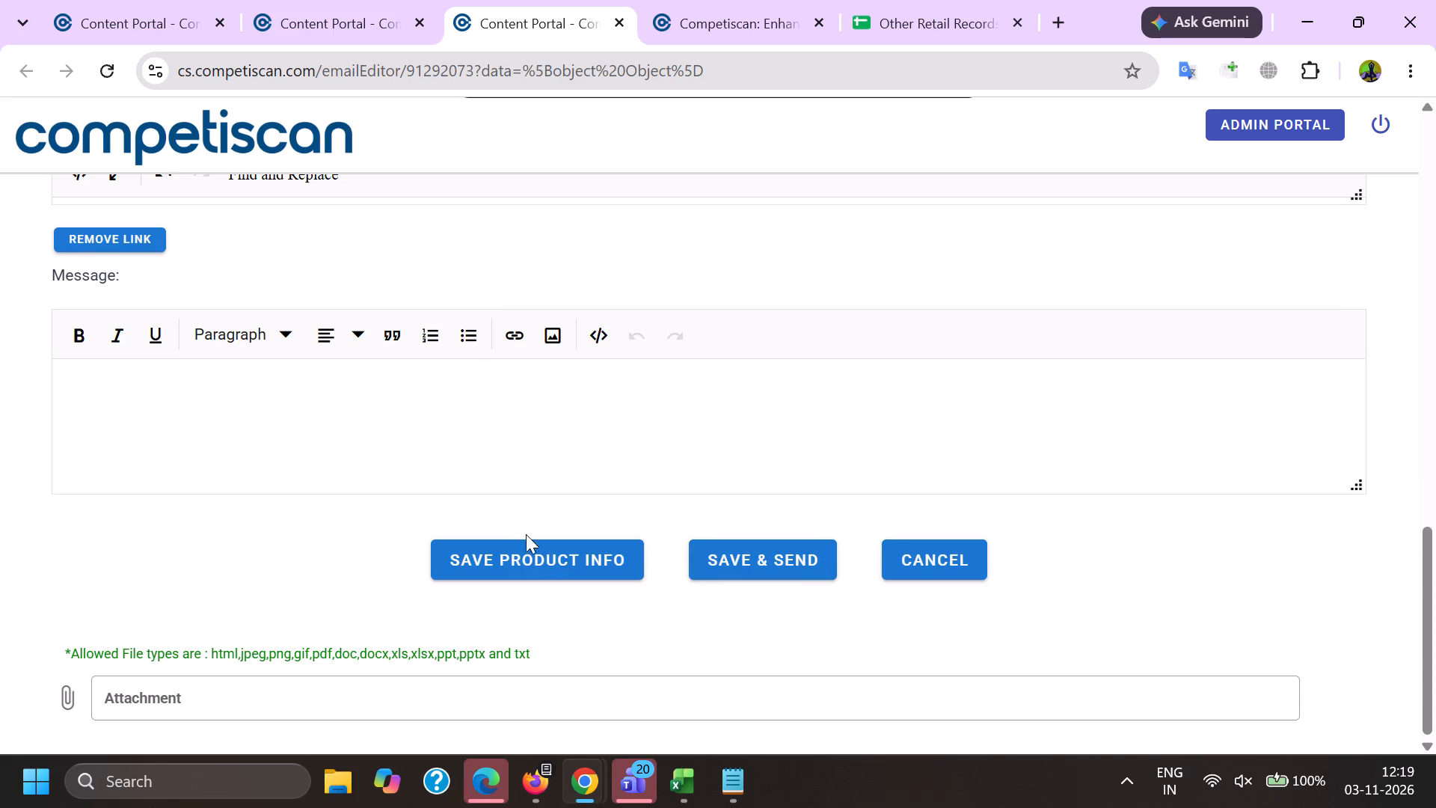
left_click(531, 555)
left_click(737, 454)
left_click(329, 0)
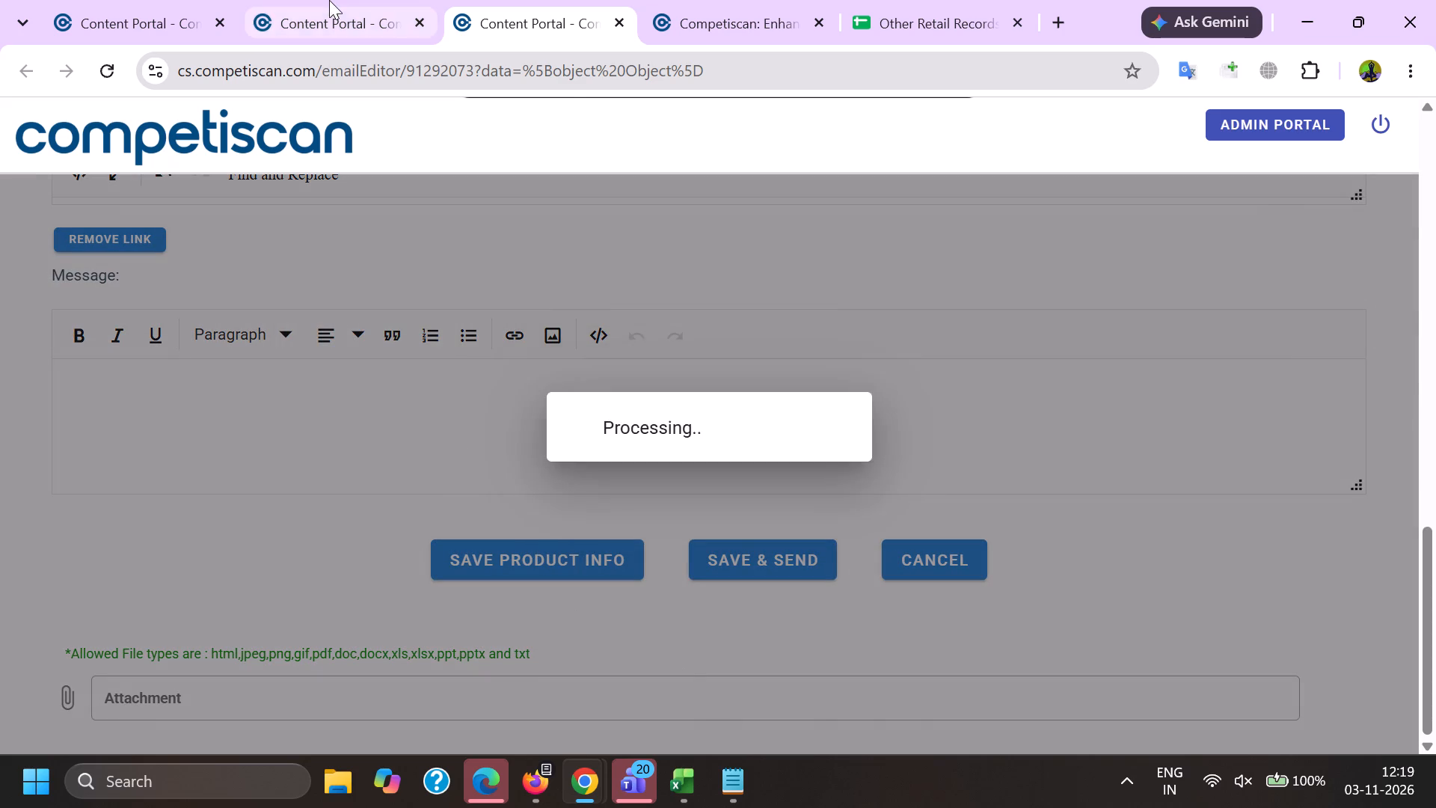
left_click(511, 9)
left_click(0, 360)
left_click(91, 161)
Return to the email editor and copy the sender name Michaels from the From line.
key("alt+Tab")
scroll(99, 177, "down", 5)
double_click(135, 443)
key("Page_Up")
key("Page_Up")
key("Page_Up")
key("Page_Up")
key("Page_Up")
key("Page_Up")
key("Page_Up")
key("Page_Up")
key("Page_Up")
key("Page_Up")
key("Page_Up")
key("Page_Up")
key("Page_Up")
key("Page_Up")
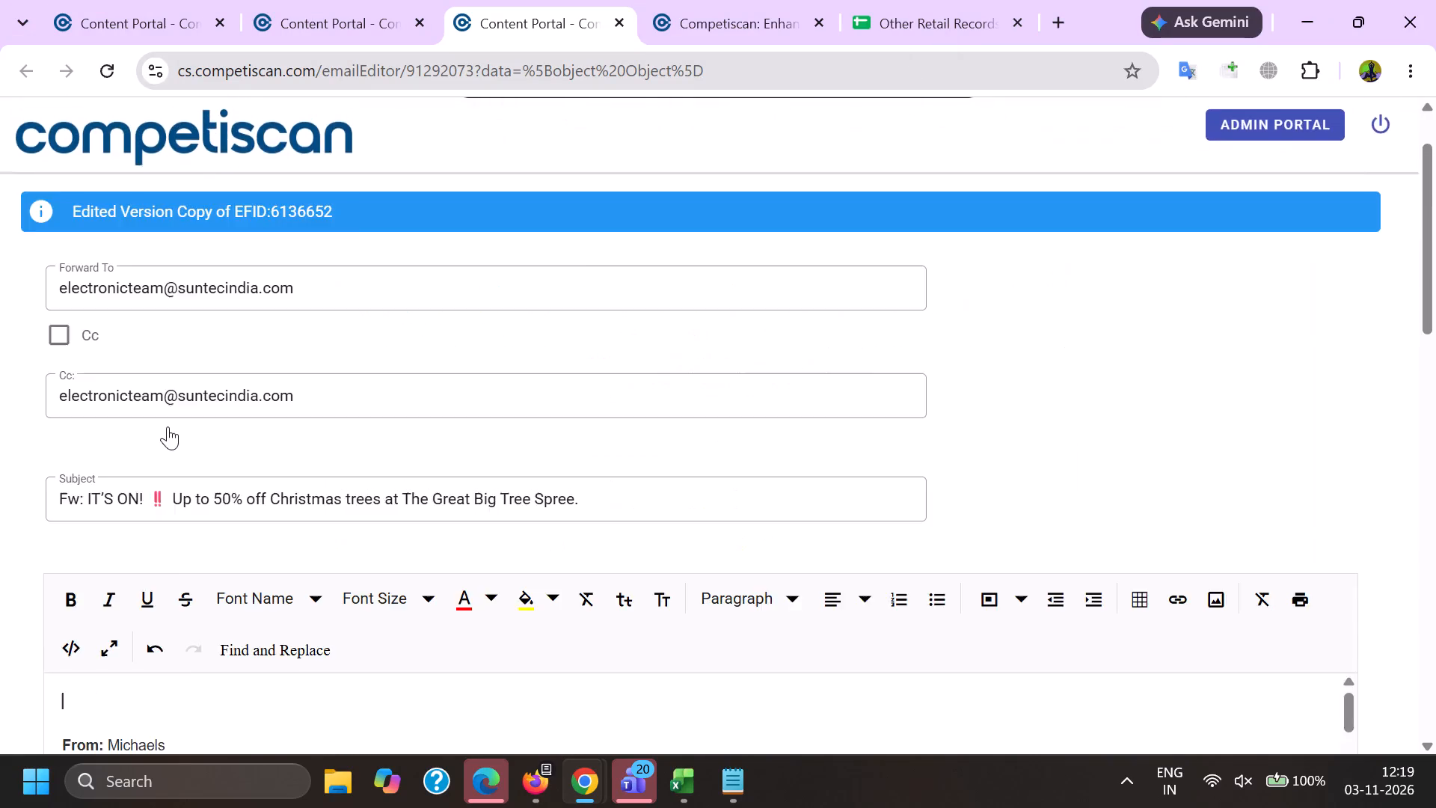
scroll(166, 421, "down", 4)
double_click(138, 388)
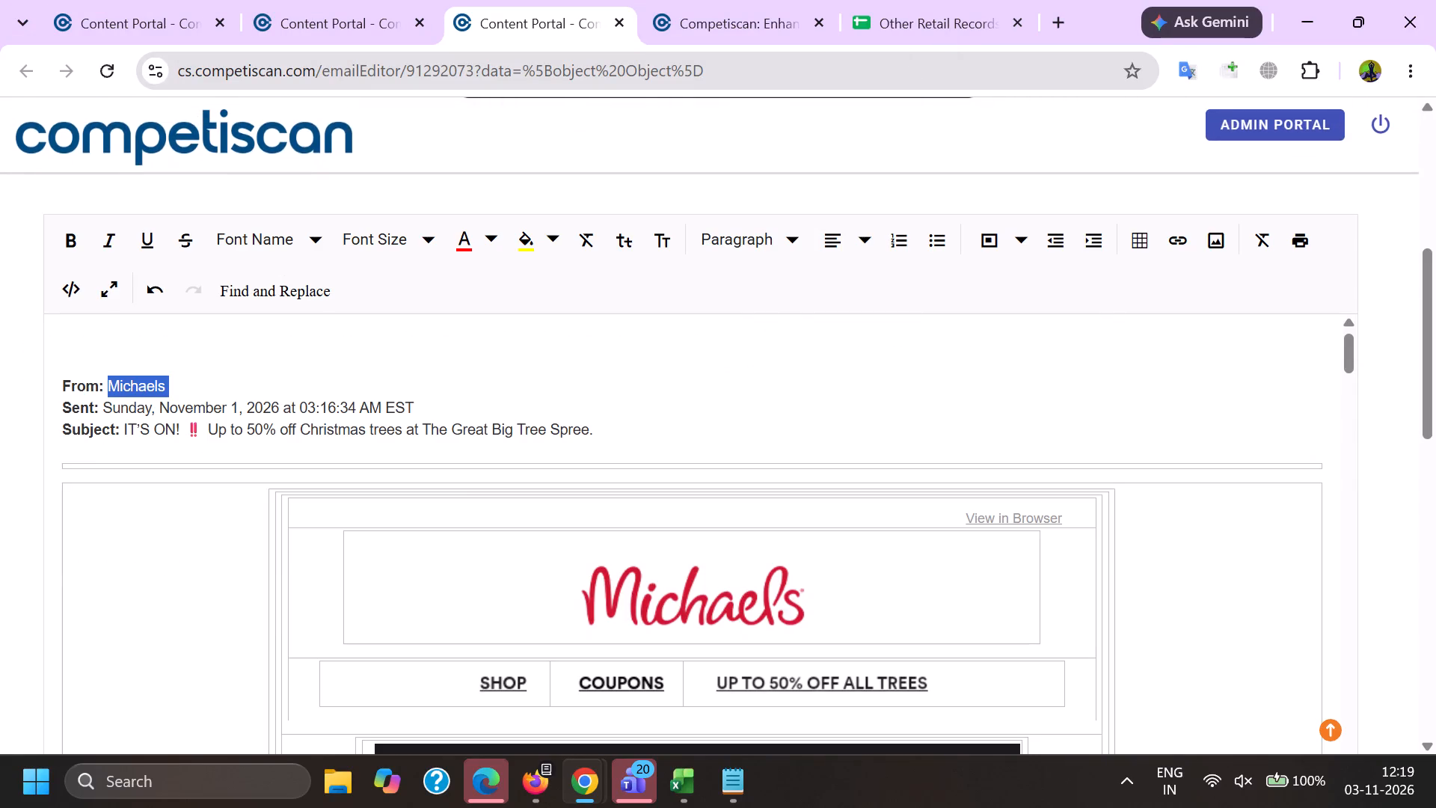
key("shift+Left")
key("ctrl+c")
In the product form, remove company apc-na and enter Michaels in the new company and affinity/association searches.
key("alt+Tab")
scroll(355, 322, "down", 6)
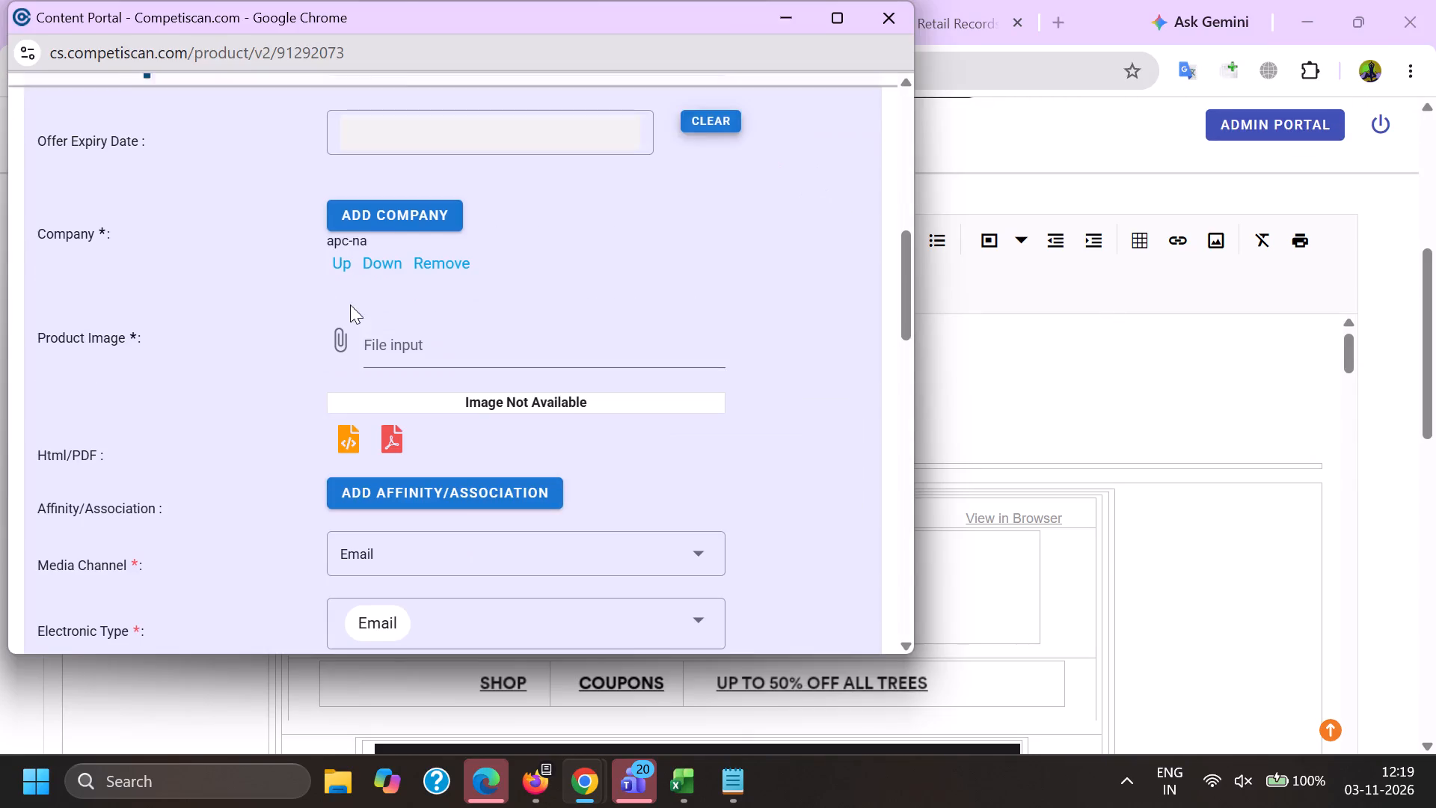
left_click(423, 259)
left_click(419, 220)
key("ctrl+v")
left_click(456, 452)
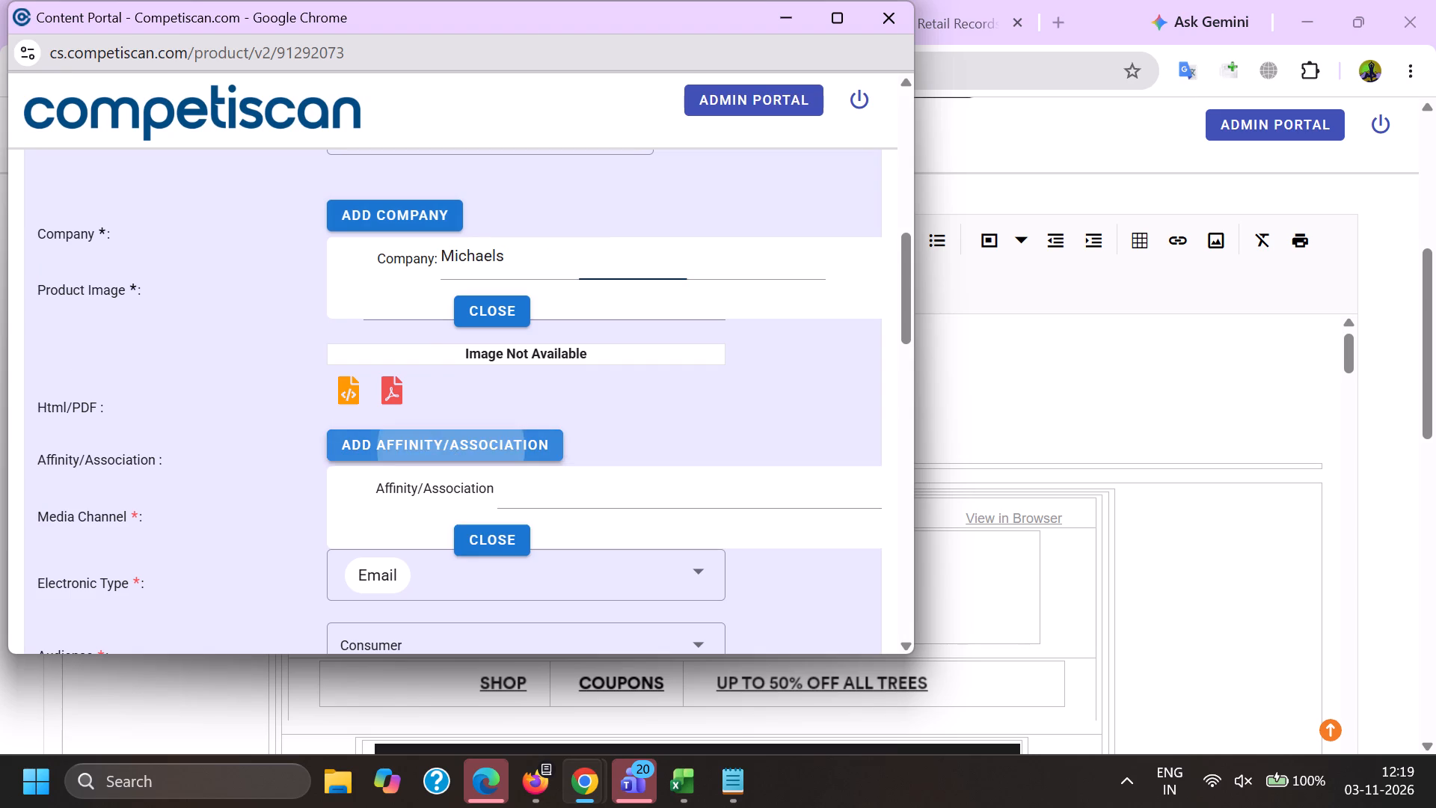
left_click(559, 499)
key("ctrl+v")
Choose Michaels Stores as the company and use its product image.
scroll(503, 534, "up", 2)
left_click(486, 561)
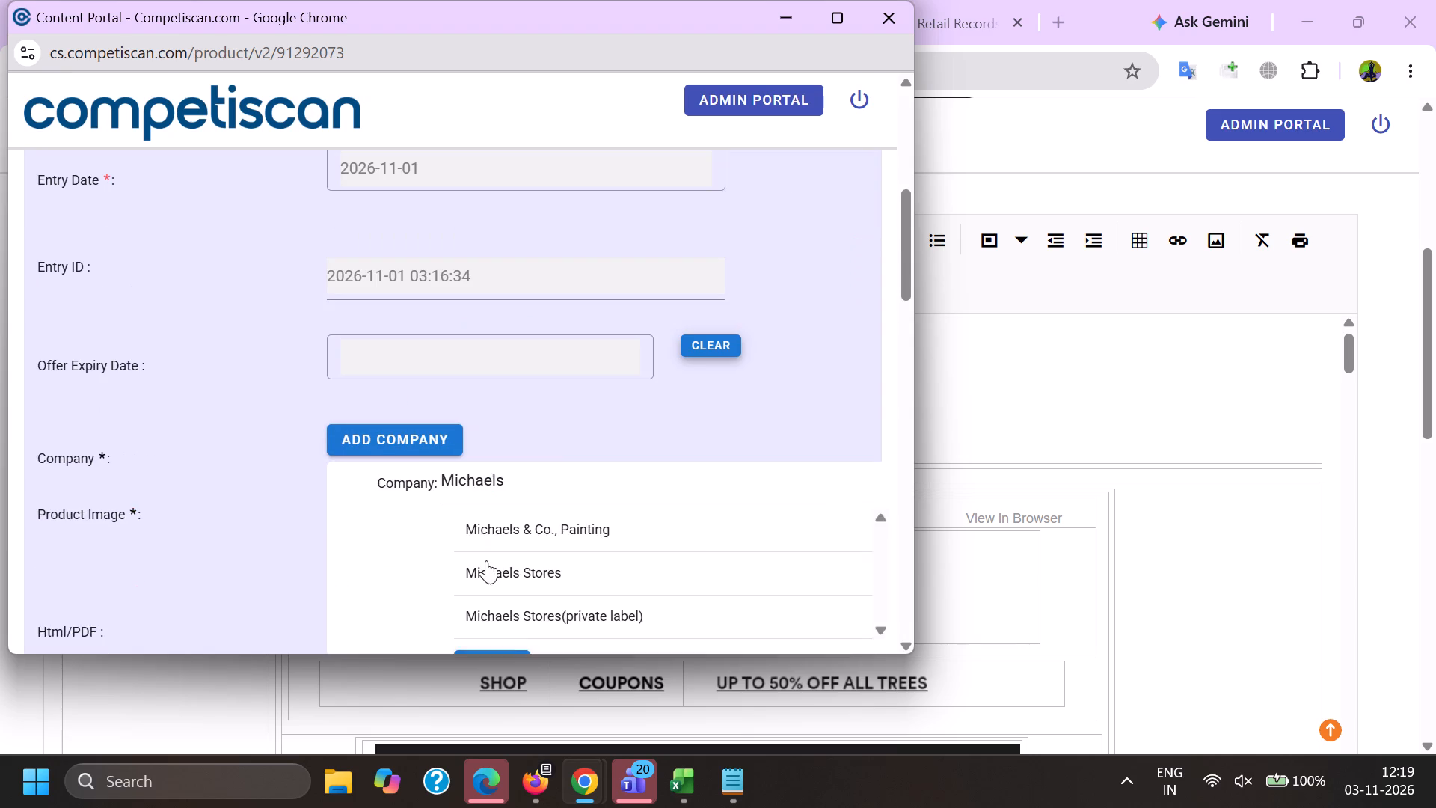
left_click(383, 492)
Add Comenity as a second company on the product form.
left_click(393, 431)
key("c")
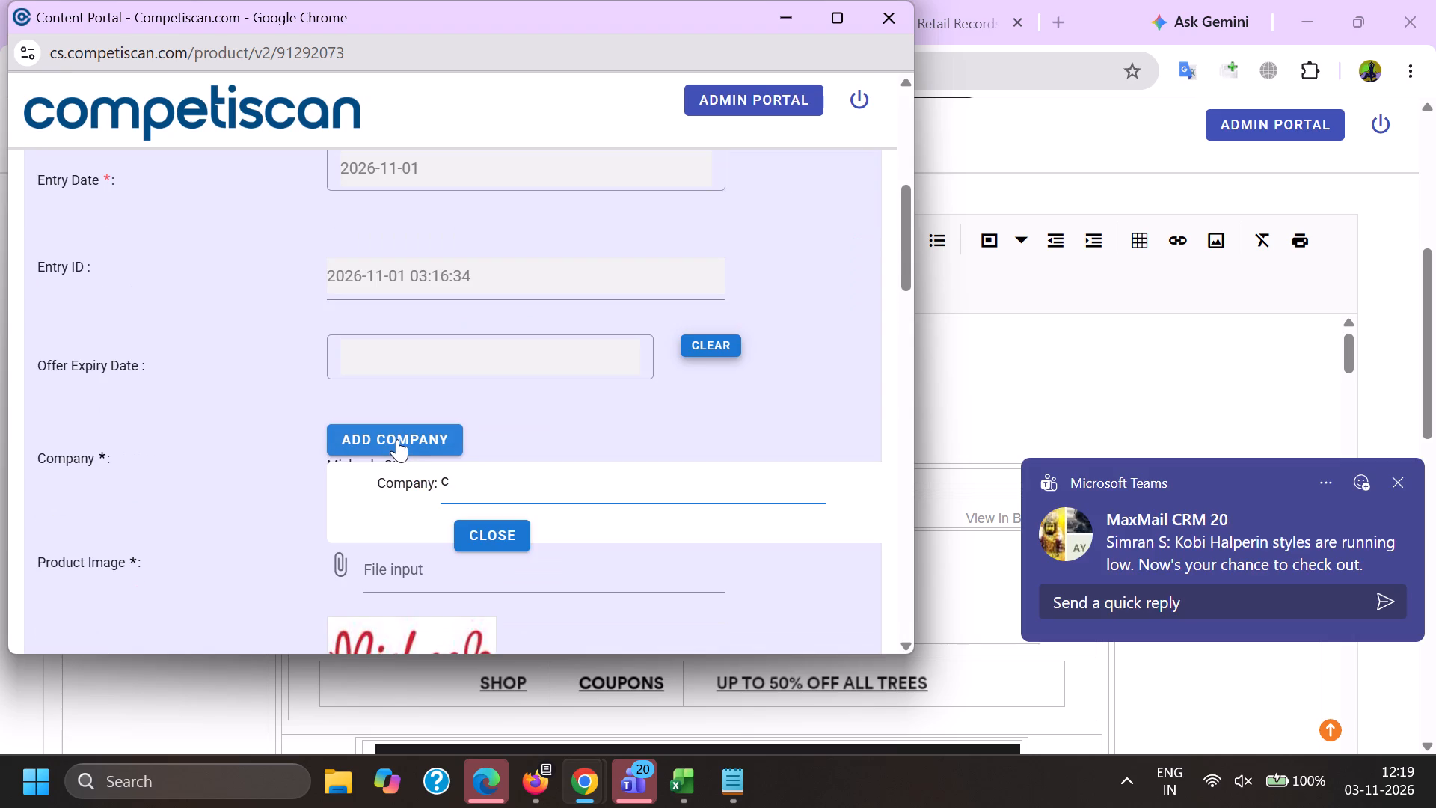
type("omenity")
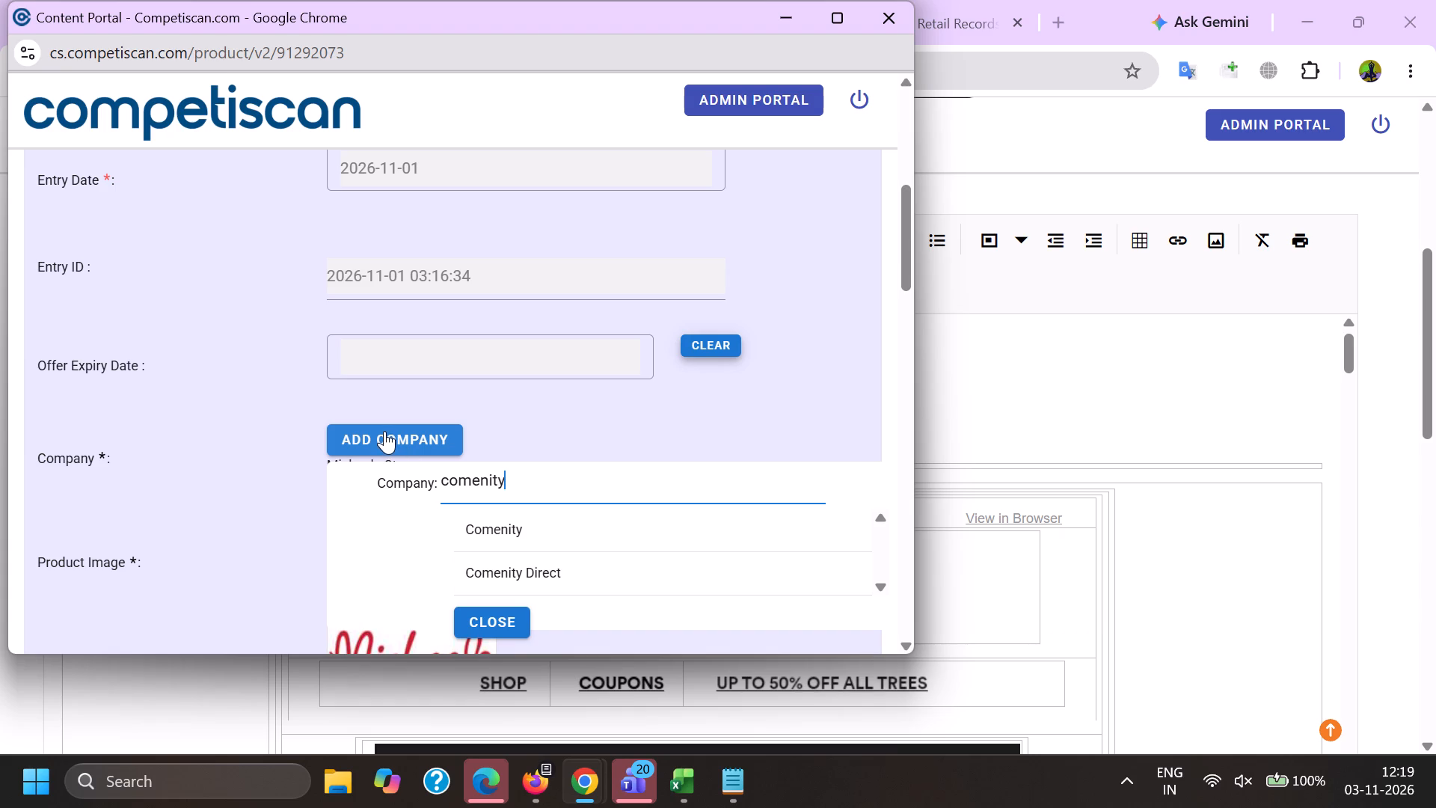
left_click(513, 542)
left_click(447, 437)
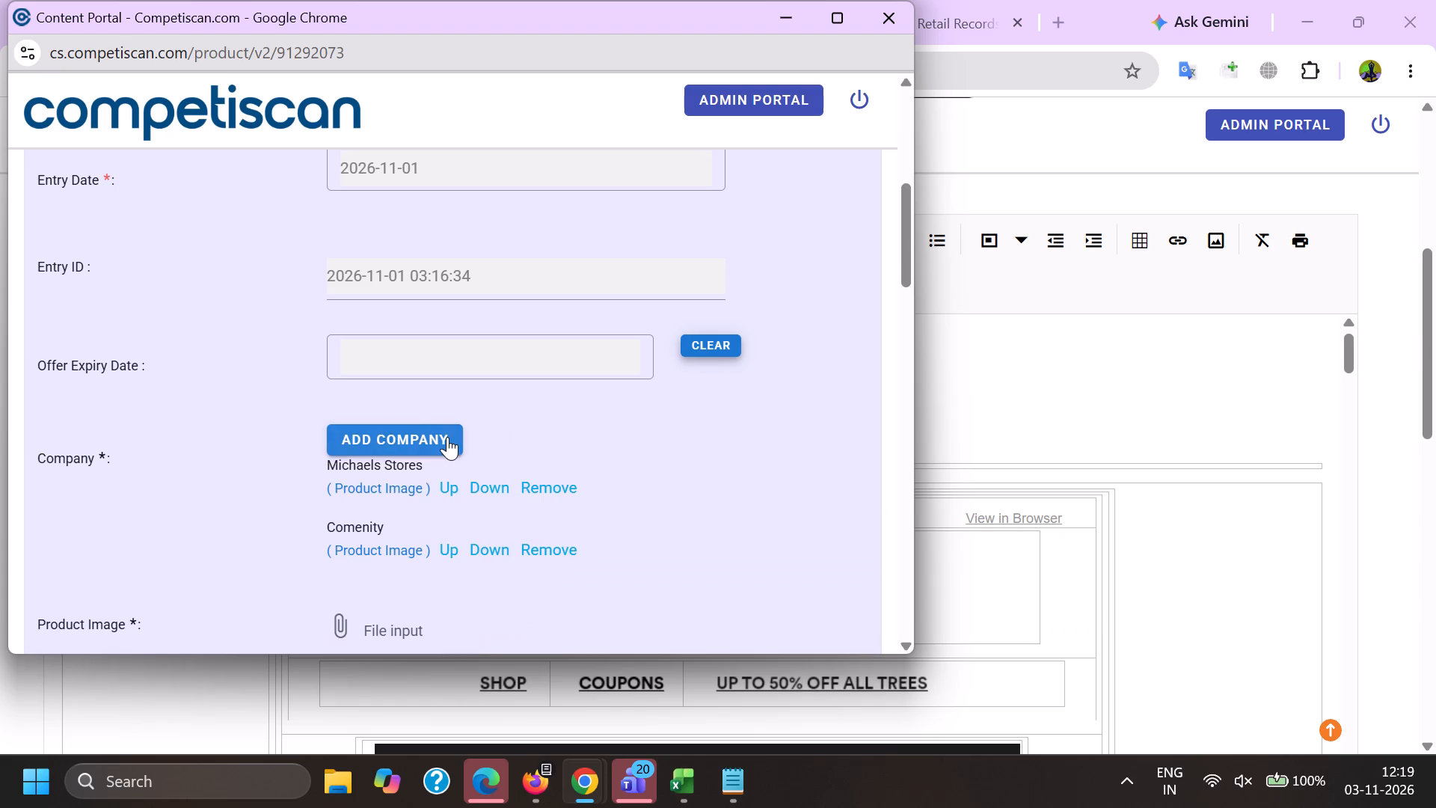
Add Affirm as a third company on the product form, checking its spelling by searching the email for affi.
key("a")
key("f")
key("f")
key("r")
key("i")
key("m")
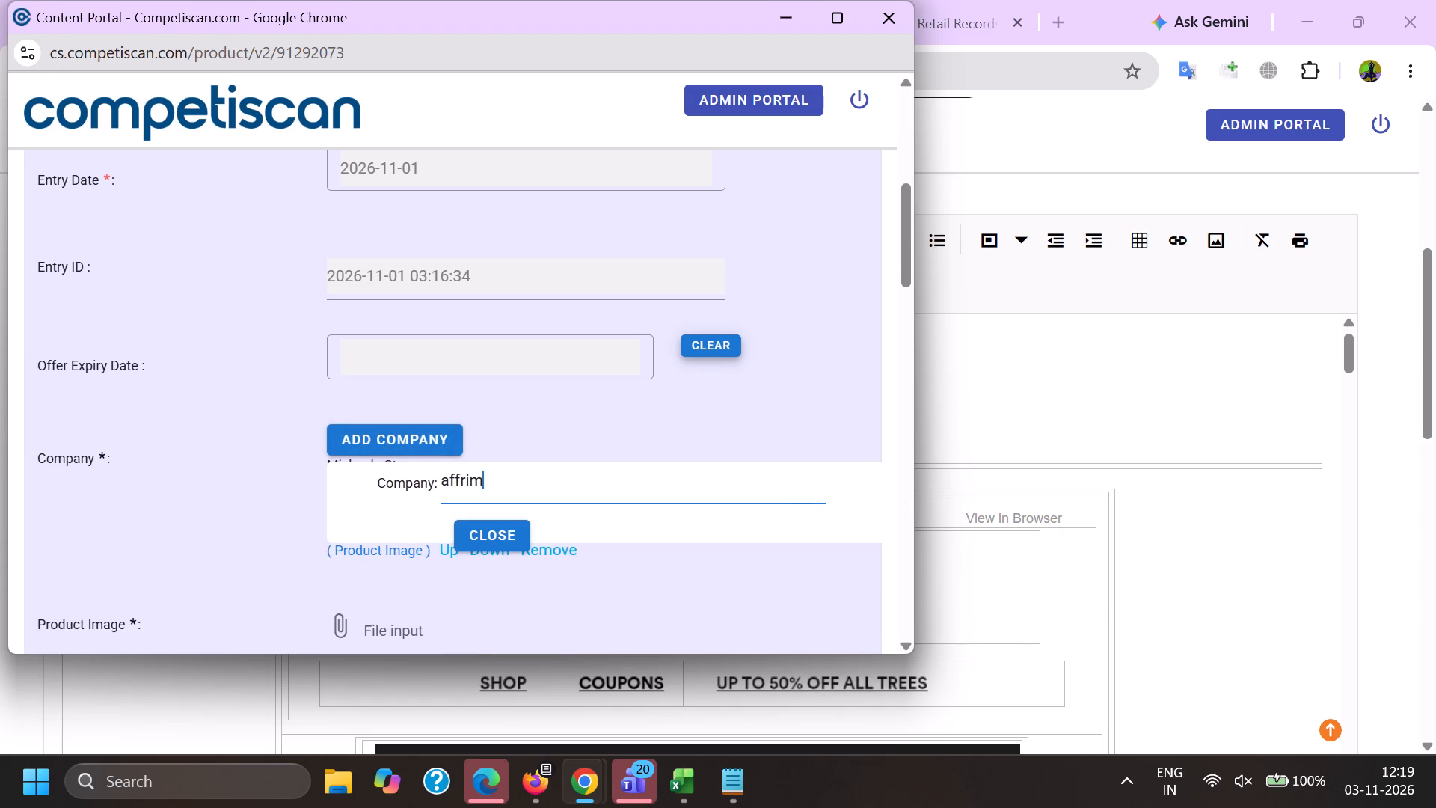
key("alt+Tab")
key("ctrl+f")
key("a")
key("f")
key("f")
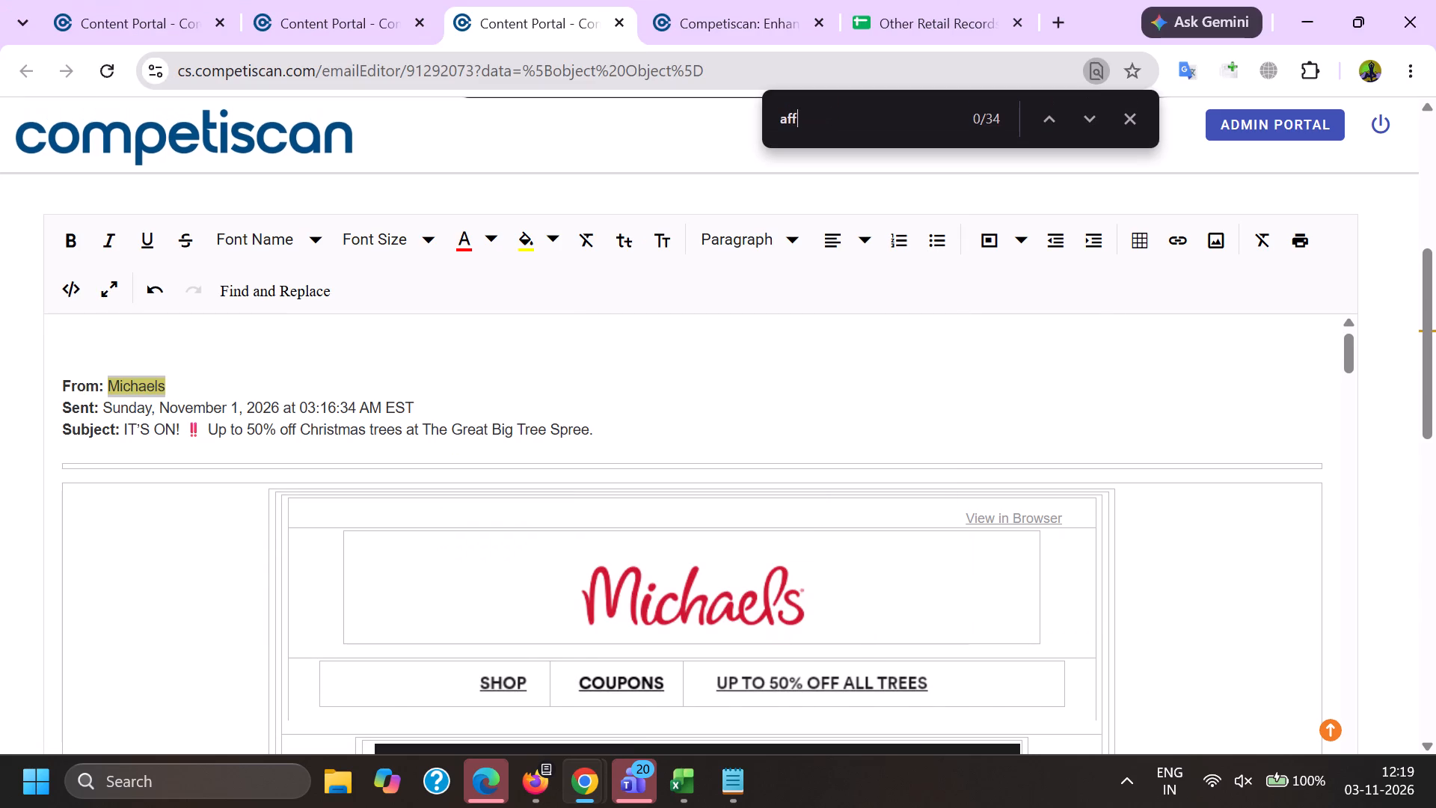
key("i")
key("alt+Tab")
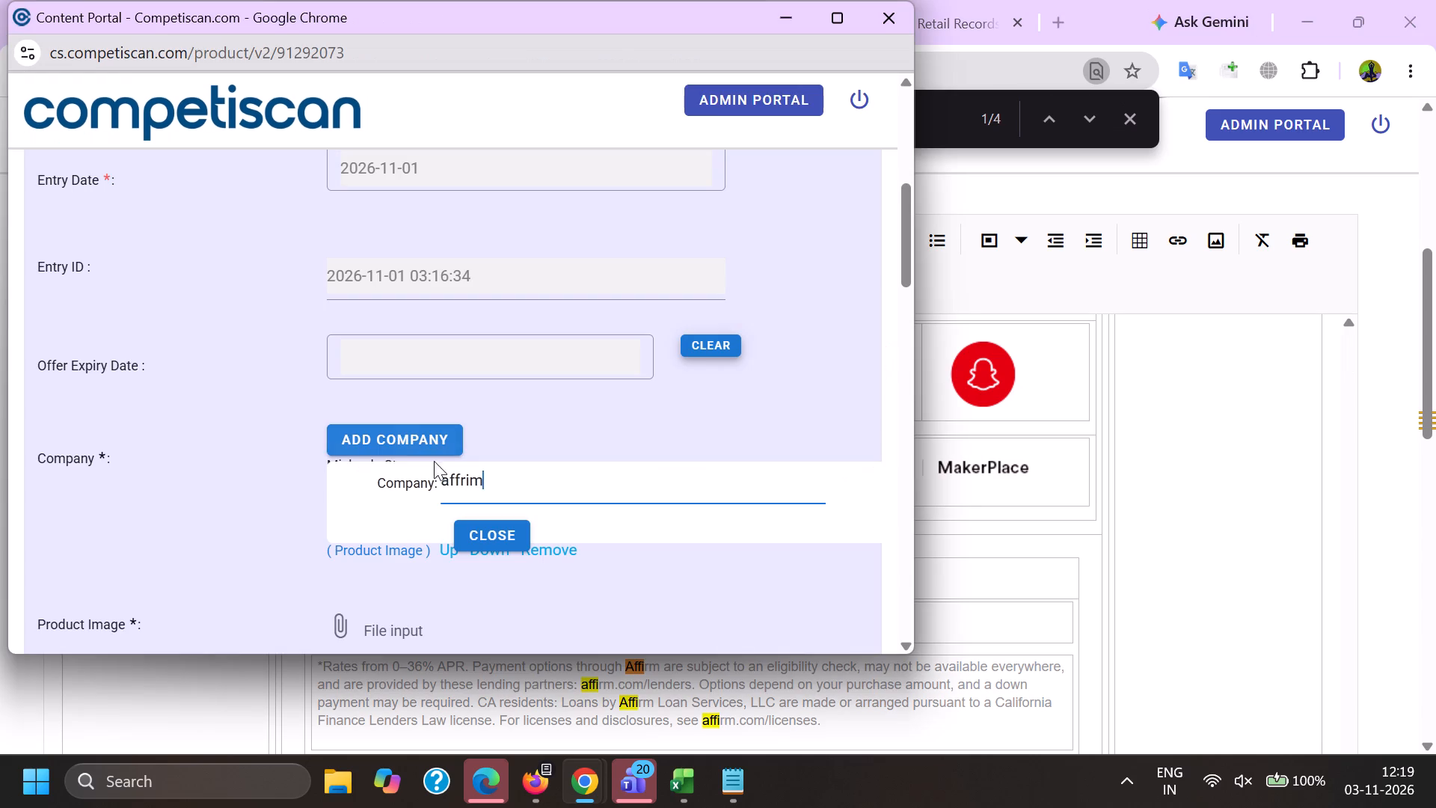
left_click(462, 477)
key("BackSpace")
key("Right")
key("r")
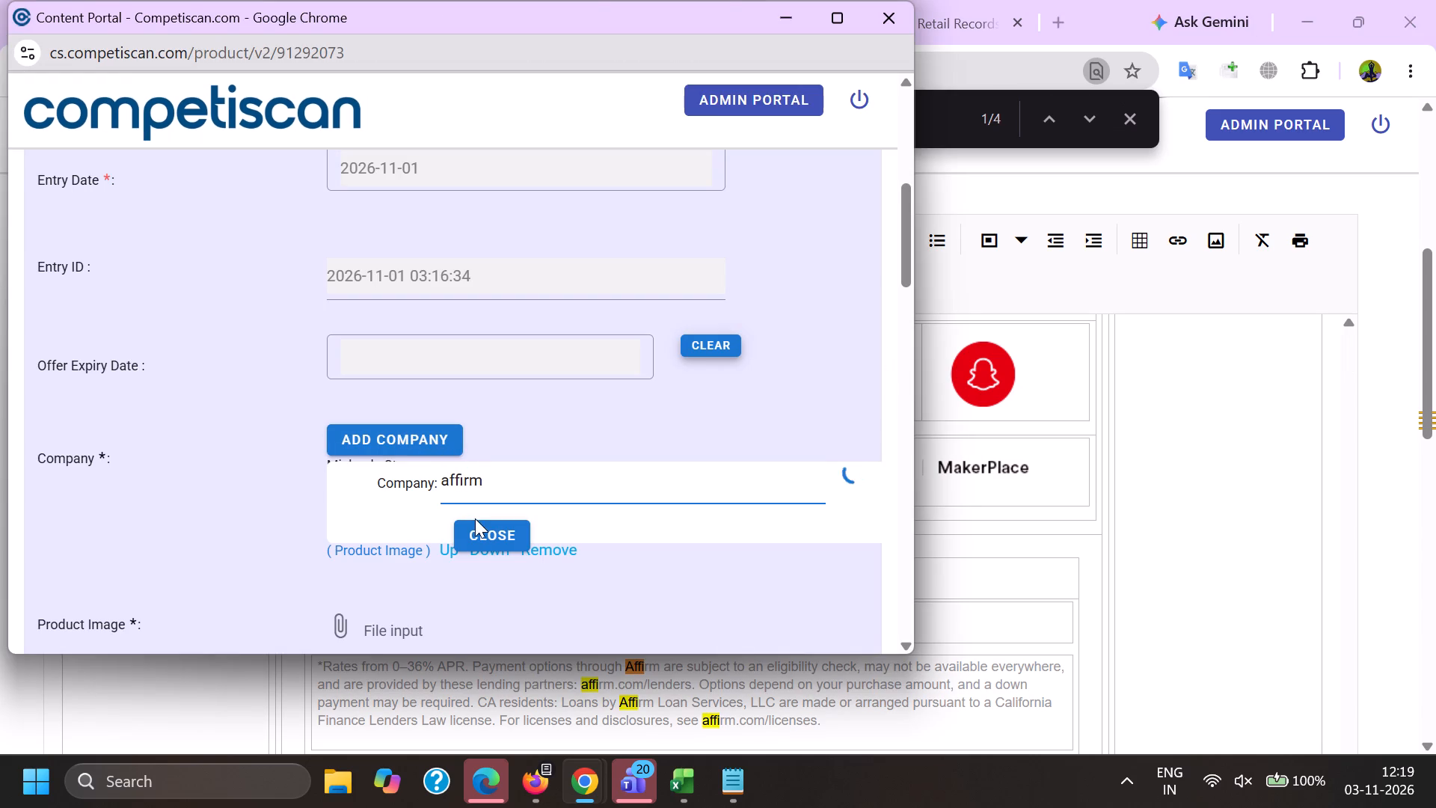
left_click(477, 534)
Choose Michaels Stores (Retail) as the product's affinity/association.
scroll(441, 391, "down", 7)
scroll(472, 454, "down", 1)
scroll(452, 497, "up", 3)
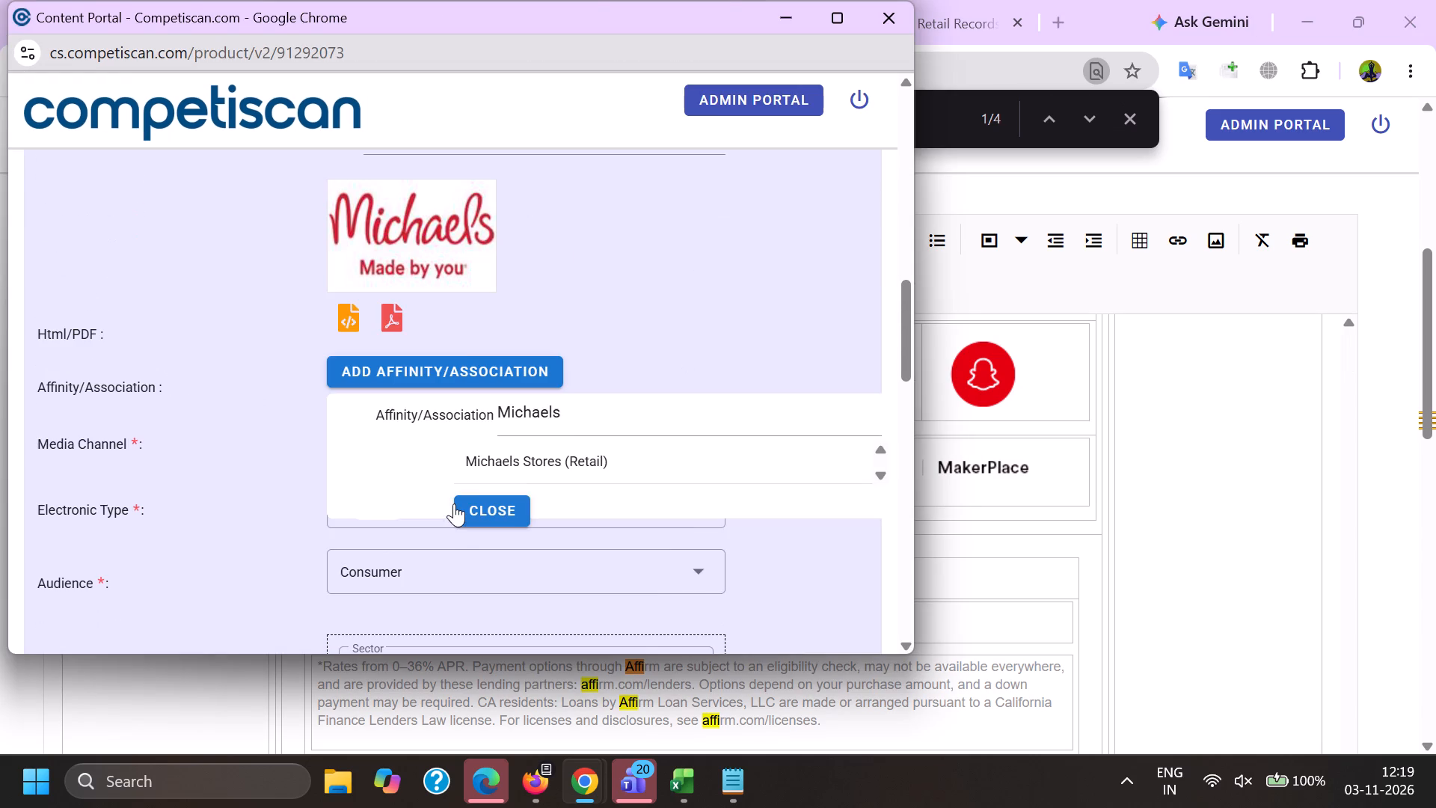
left_click(475, 474)
Set the product's sector to Retail.
scroll(456, 328, "down", 2)
left_click(394, 486)
scroll(394, 468, "down", 7)
left_click(402, 423)
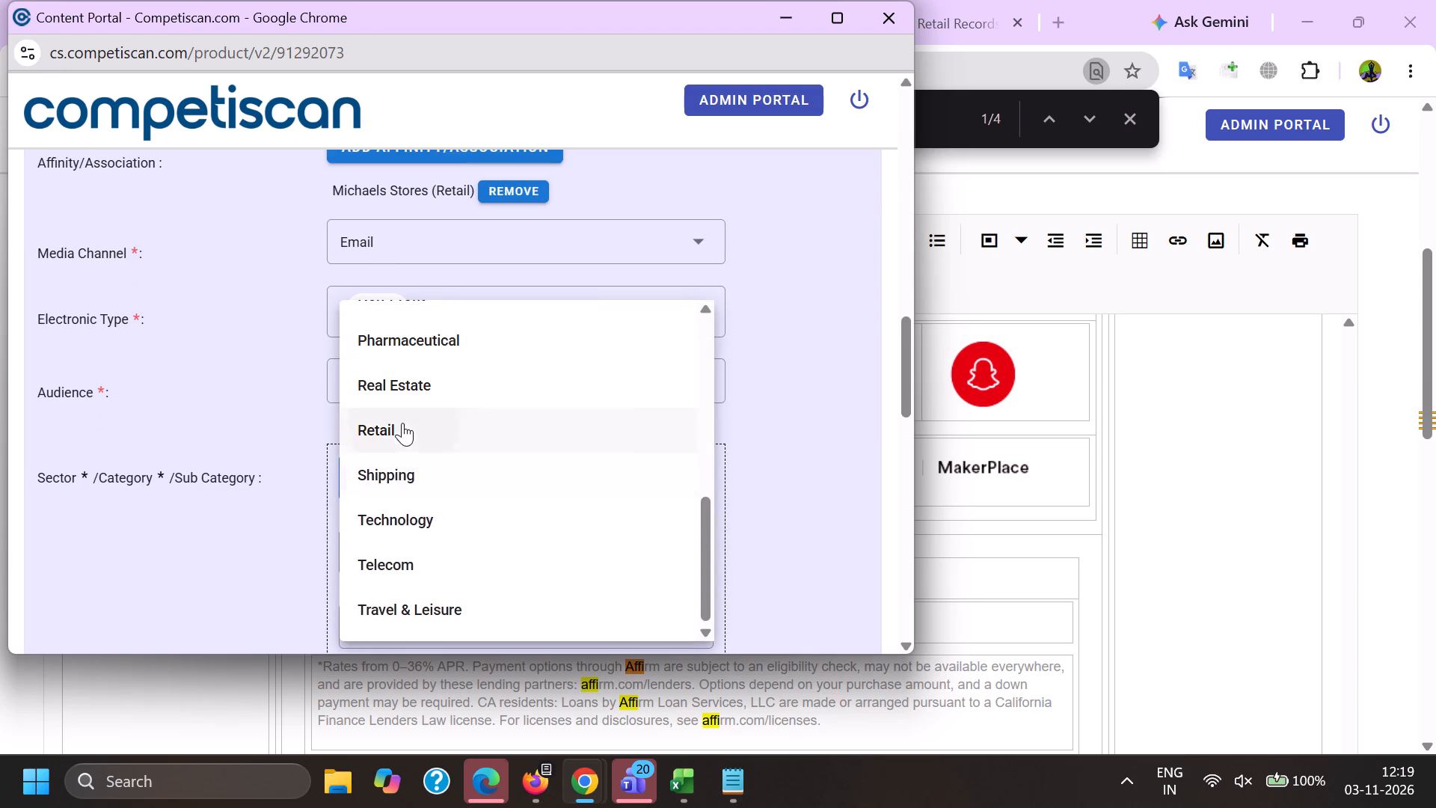
left_click_drag(260, 446, 269, 442)
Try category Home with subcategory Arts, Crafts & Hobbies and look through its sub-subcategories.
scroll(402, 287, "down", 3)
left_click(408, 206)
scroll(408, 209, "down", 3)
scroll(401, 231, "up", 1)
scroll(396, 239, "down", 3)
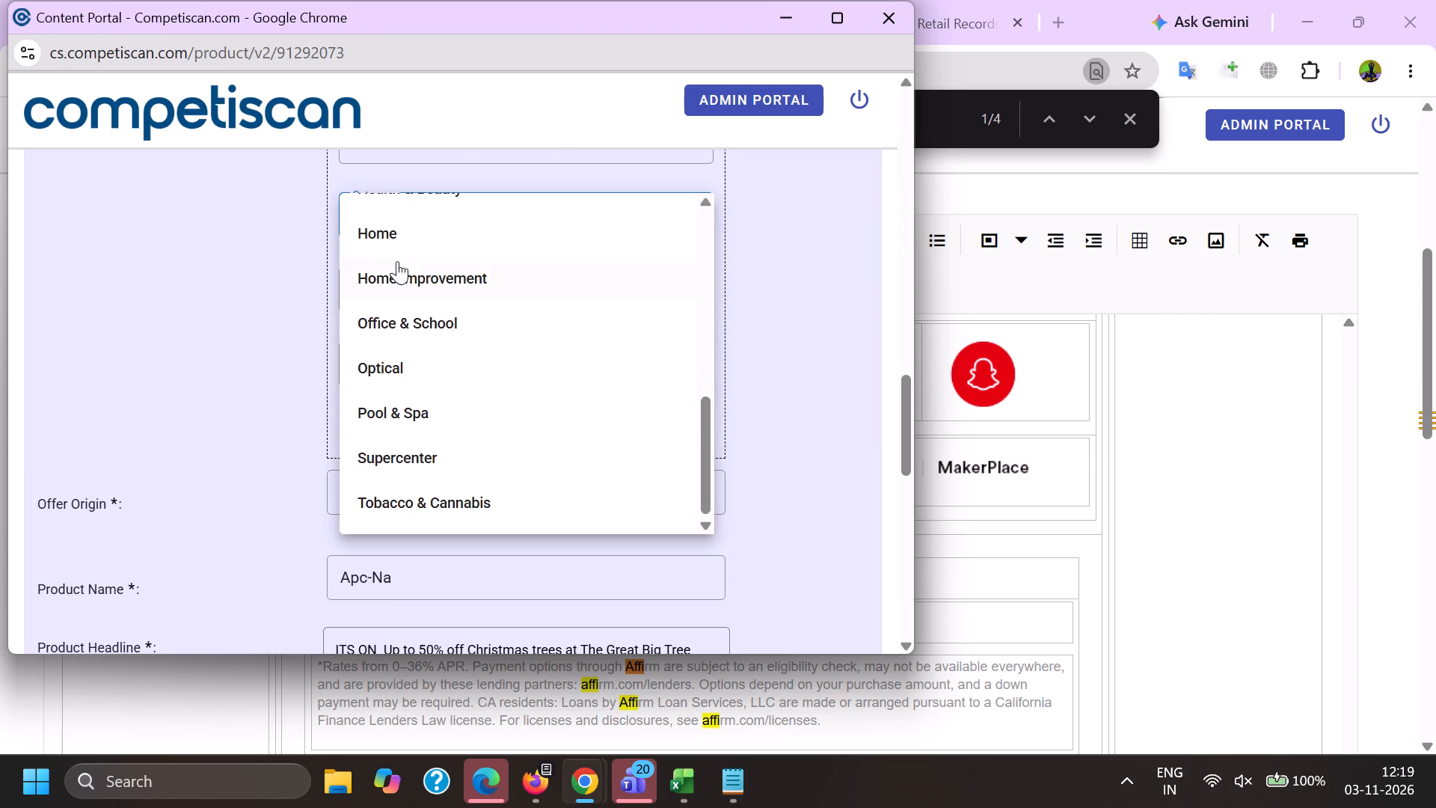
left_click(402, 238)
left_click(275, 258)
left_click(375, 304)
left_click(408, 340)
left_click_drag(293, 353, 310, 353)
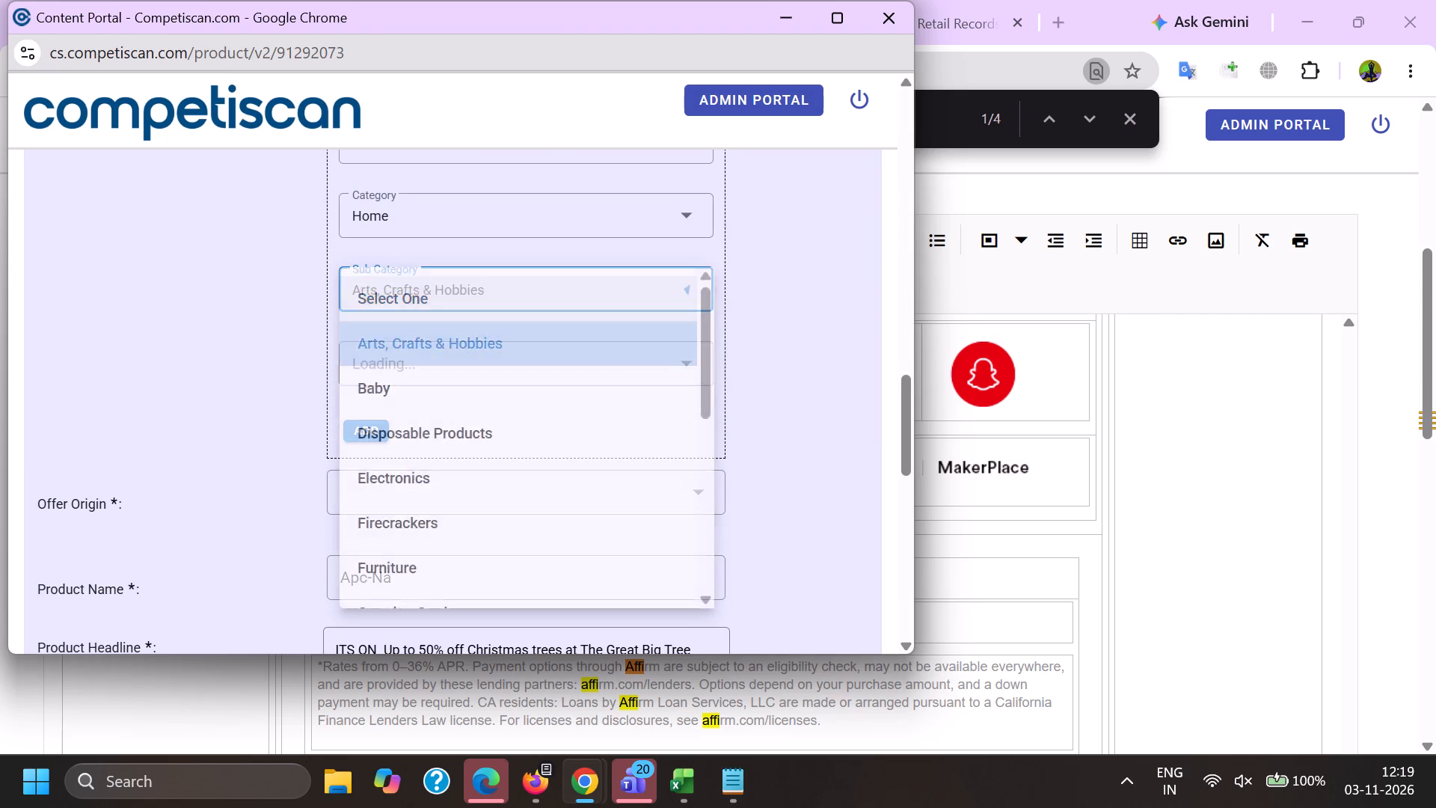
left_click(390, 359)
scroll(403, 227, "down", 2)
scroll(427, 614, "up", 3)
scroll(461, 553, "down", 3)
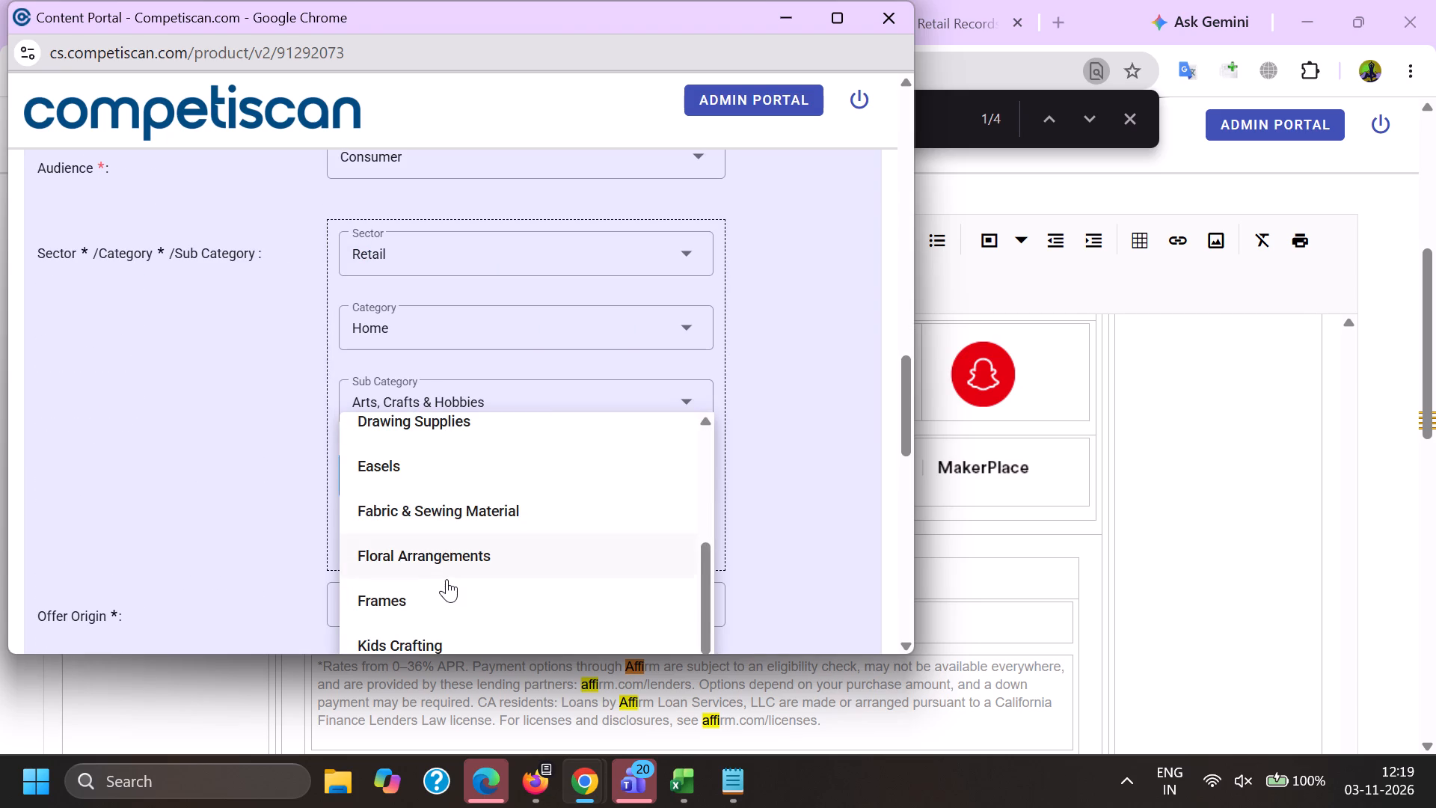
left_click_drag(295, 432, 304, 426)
Set the category to Home Improvement, subcategory Holiday Decorations and sub-subcategory Christmas Decorations, and add this Retail classification.
left_click(391, 334)
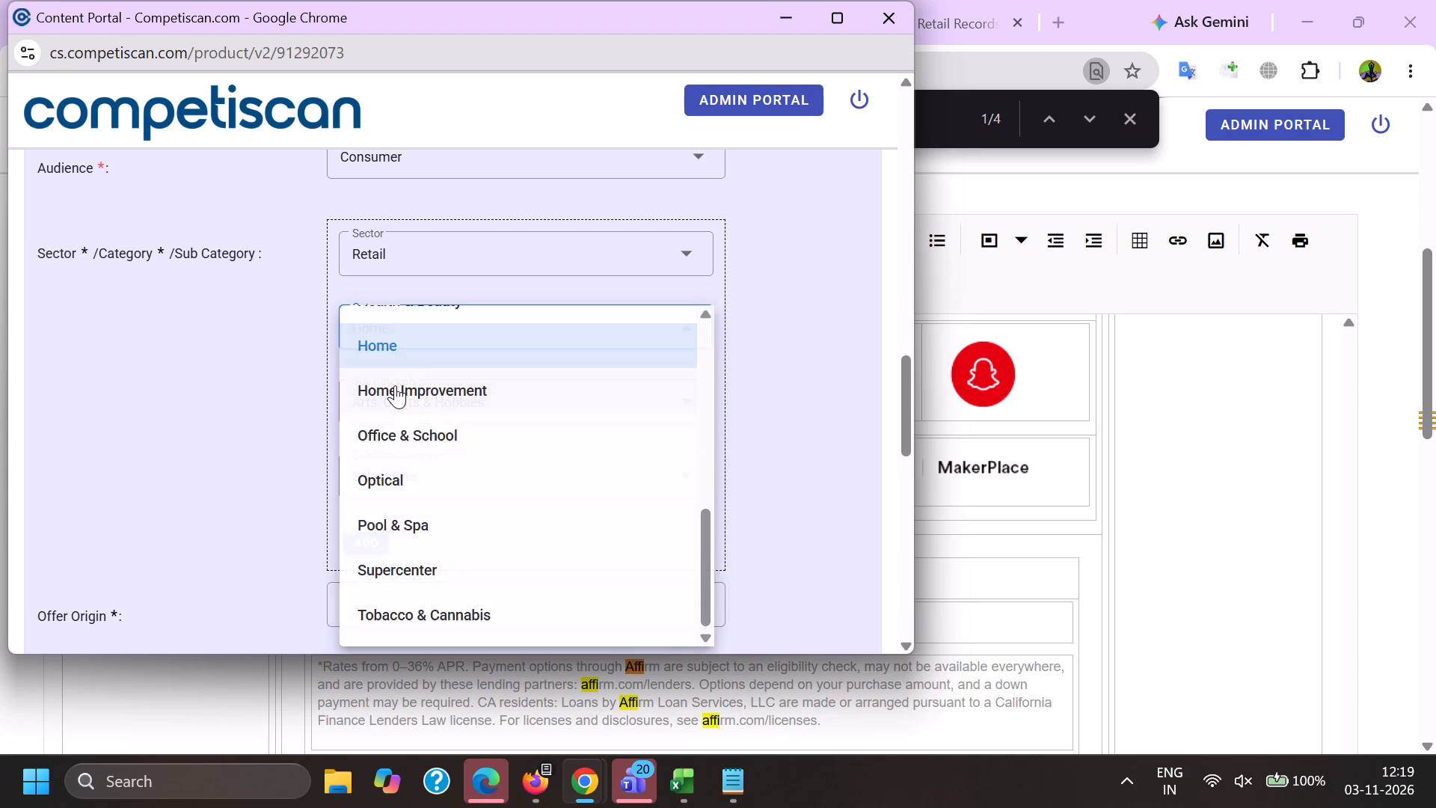
left_click(396, 383)
left_click_drag(277, 394, 301, 403)
left_click(408, 407)
scroll(414, 292, "down", 6)
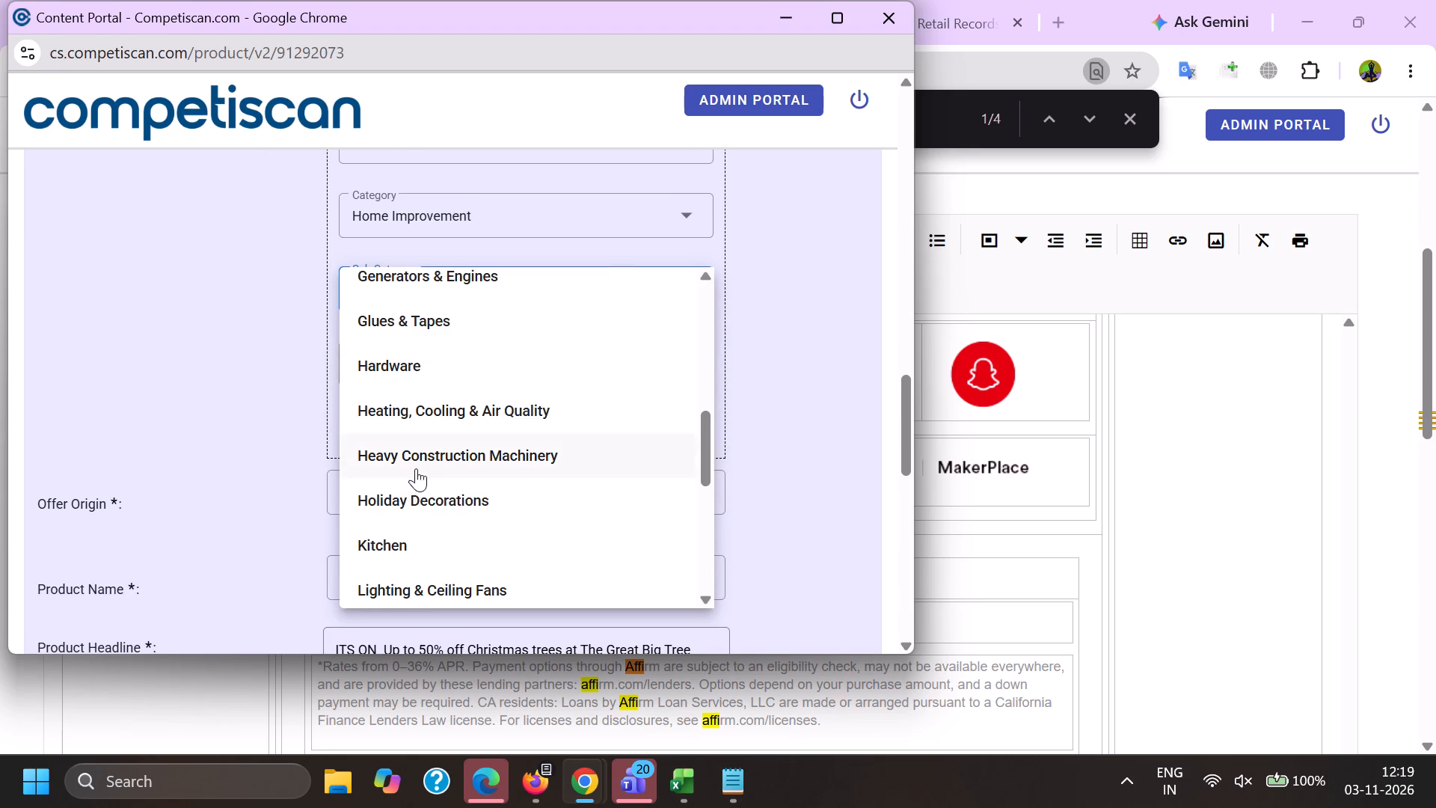
left_click(419, 479)
left_click_drag(262, 468, 282, 470)
left_click(385, 356)
left_click(426, 385)
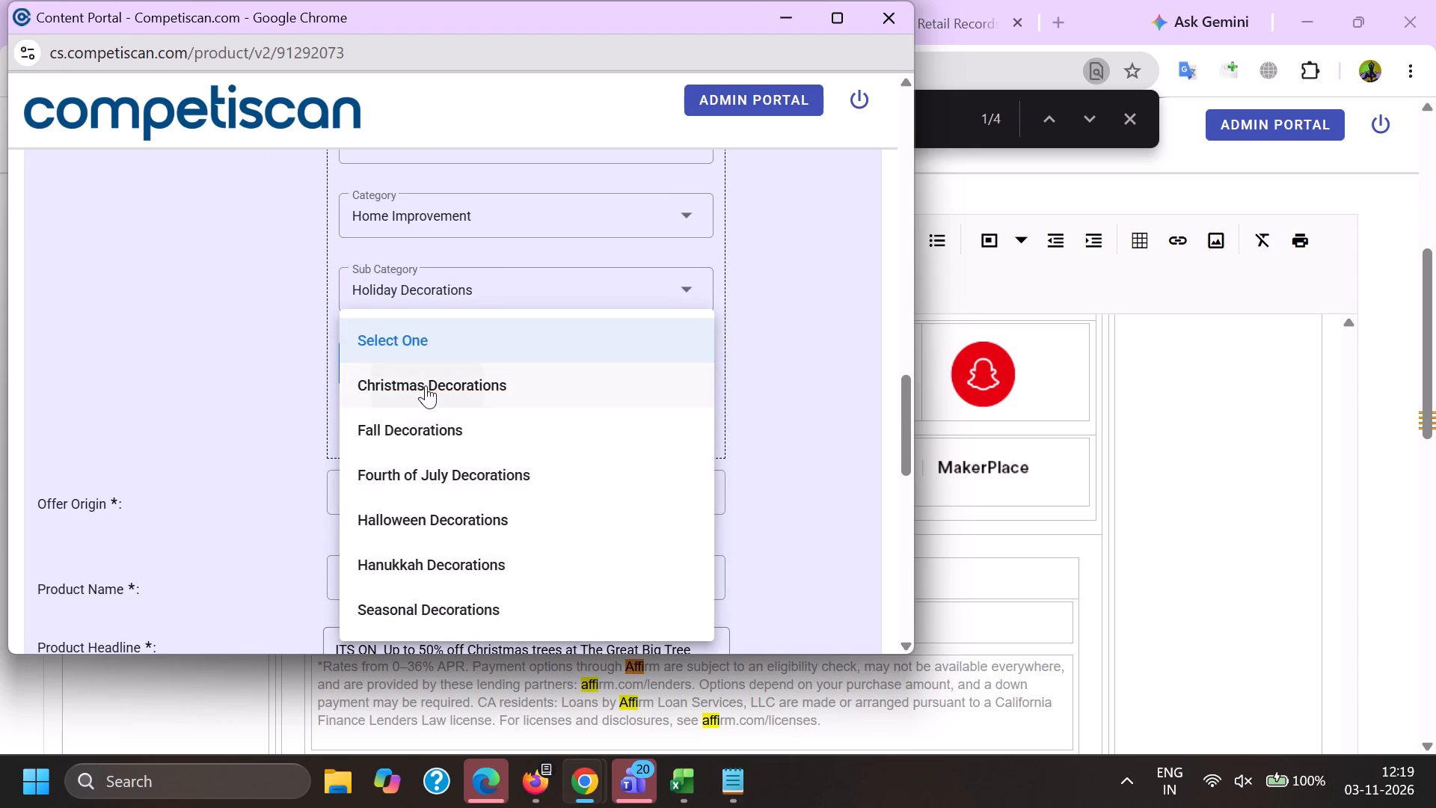
left_click_drag(237, 414, 268, 424)
left_click(369, 437)
Add a second classification with sector Credit Cards, category Payment Cards and subcategory Credit Cards.
scroll(378, 515, "up", 2)
left_click(422, 414)
scroll(402, 541, "up", 5)
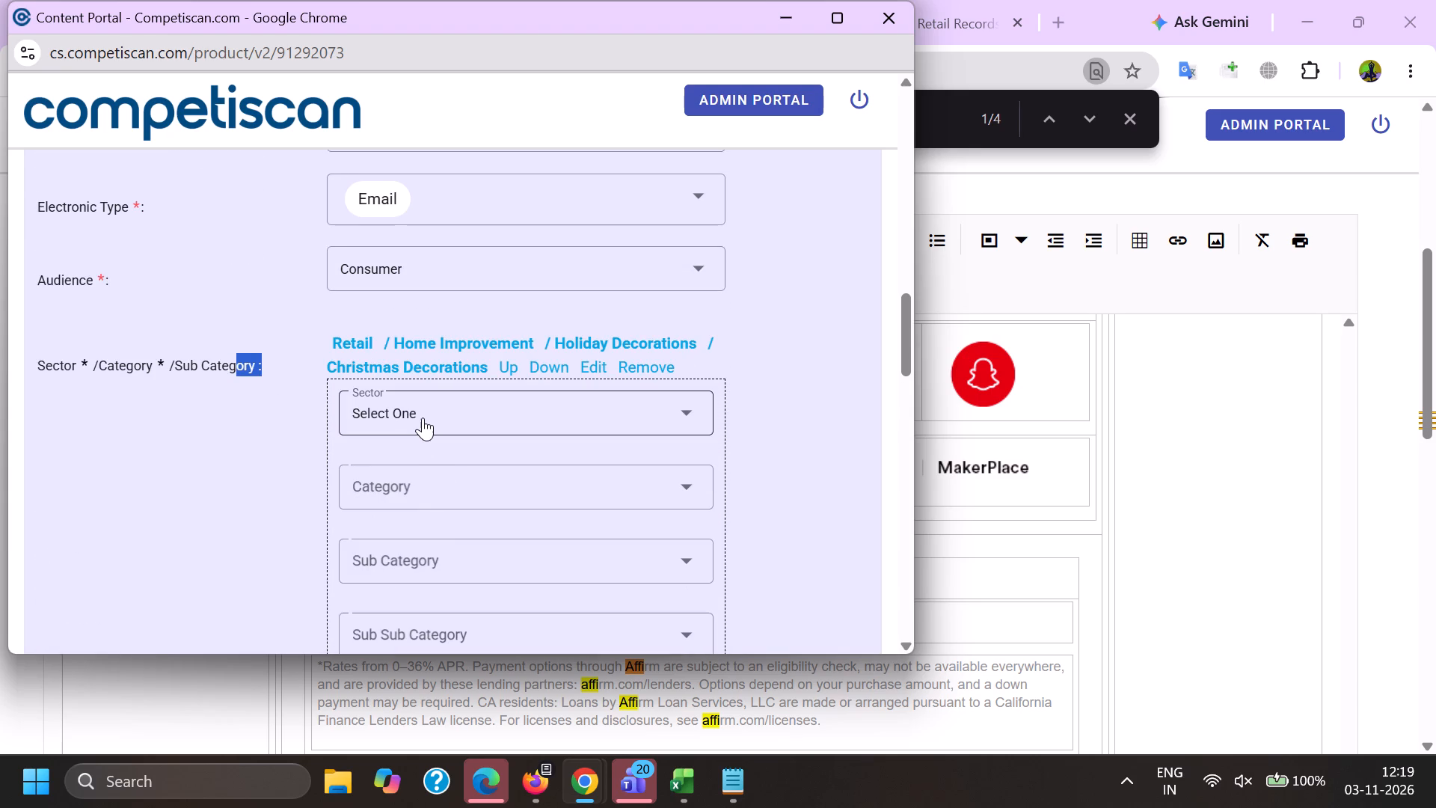
left_click(446, 511)
left_click_drag(236, 504, 295, 512)
left_click(399, 502)
scroll(413, 361, "down", 1)
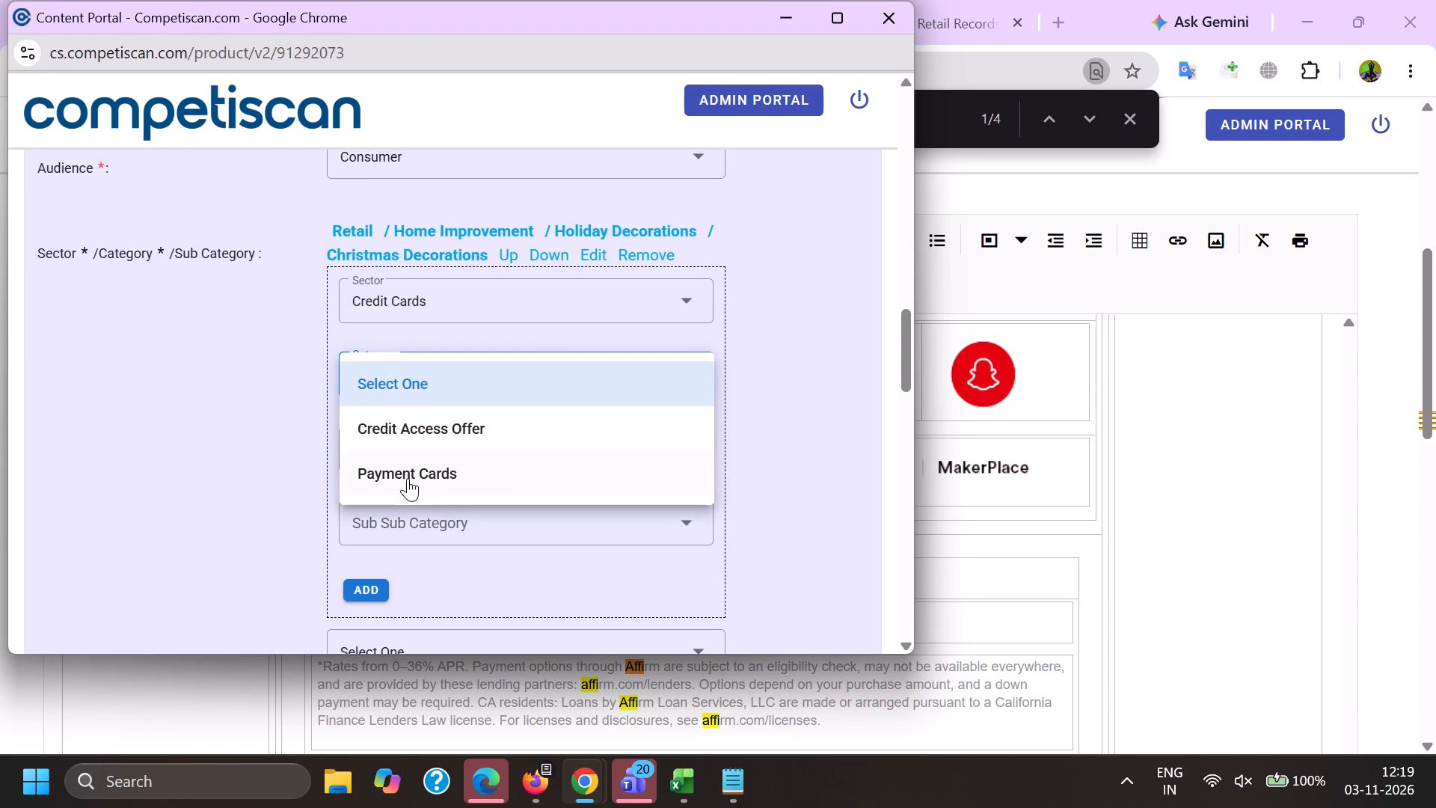
left_click(405, 472)
left_click(384, 454)
scroll(414, 328, "down", 2)
left_click(423, 458)
left_click_drag(249, 441, 260, 441)
left_click(359, 367)
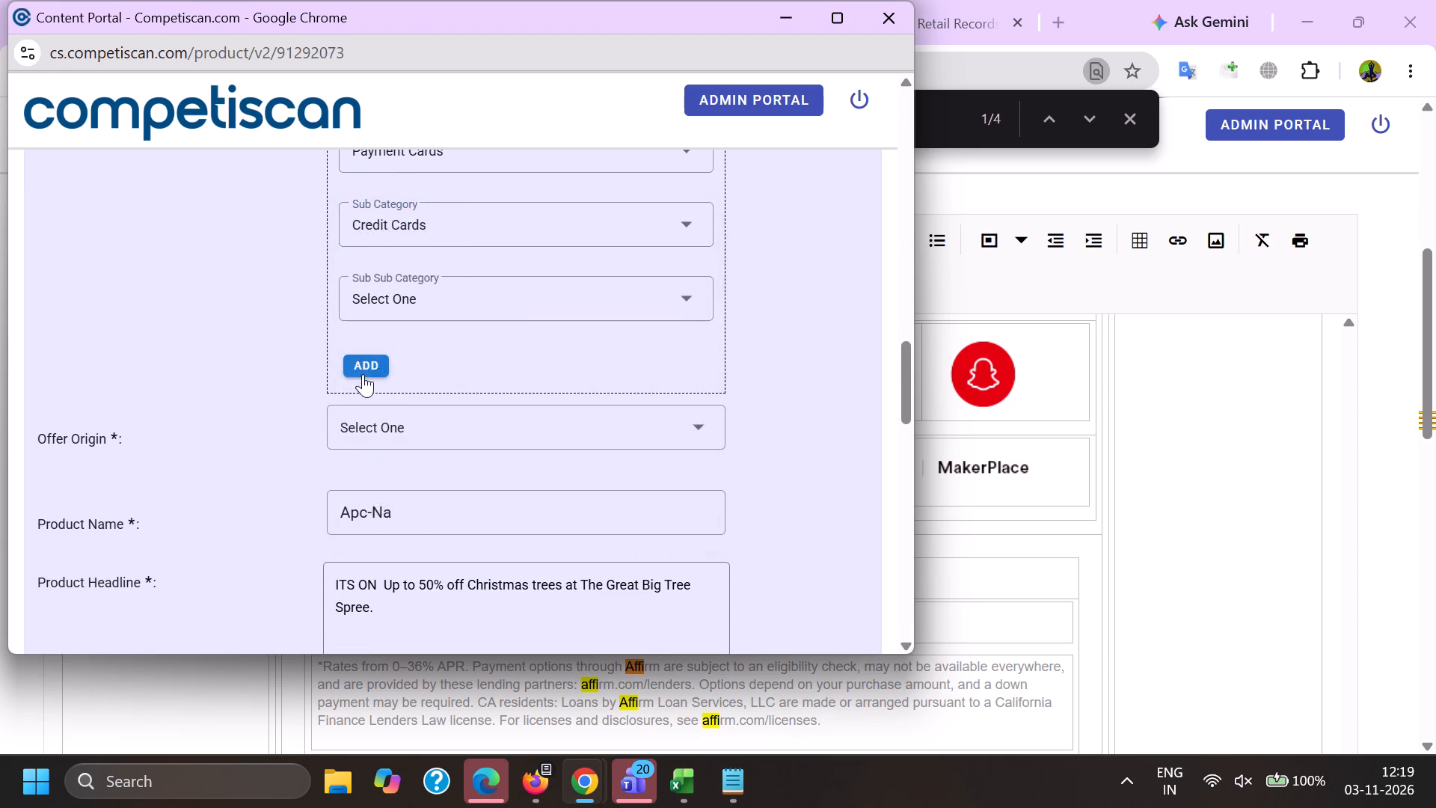
Edit the Credit Cards classification to use the subcategory Private Label Cards and add it back.
scroll(380, 501, "up", 3)
left_click(477, 415)
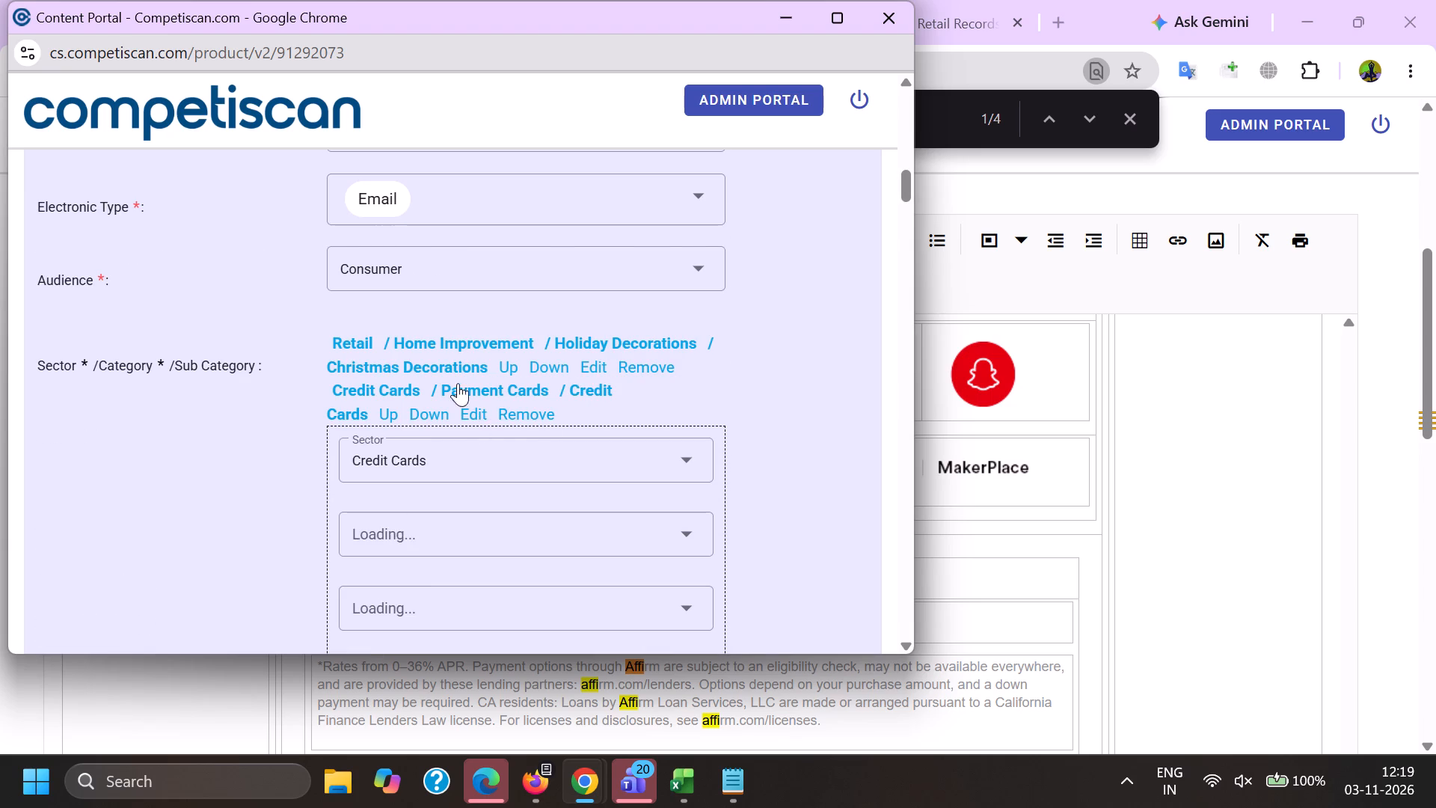
scroll(455, 375, "down", 2)
left_click(398, 400)
scroll(403, 489, "down", 6)
left_click_drag(439, 557, 429, 557)
left_click_drag(276, 527, 301, 527)
left_click(372, 521)
Move the Retail classification down below the Credit Cards classification.
scroll(400, 558, "up", 2)
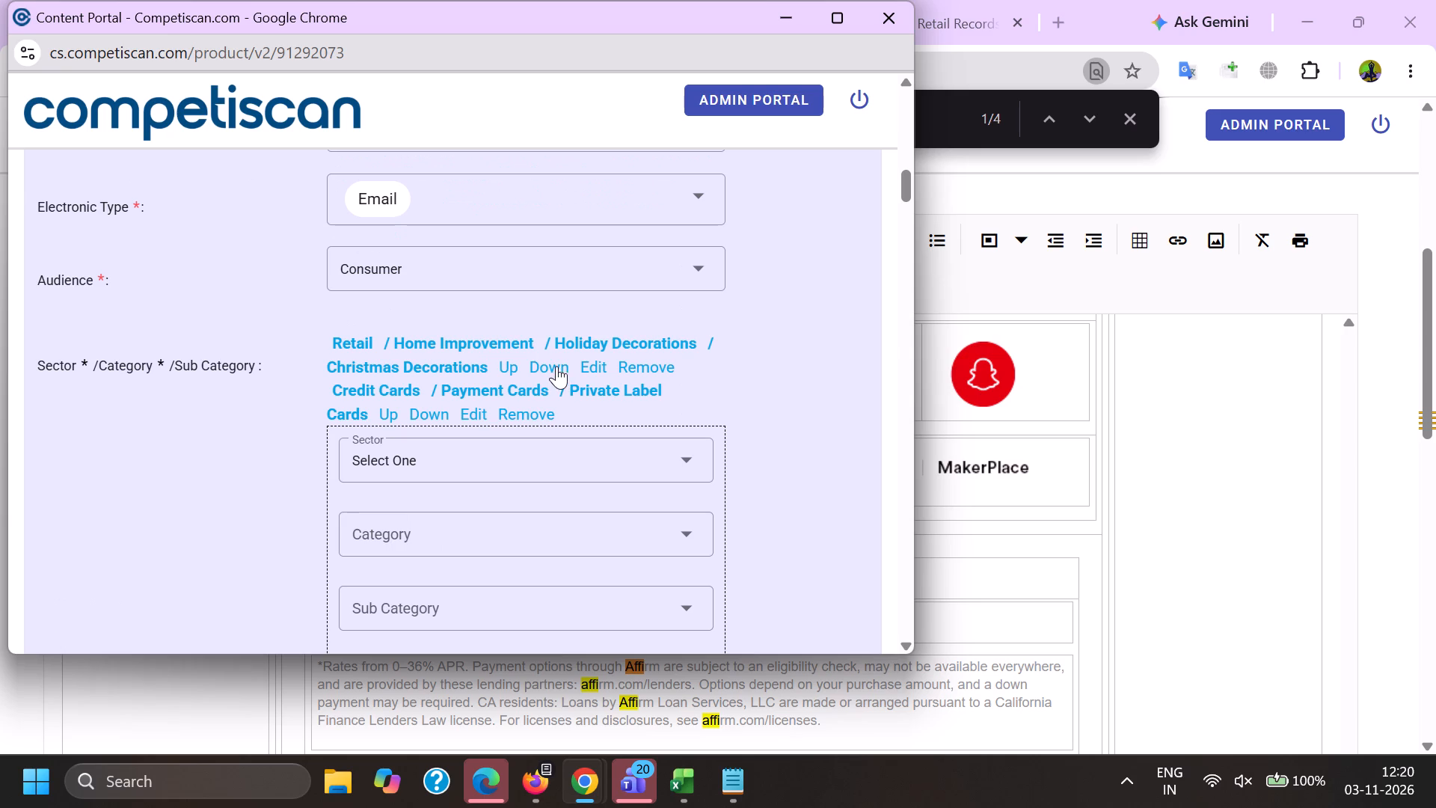
left_click(556, 364)
Set the offer origin to Provider/Bank and look up Michaels to choose Michaels Credit Card as the product name.
scroll(295, 442, "down", 3)
left_click(389, 492)
double_click(402, 564)
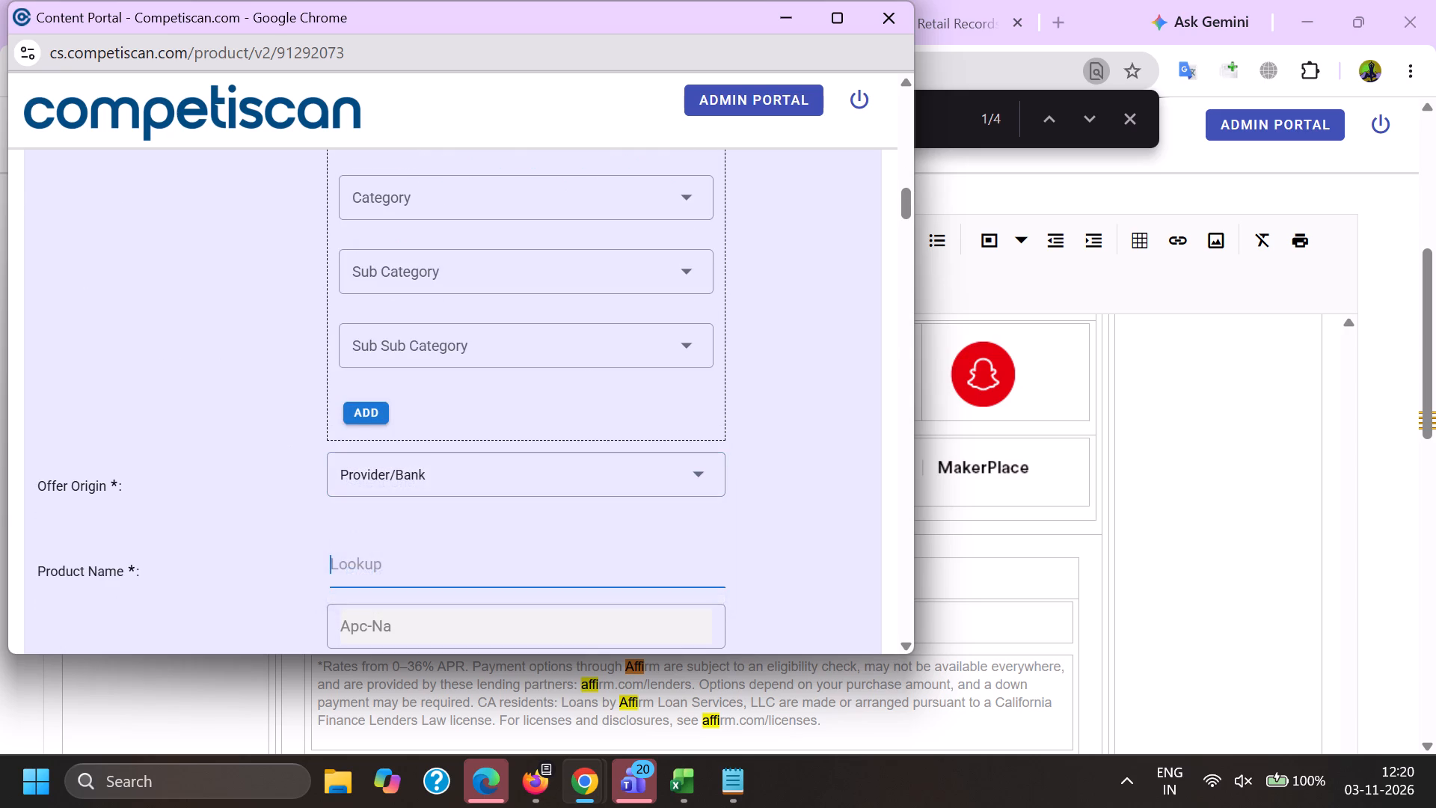
key("ctrl+v")
scroll(411, 391, "down", 1)
left_click(411, 504)
Move the Credit Cards classification down below the Retail classification.
scroll(407, 518, "up", 3)
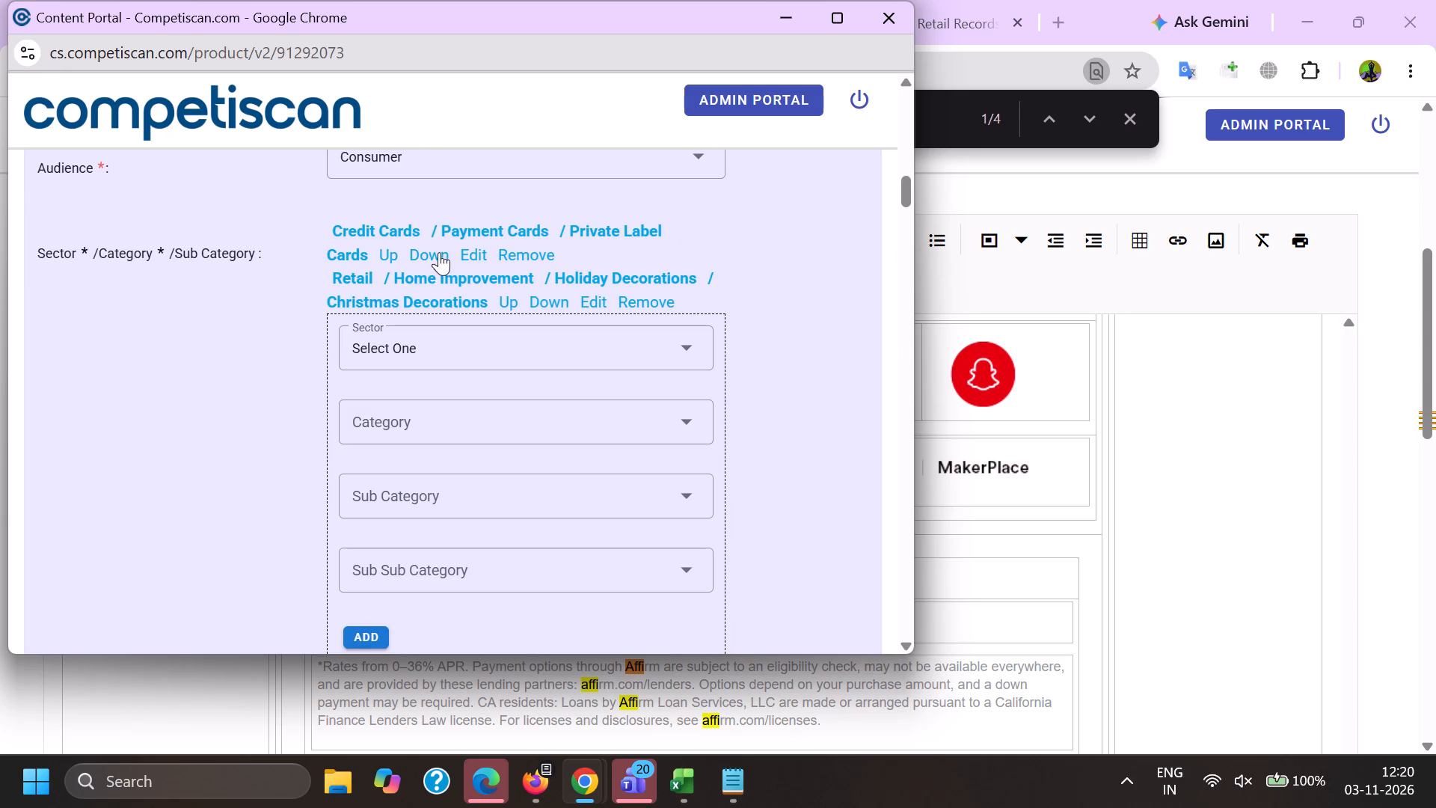
left_click(438, 248)
Add a third classification with sector Mortgage & Loan, category Unsecured and subcategory Point of Sale Financing/BNPL.
left_click(390, 353)
scroll(385, 383, "down", 3)
left_click(447, 399)
left_click(295, 416)
left_click(398, 412)
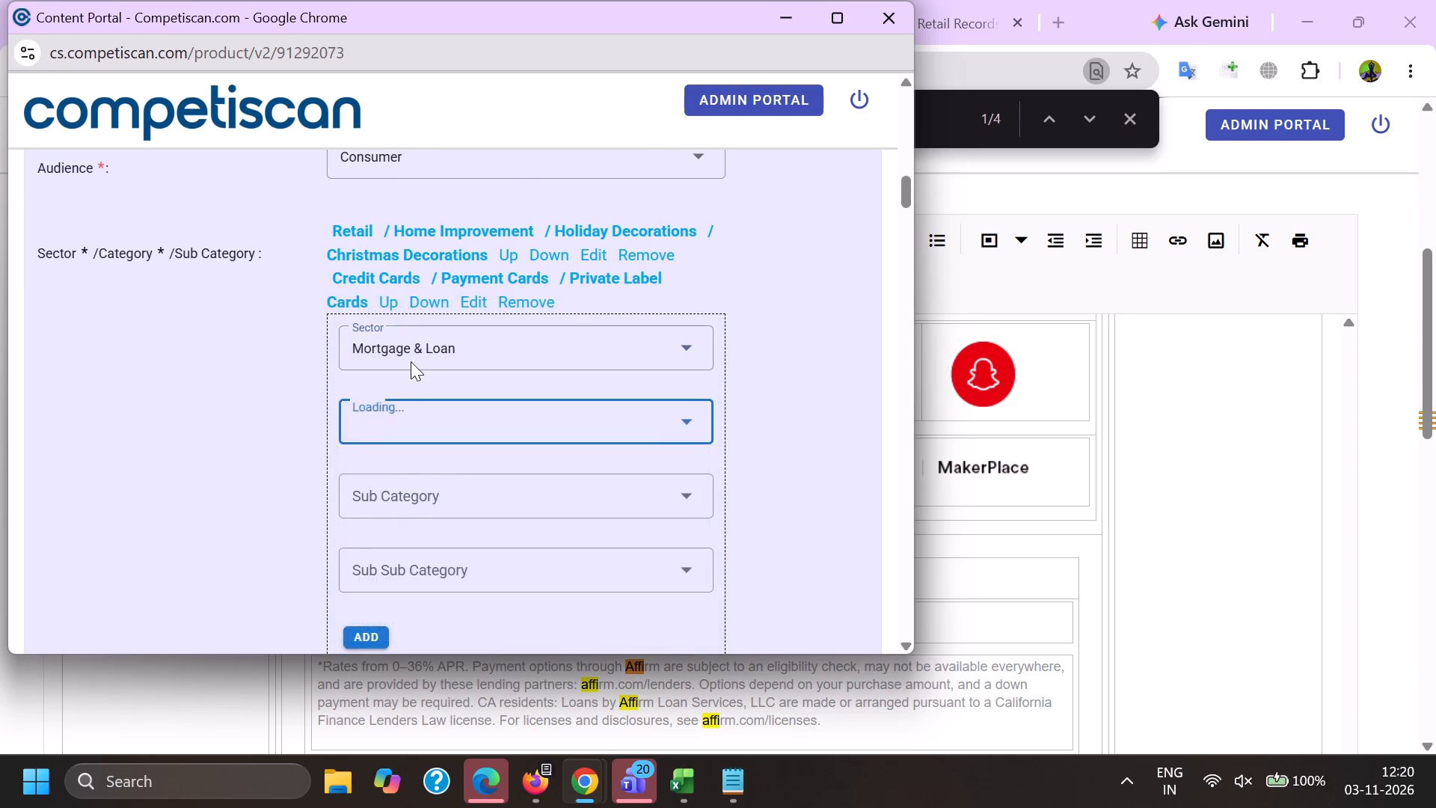
scroll(403, 301, "down", 1)
left_click(414, 403)
left_click(407, 400)
scroll(432, 313, "down", 2)
scroll(424, 414, "down", 5)
scroll(395, 486, "up", 5)
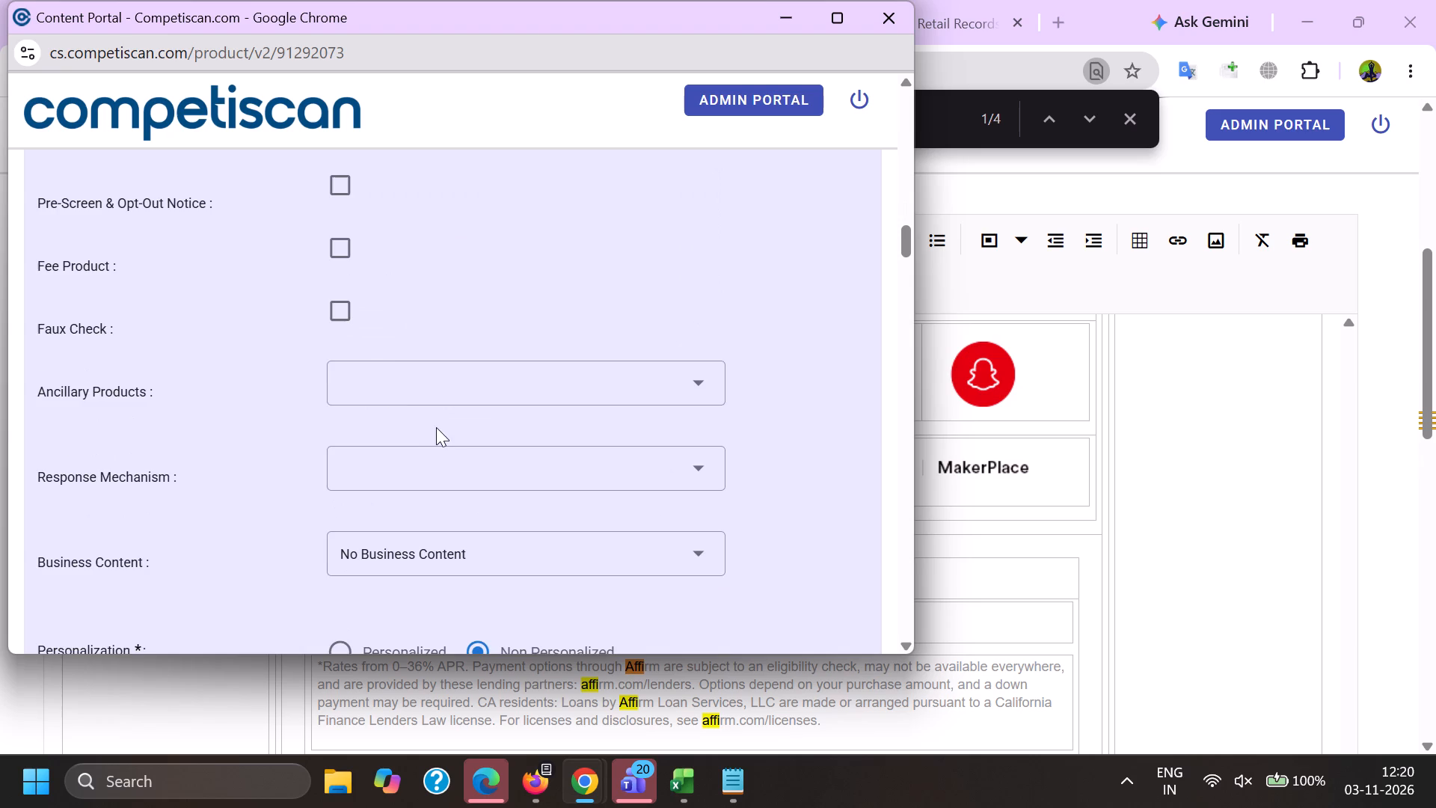
scroll(455, 291, "down", 5)
left_click(429, 479)
scroll(378, 378, "up", 1)
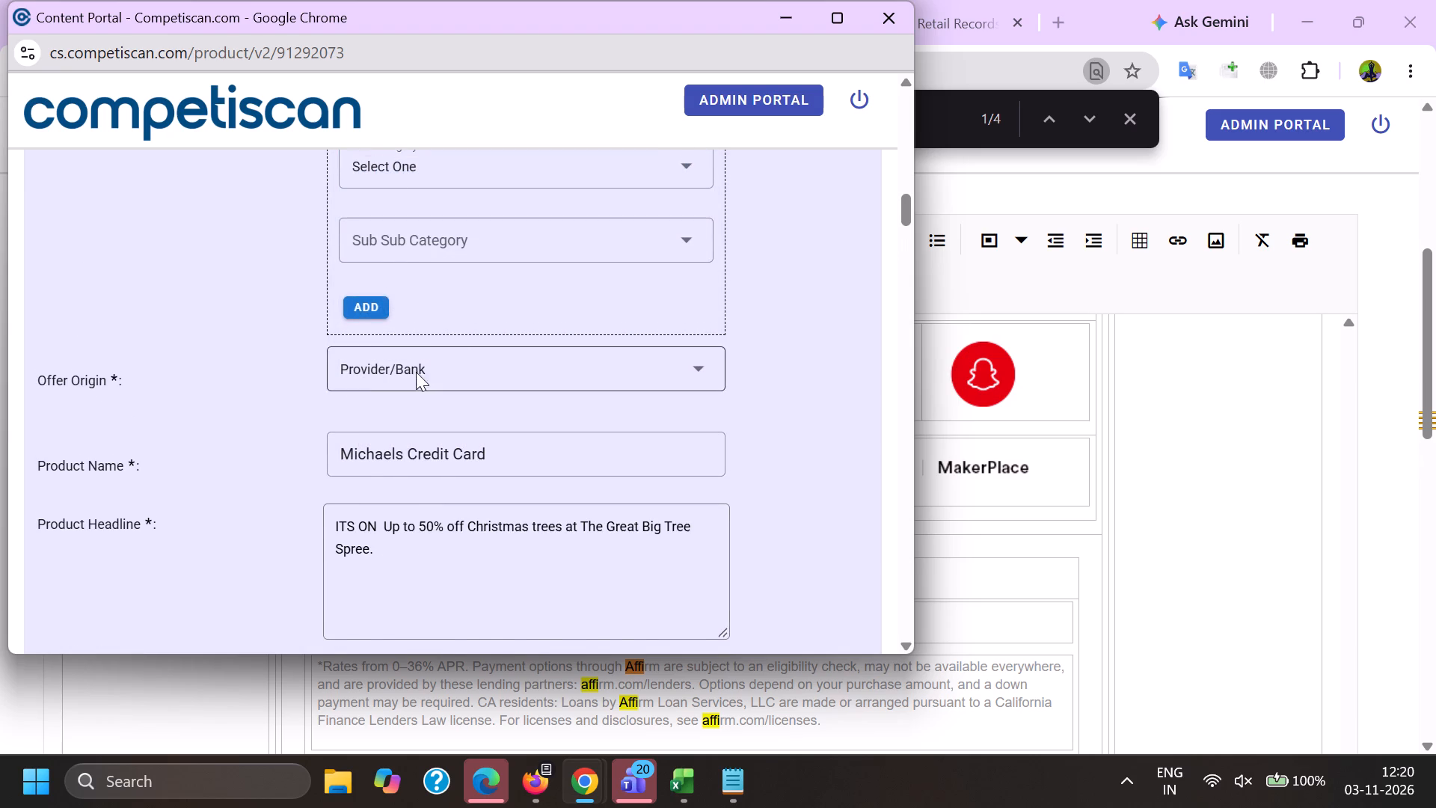
left_click(399, 278)
scroll(411, 437, "down", 5)
left_click(447, 569)
left_click_drag(272, 525, 316, 518)
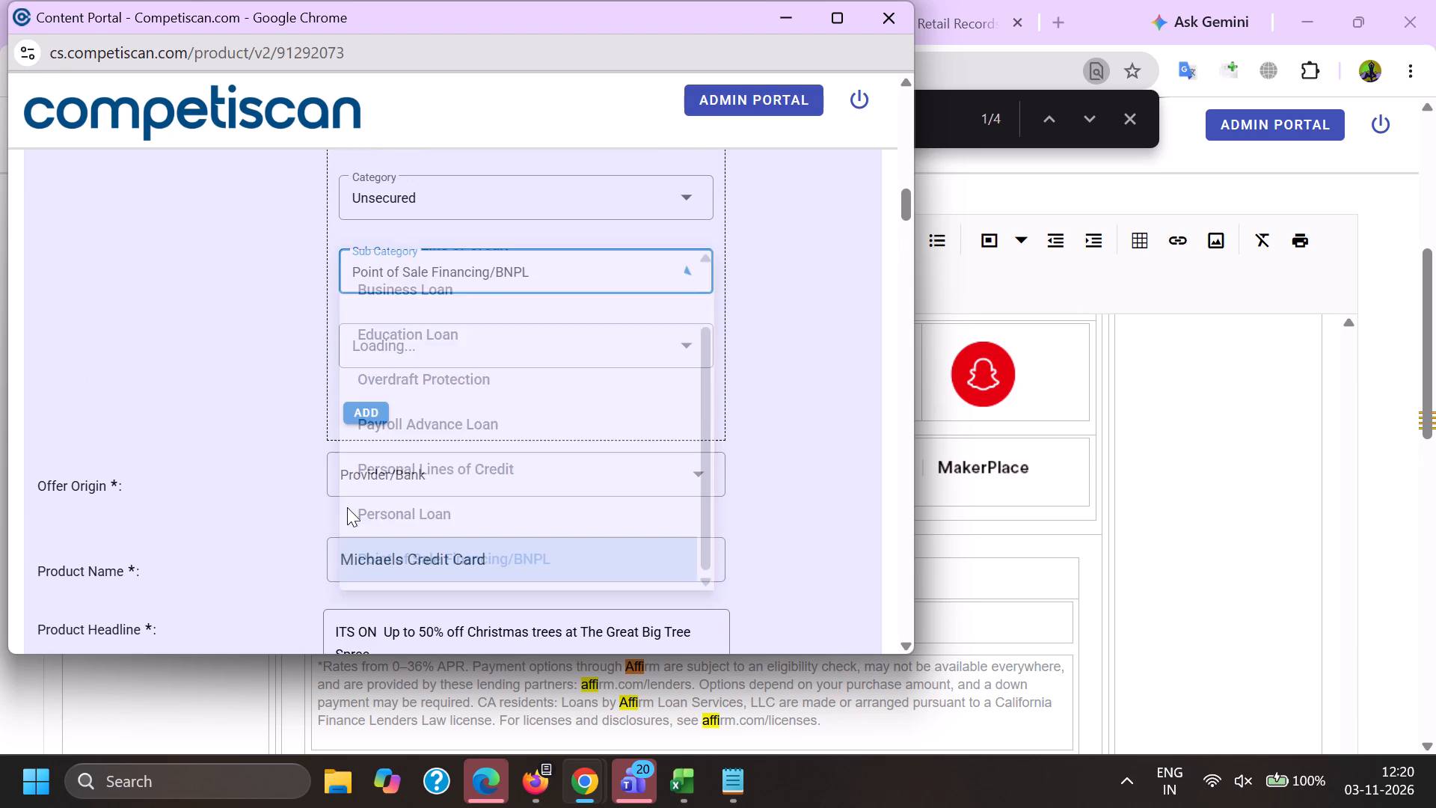
left_click(346, 412)
Clear the existing Product Headline text.
scroll(387, 304, "down", 3)
left_click_drag(651, 406, 1, 328)
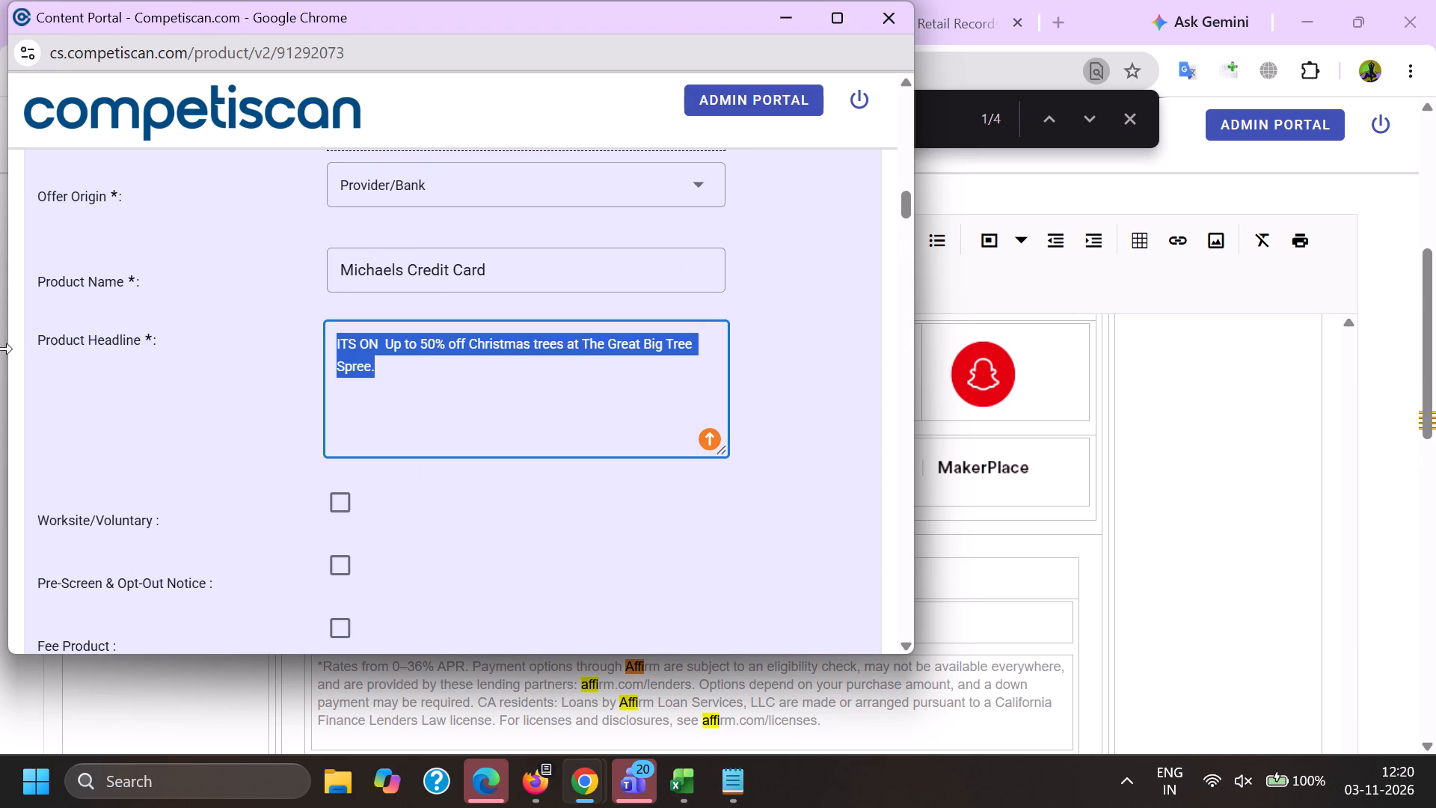
key("BackSpace")
Return to the email editor and copy the full subject text from the Subject line at the top of the email.
key("alt+Tab")
scroll(230, 448, "up", 17)
left_click(144, 501)
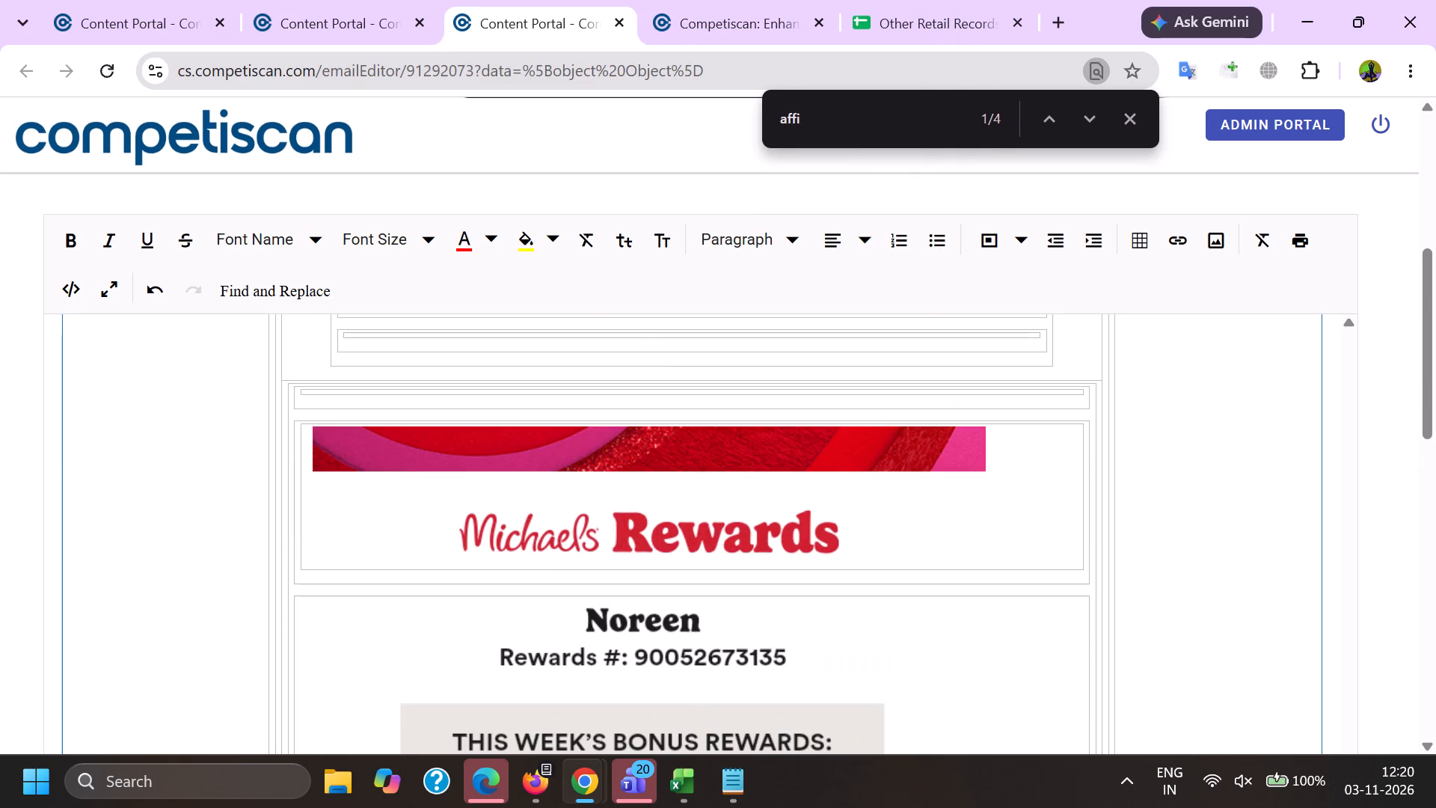
key("Page_Up")
key("Page_Up")
key("Page_Up")
key("Page_Up")
key("Page_Up")
key("Page_Up")
key("Page_Up")
key("Page_Up")
key("Page_Up")
key("Page_Up")
key("Page_Up")
key("Page_Up")
scroll(151, 468, "down", 4)
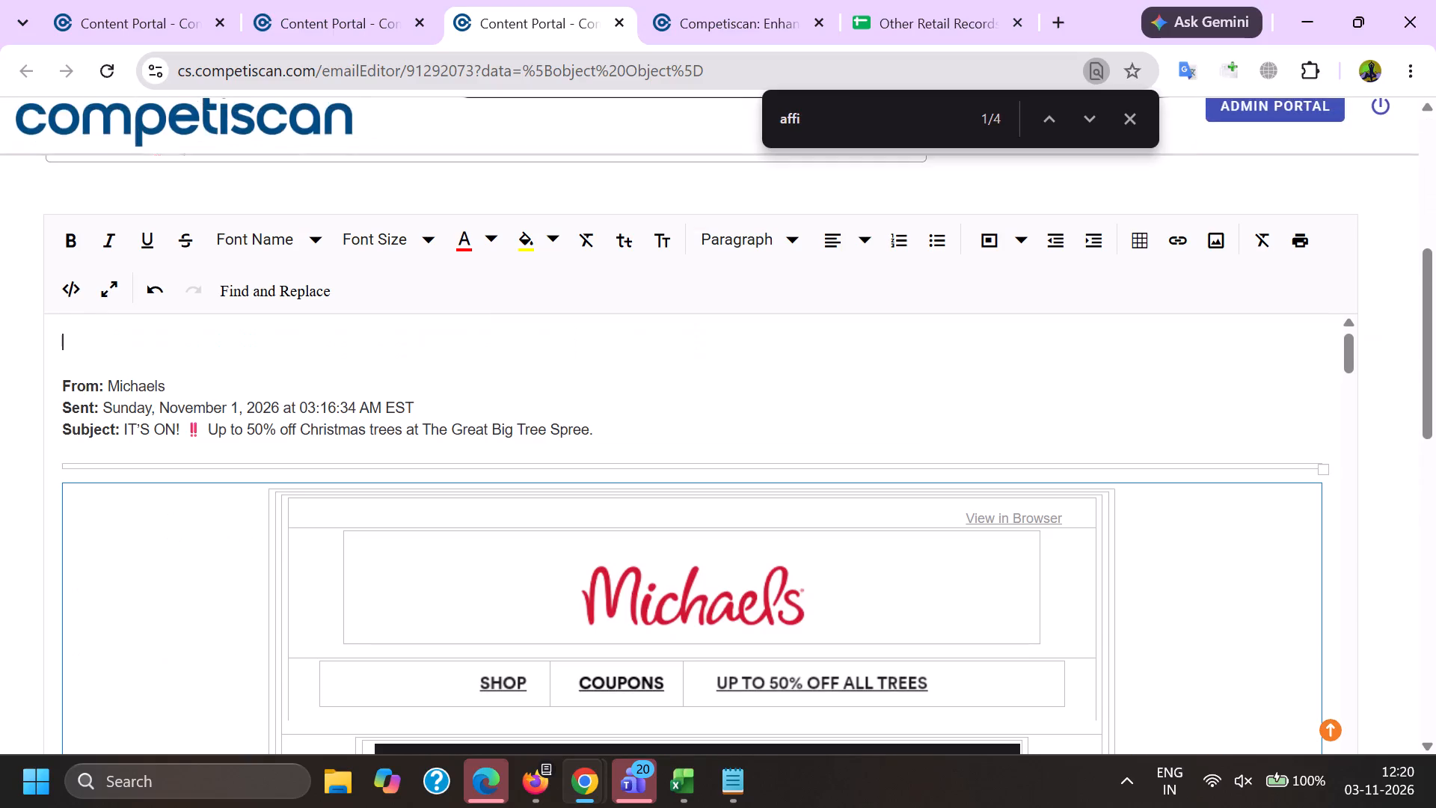
left_click(116, 431)
left_click_drag(124, 431, 604, 420)
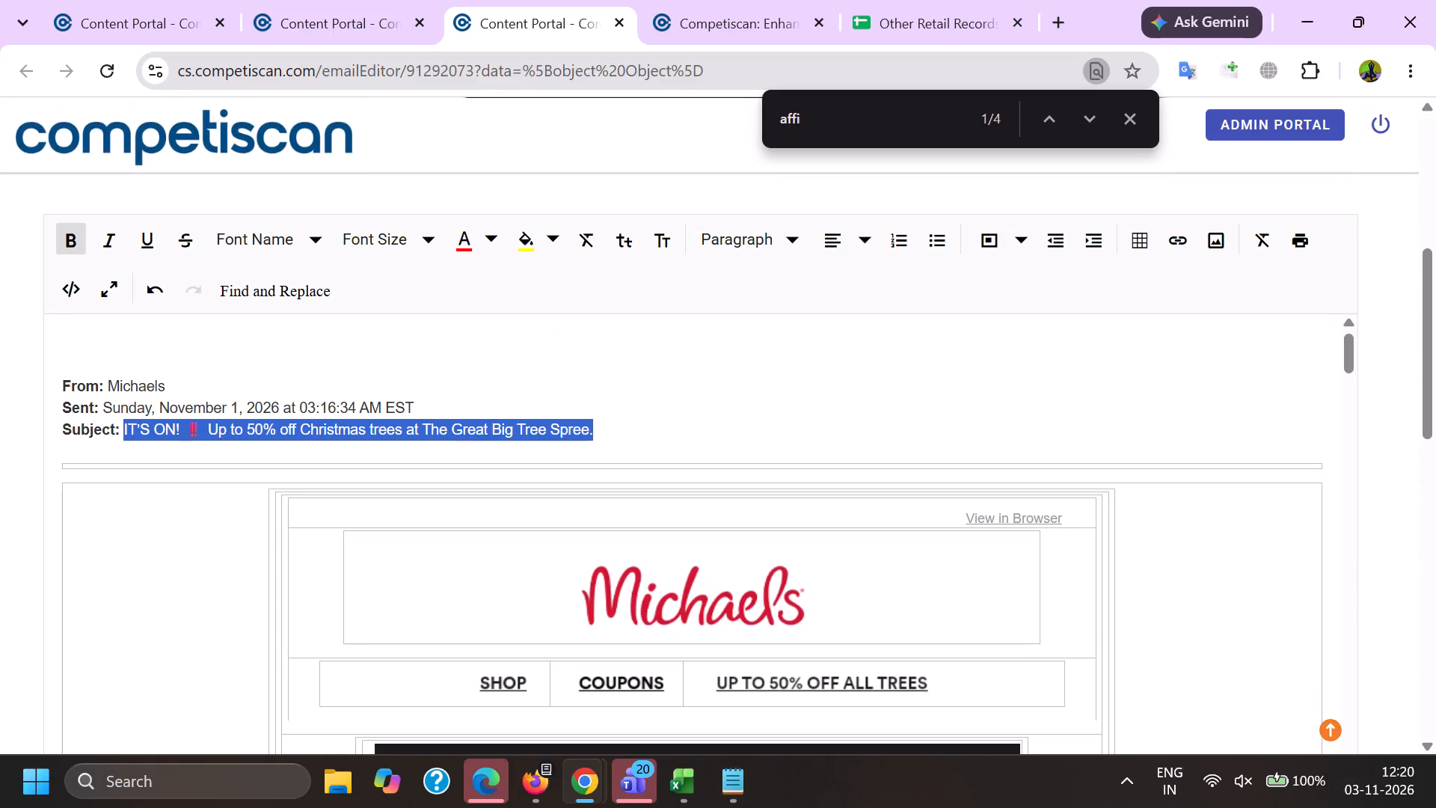
left_click_drag(604, 420, 630, 425)
key("ctrl+c")
key("ctrl+c")
Paste the subject into the form's Product Headline and delete the double exclamation emoji after IT'S ON!
key("alt+Tab")
left_click(452, 382)
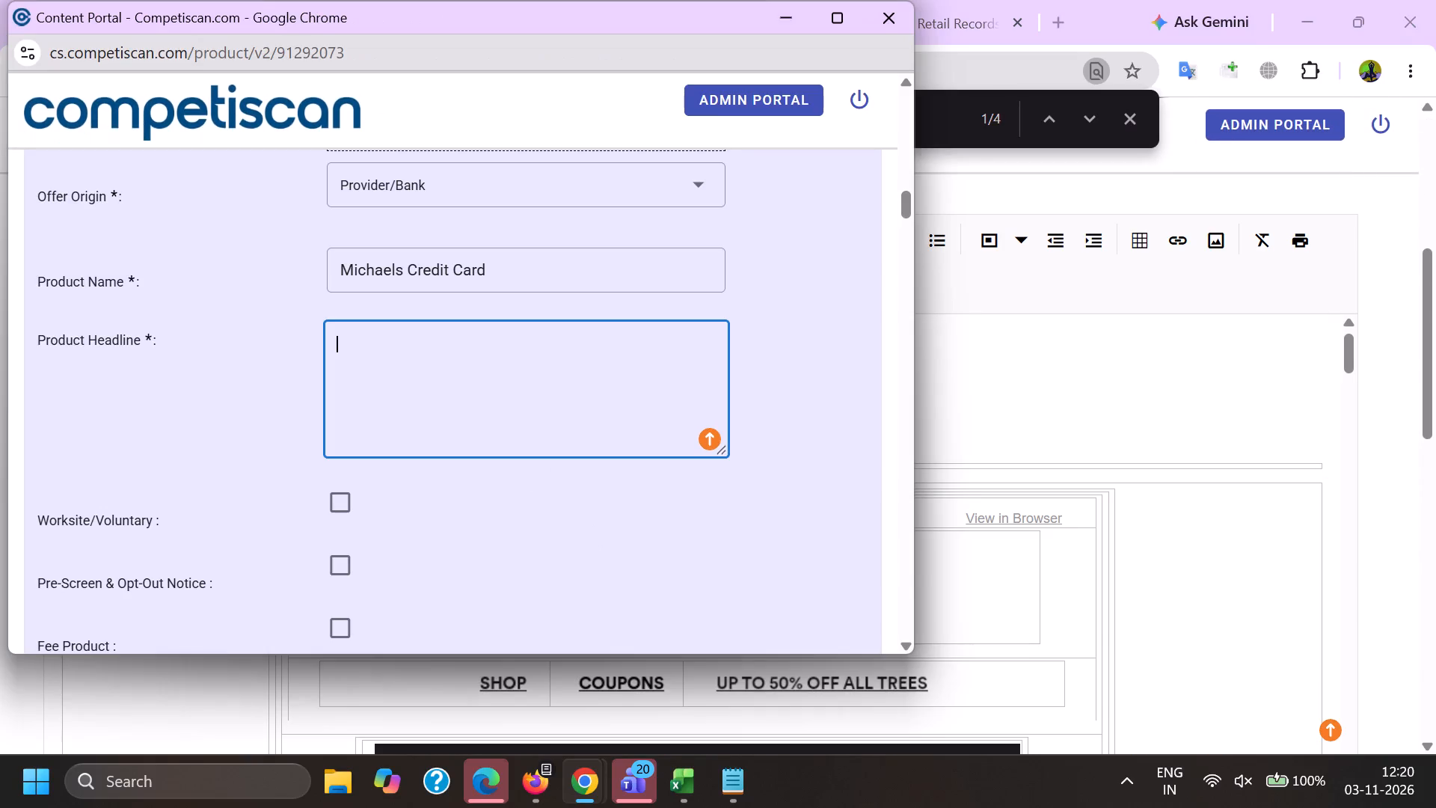
key("ctrl+v")
left_click(393, 338)
left_click(399, 345)
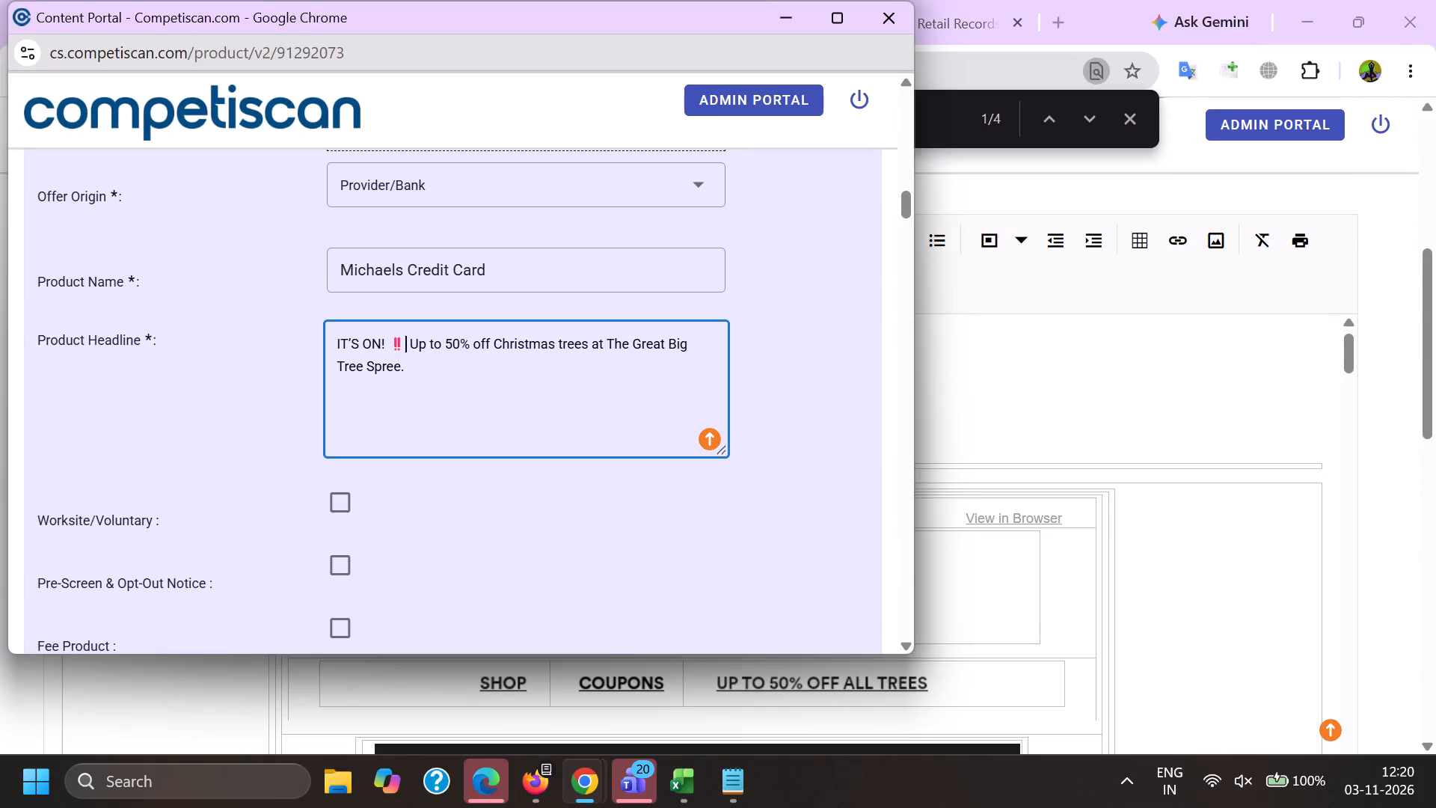
key("BackSpace")
key("BackSpace")
Append the Notepad line "Get 20% off your first Michaels Credit Card purchase - including sale items - when you open an account" to the headline.
left_click(653, 391)
key("space")
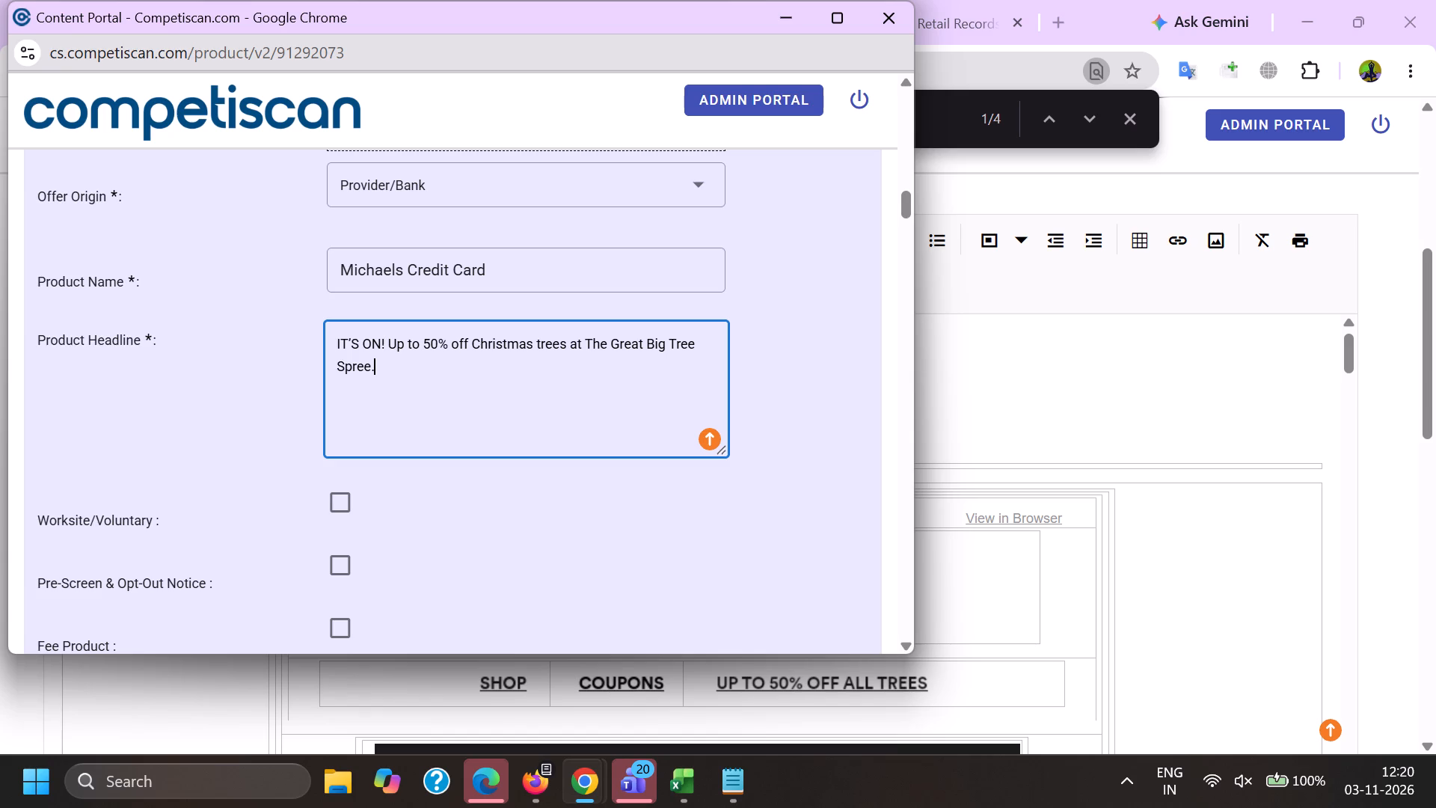
key("alt+Tab")
left_click(719, 777)
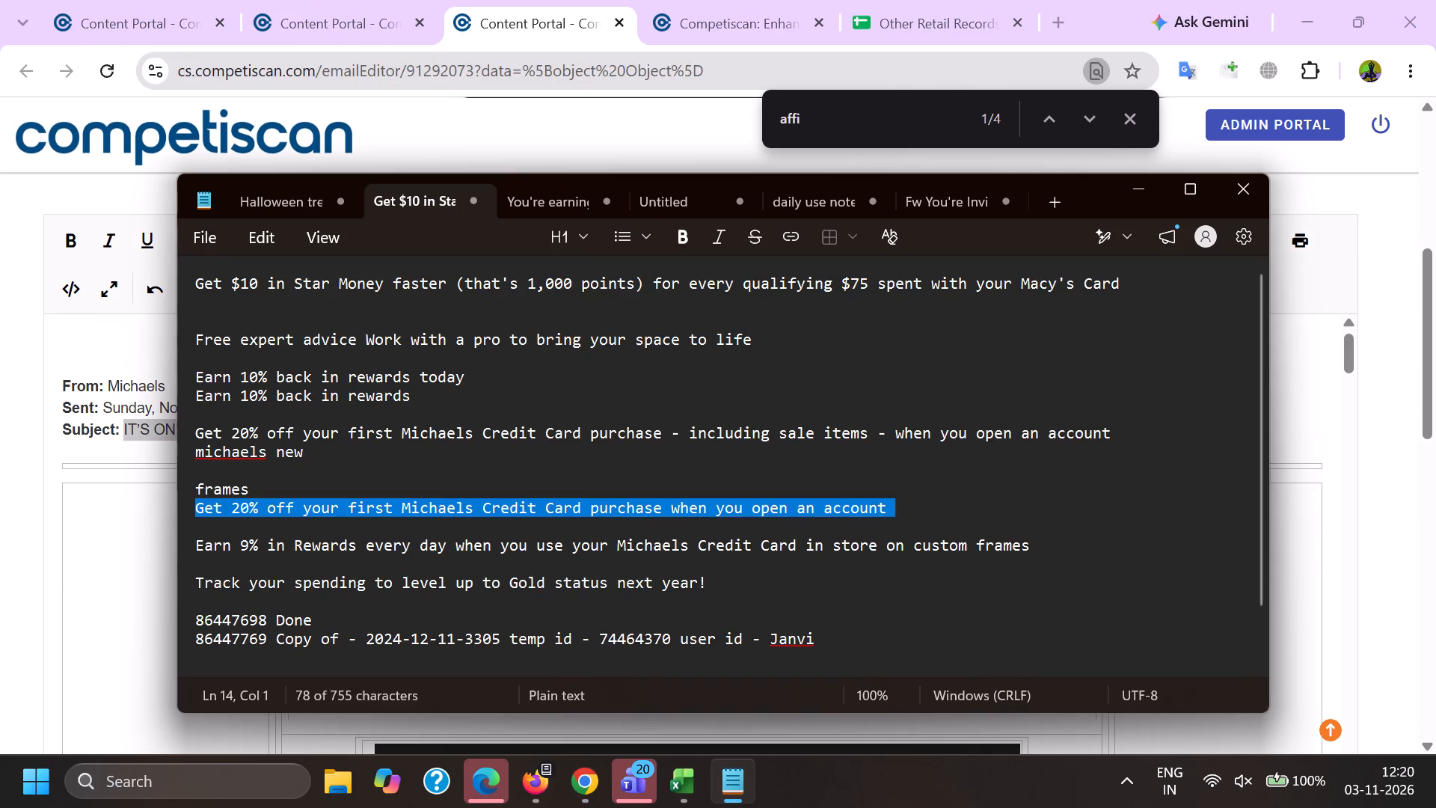
triple_click(347, 429)
key("ctrl+c")
key("alt+Tab")
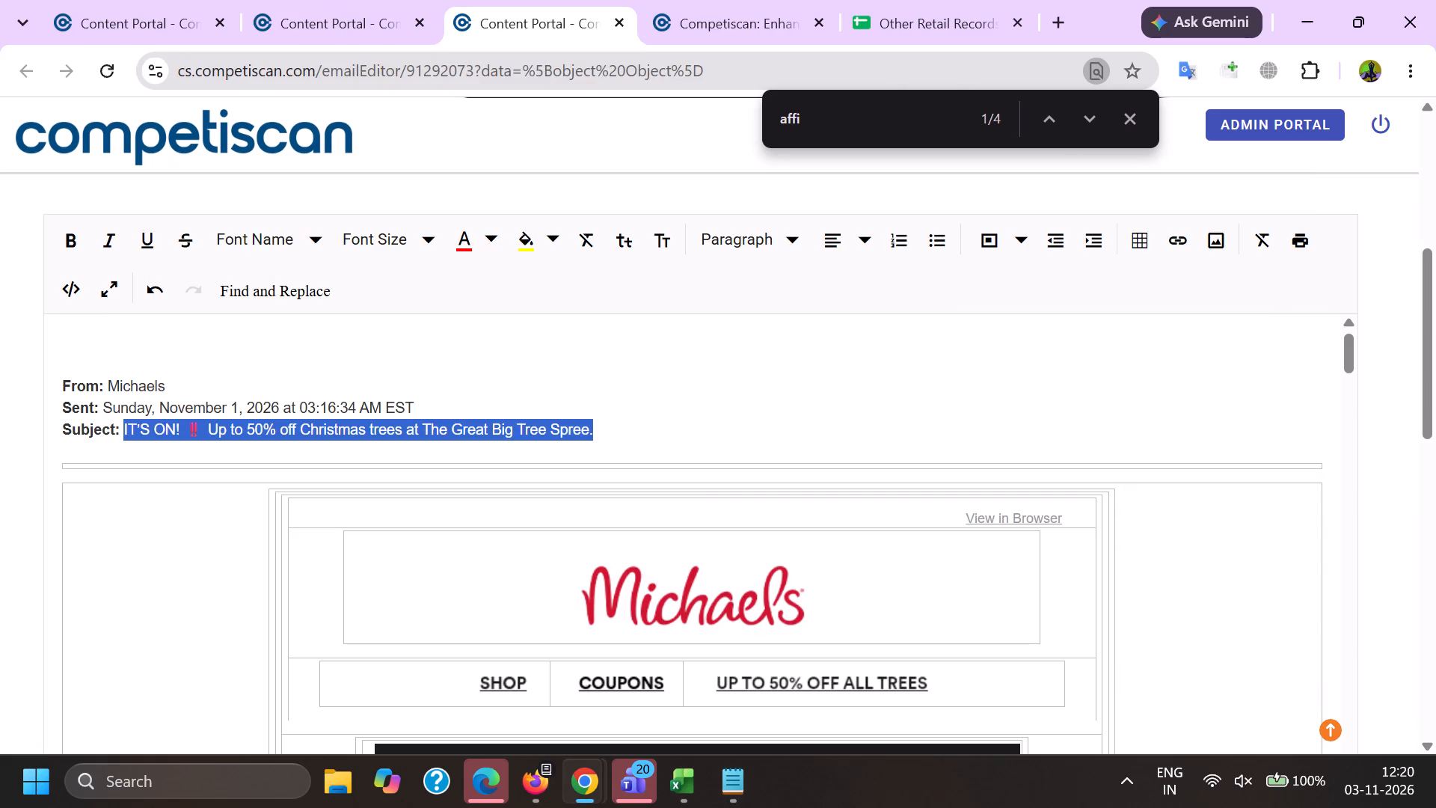
key("alt+Tab")
key("alt+Tab")
key("ctrl+v")
key("BackSpace")
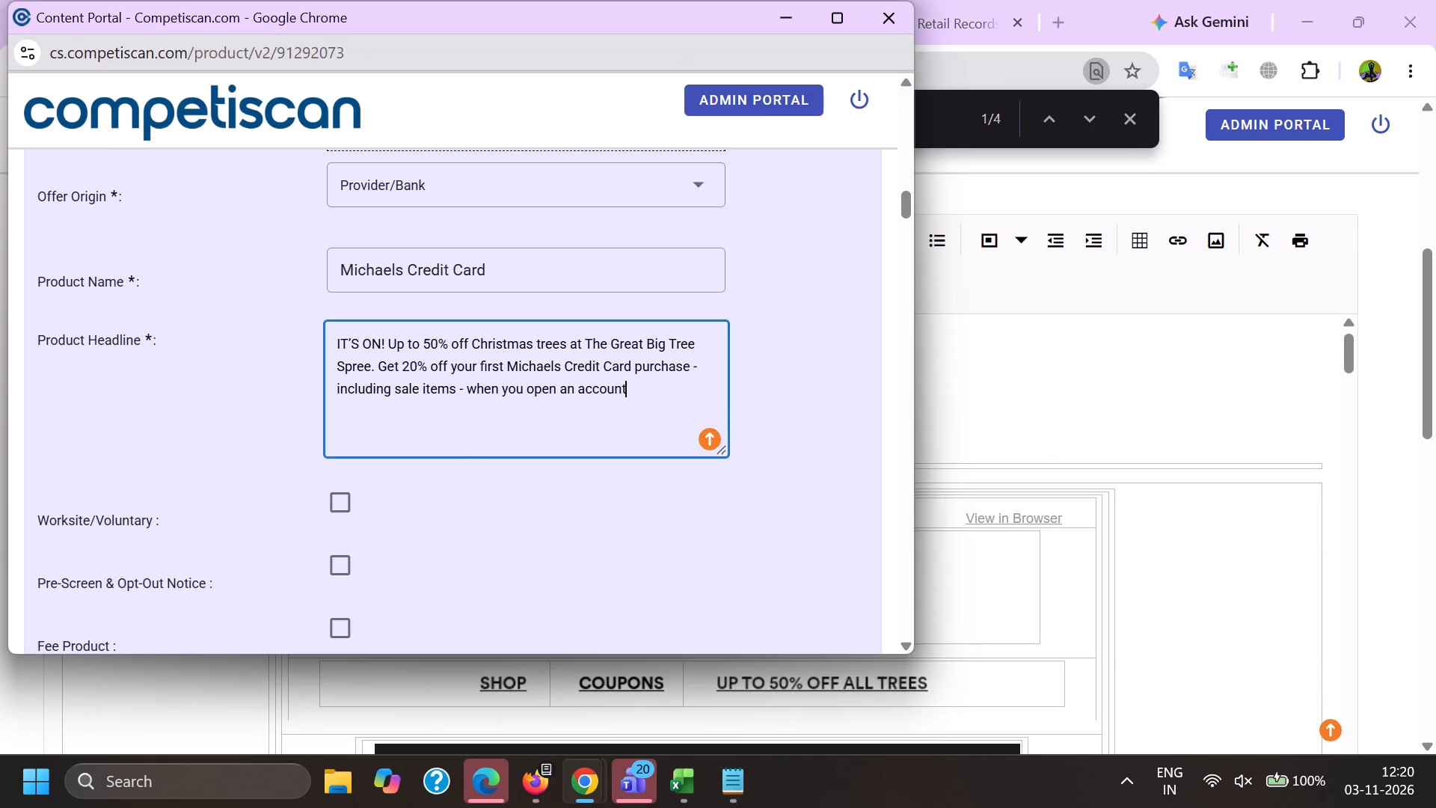
Set the product's Response Mechanism to URL/Website.
scroll(501, 386, "down", 4)
left_click(390, 419)
scroll(402, 263, "down", 7)
left_click(454, 569)
left_click_drag(224, 551, 260, 552)
Set the product's Mailing Type to Acquisition.
left_click(448, 542)
left_click(424, 385)
left_click_drag(253, 436, 266, 450)
Mark the product as Personalized and set its Communication Type to Bonuses/Contests/Incentives and Co-Brand.
left_click(386, 607)
scroll(424, 371, "down", 3)
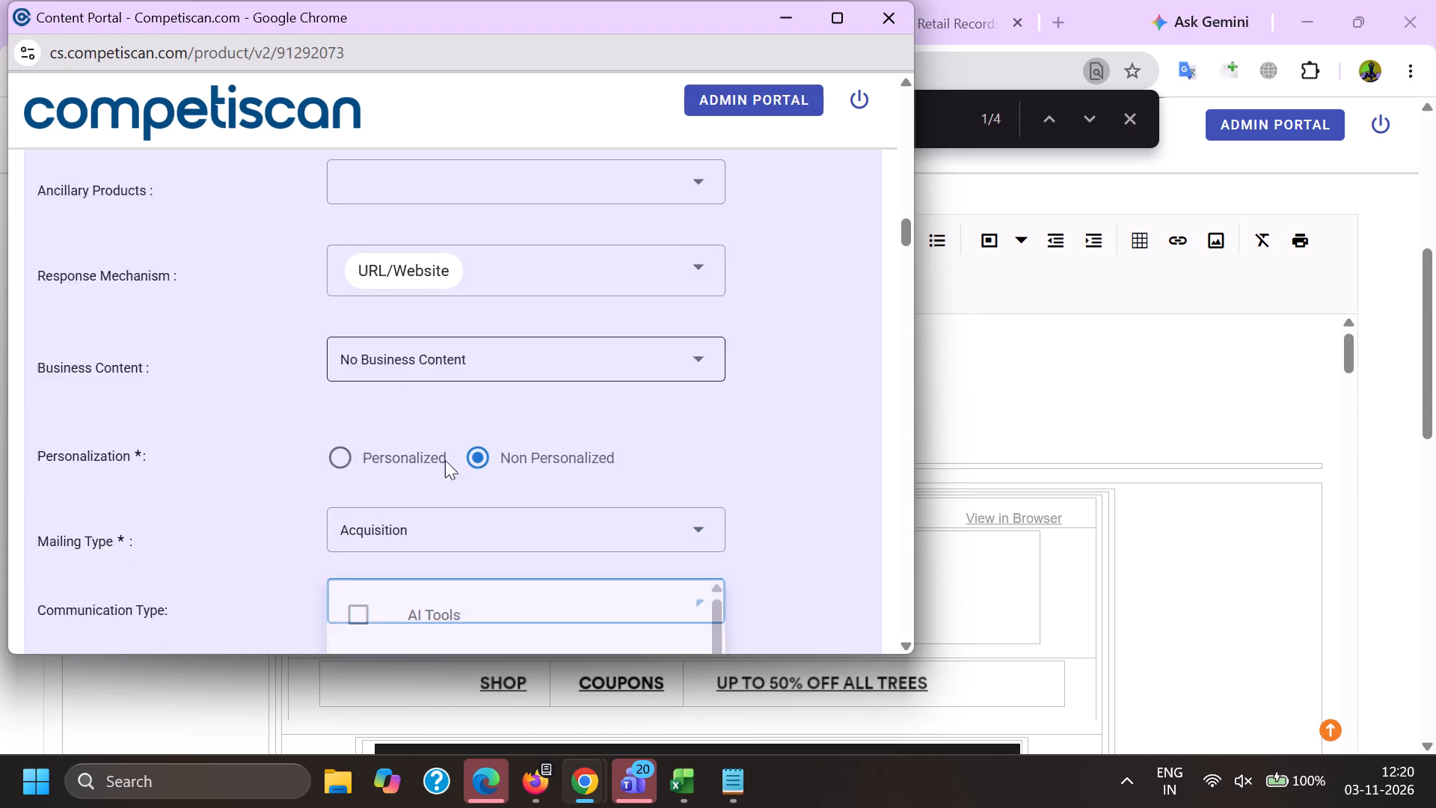
left_click(432, 483)
scroll(398, 397, "up", 3)
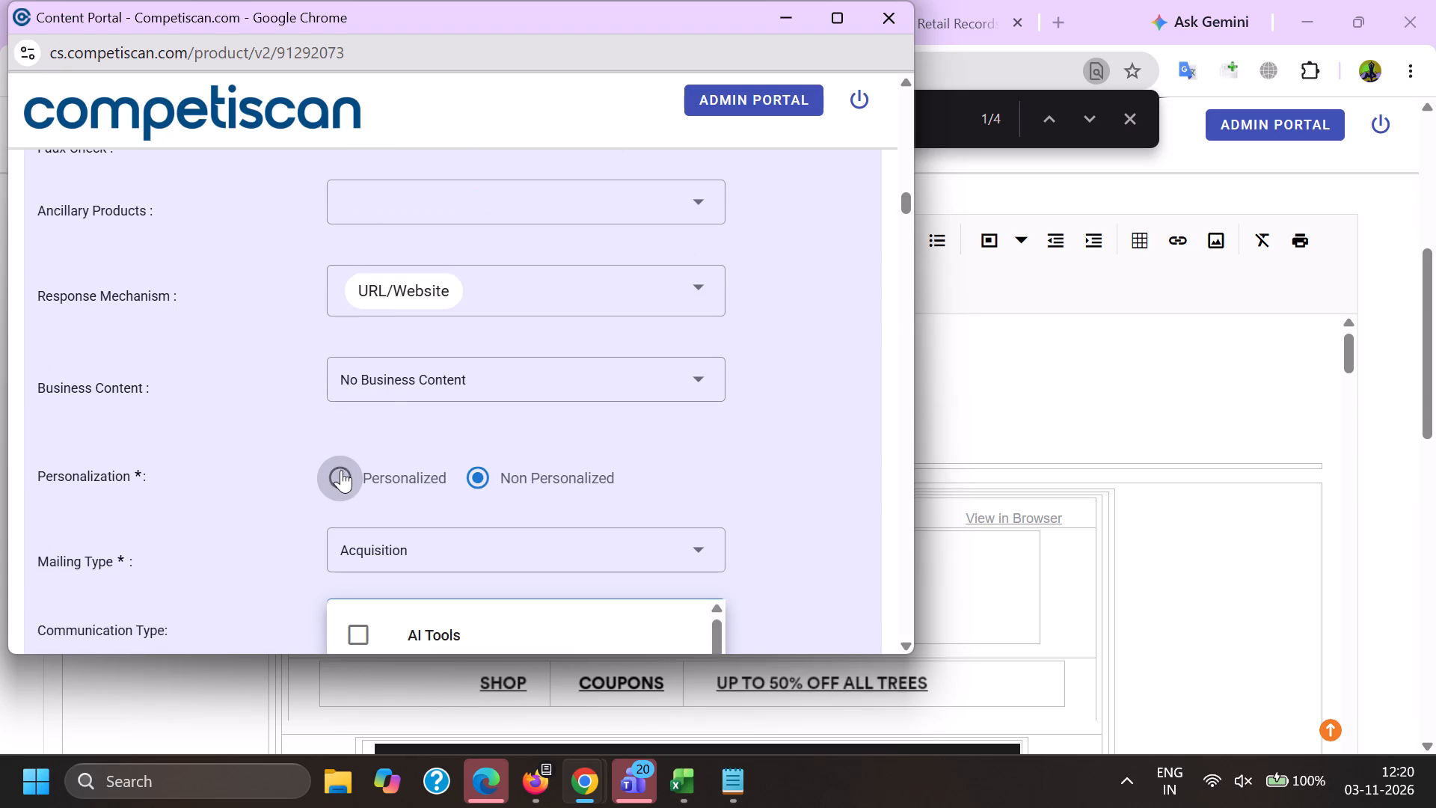
left_click(341, 470)
scroll(397, 368, "down", 3)
left_click(614, 288)
scroll(476, 459, "down", 3)
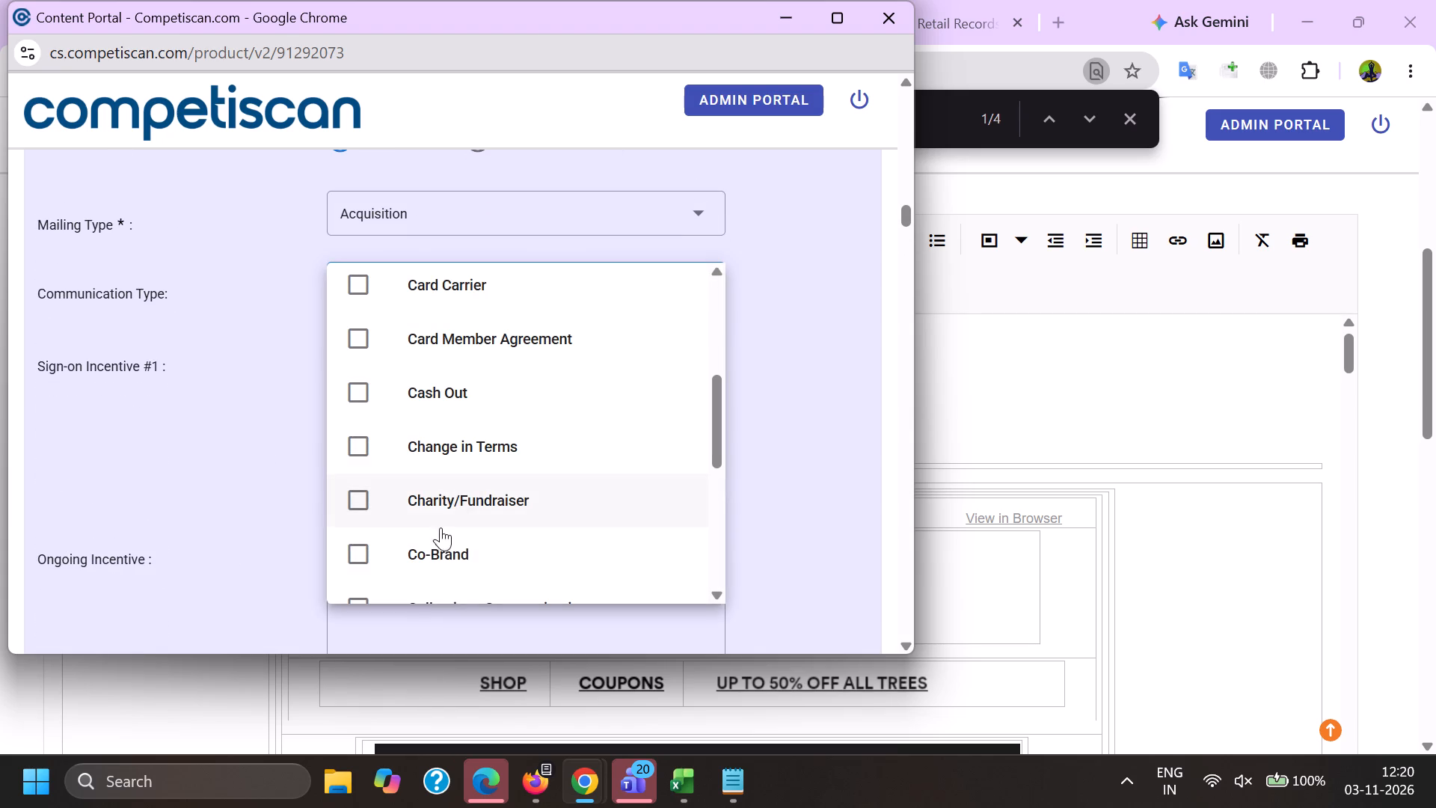
left_click(441, 538)
left_click_drag(257, 525, 267, 524)
Paste the 20% off Michaels Credit Card line into Sign-on Incentive #1 and delete the leading word "Get".
left_click(426, 462)
key("ctrl+g")
key("ctrl+v")
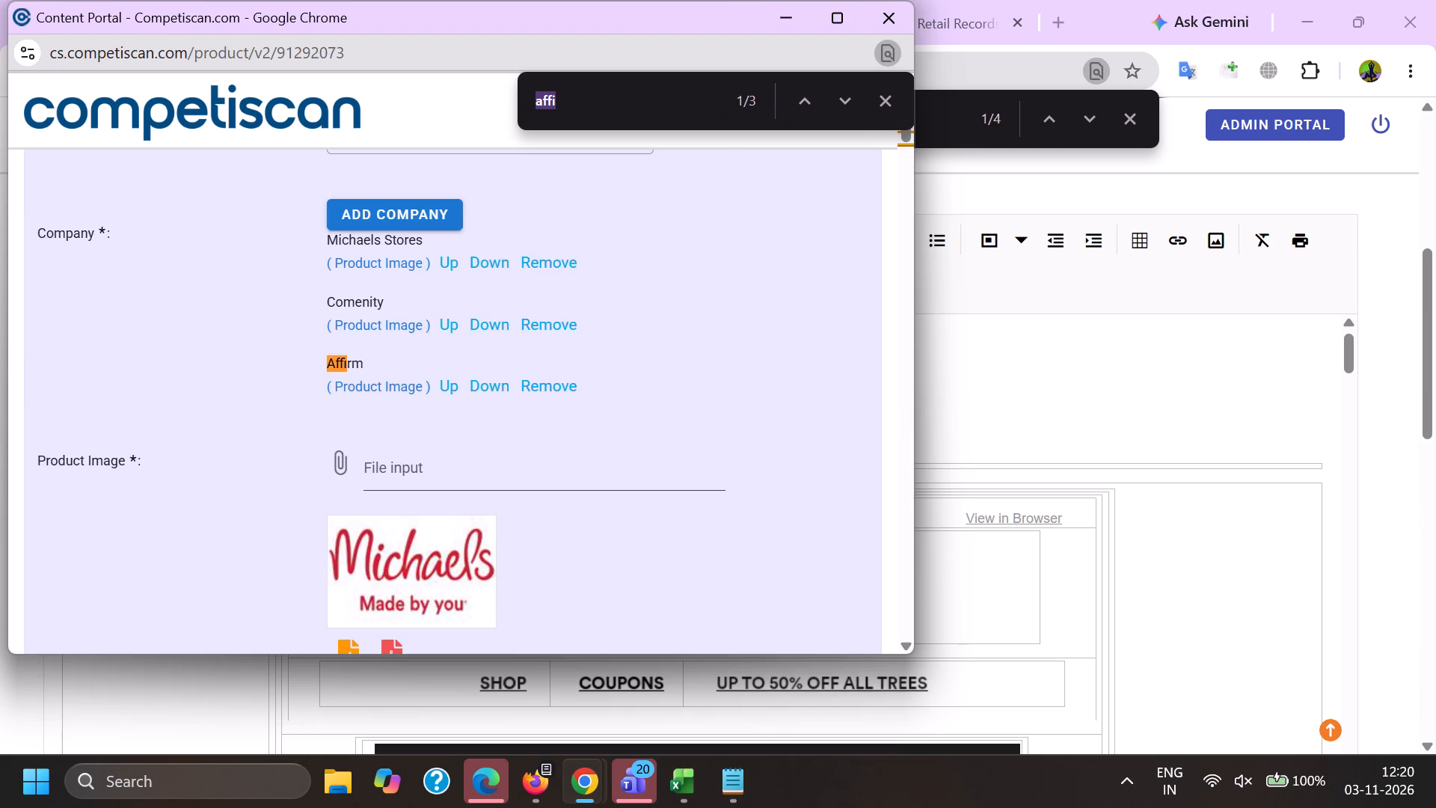
scroll(420, 407, "down", 20)
scroll(420, 407, "down", 1)
left_click_drag(371, 292, 362, 291)
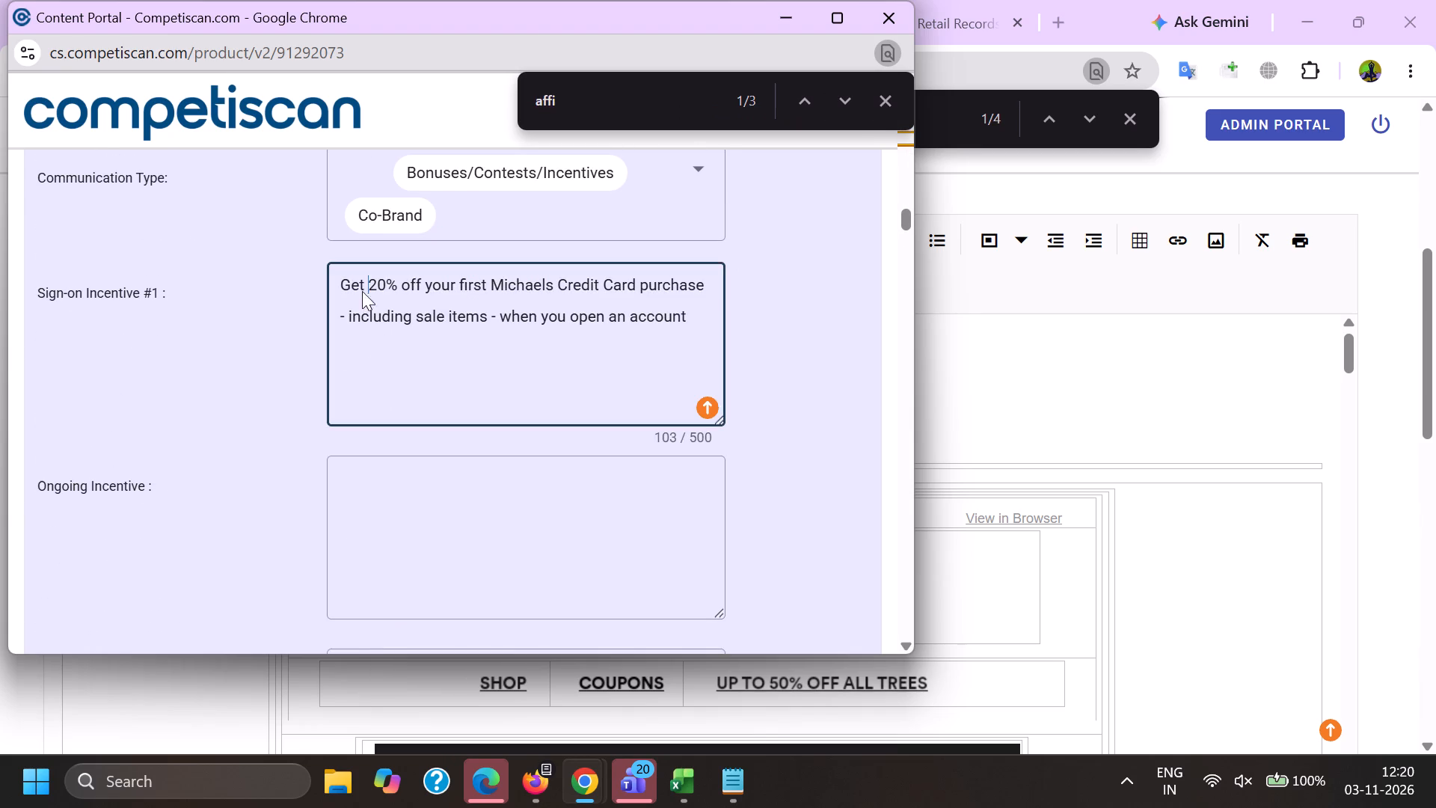
left_click_drag(362, 291, 195, 284)
key("BackSpace")
Set Sign-on Incentive Type #1 to Coupon/Discount.
scroll(400, 380, "up", 15)
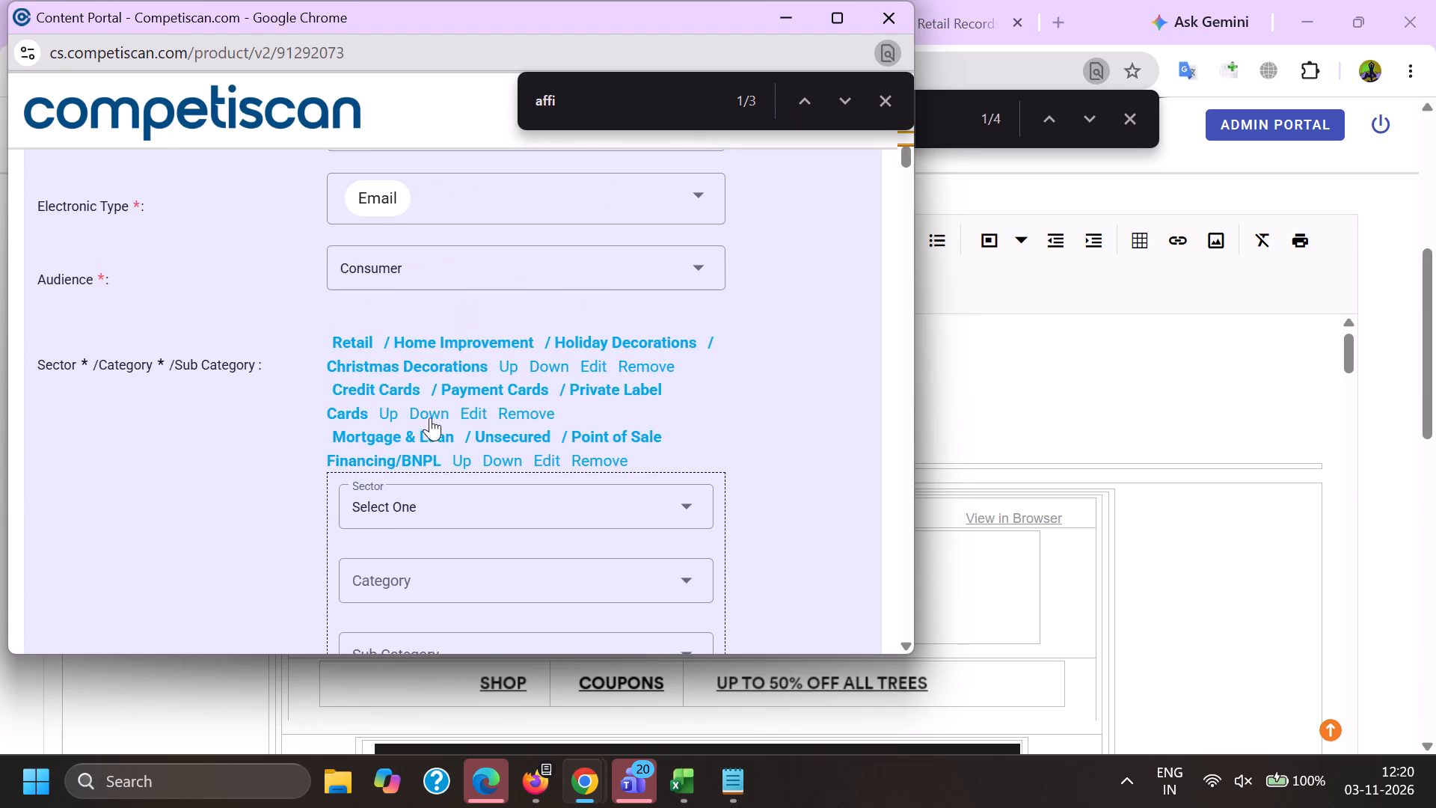
scroll(429, 409, "down", 19)
left_click(397, 218)
scroll(368, 379, "down", 6)
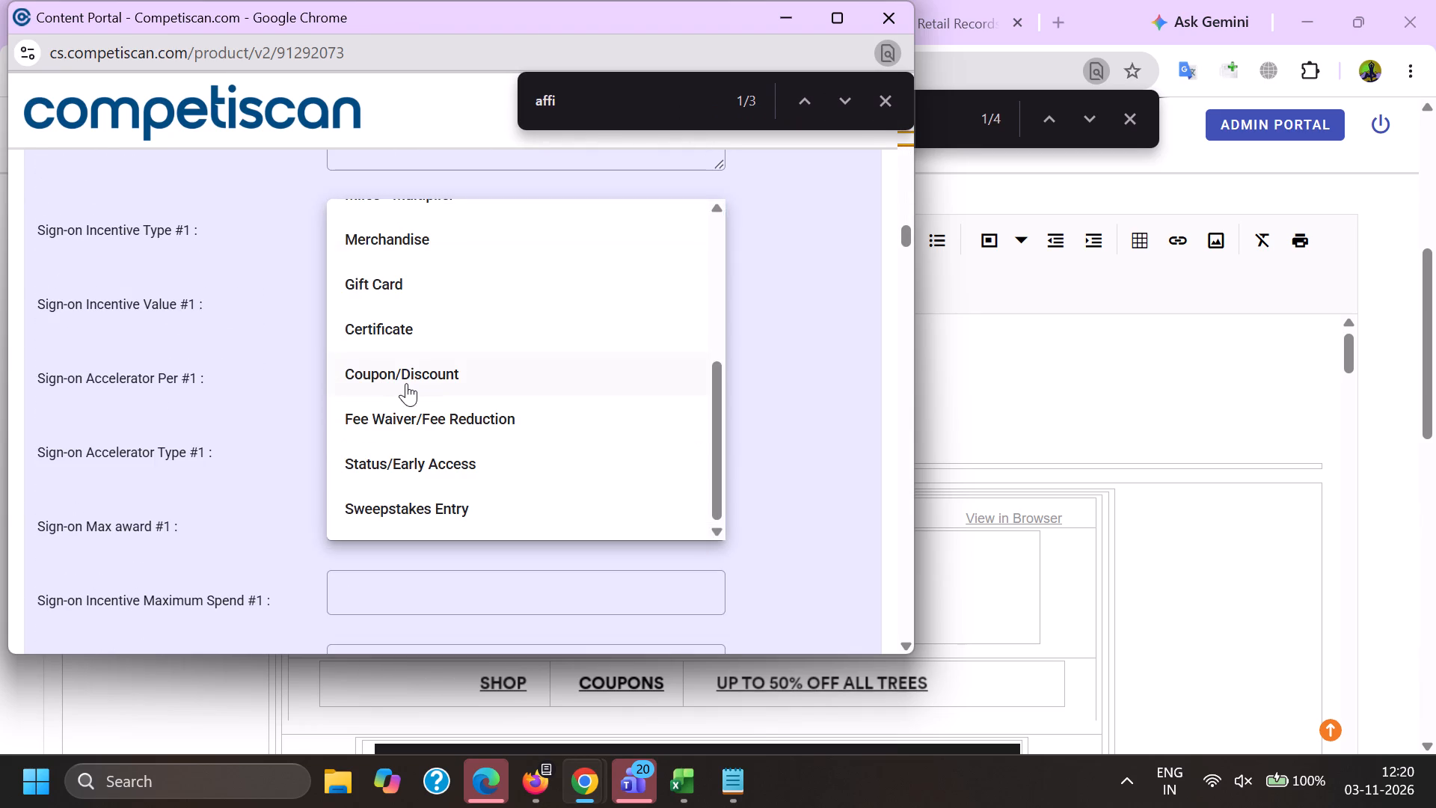
left_click(412, 382)
left_click_drag(283, 366, 292, 360)
Enter 20.00 for both Sign-on Incentive Value #1 and Sign-on Max award #1.
left_click(363, 283)
key("2")
key("0")
key("period")
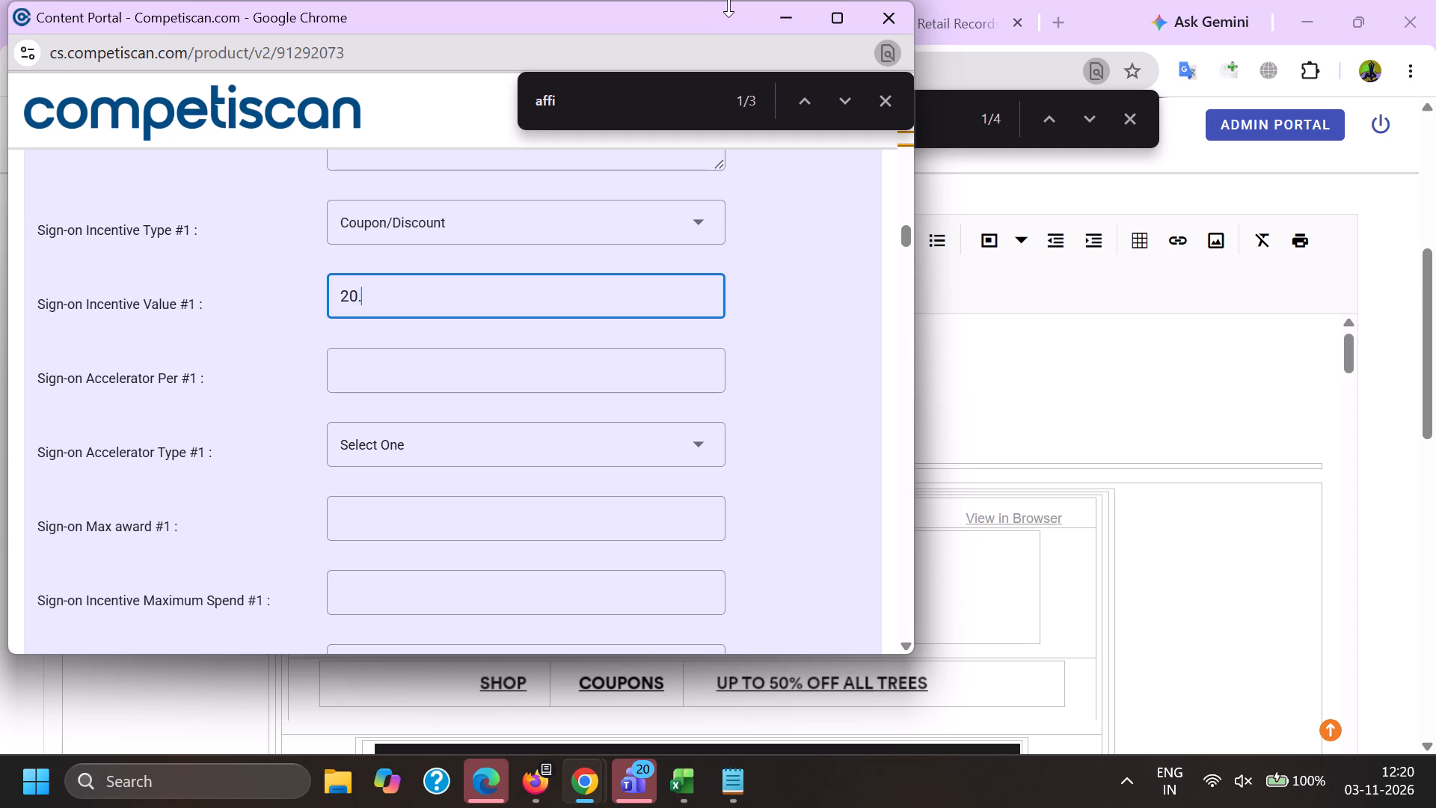
key("0")
key("0")
key("Tab")
key("Tab")
key("Tab")
key("2")
key("0")
key("period")
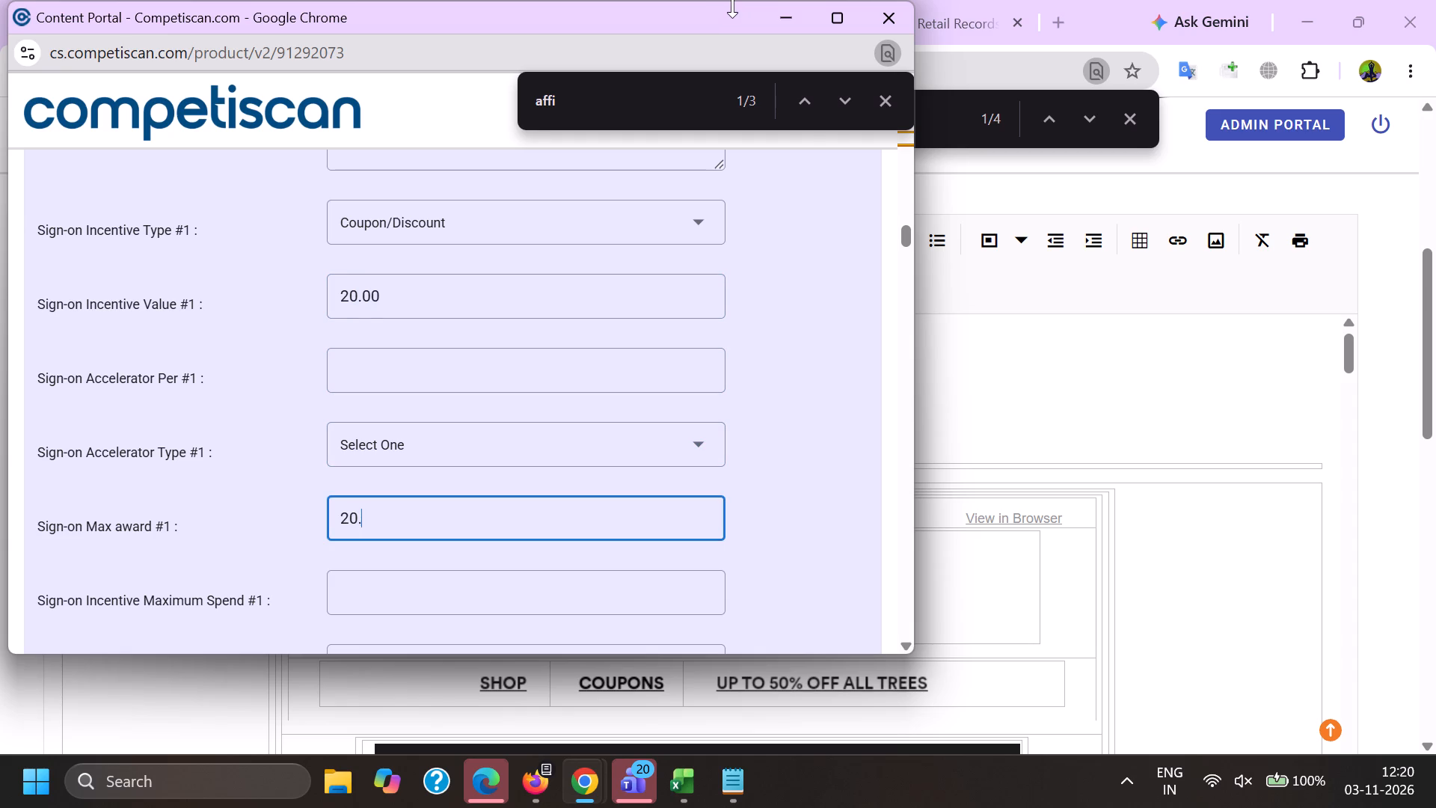
key("0")
key("0")
key("Tab")
key("Tab")
key("Tab")
Choose the Application Type in the Mortgage & Loan details.
scroll(722, 0, "down", 19)
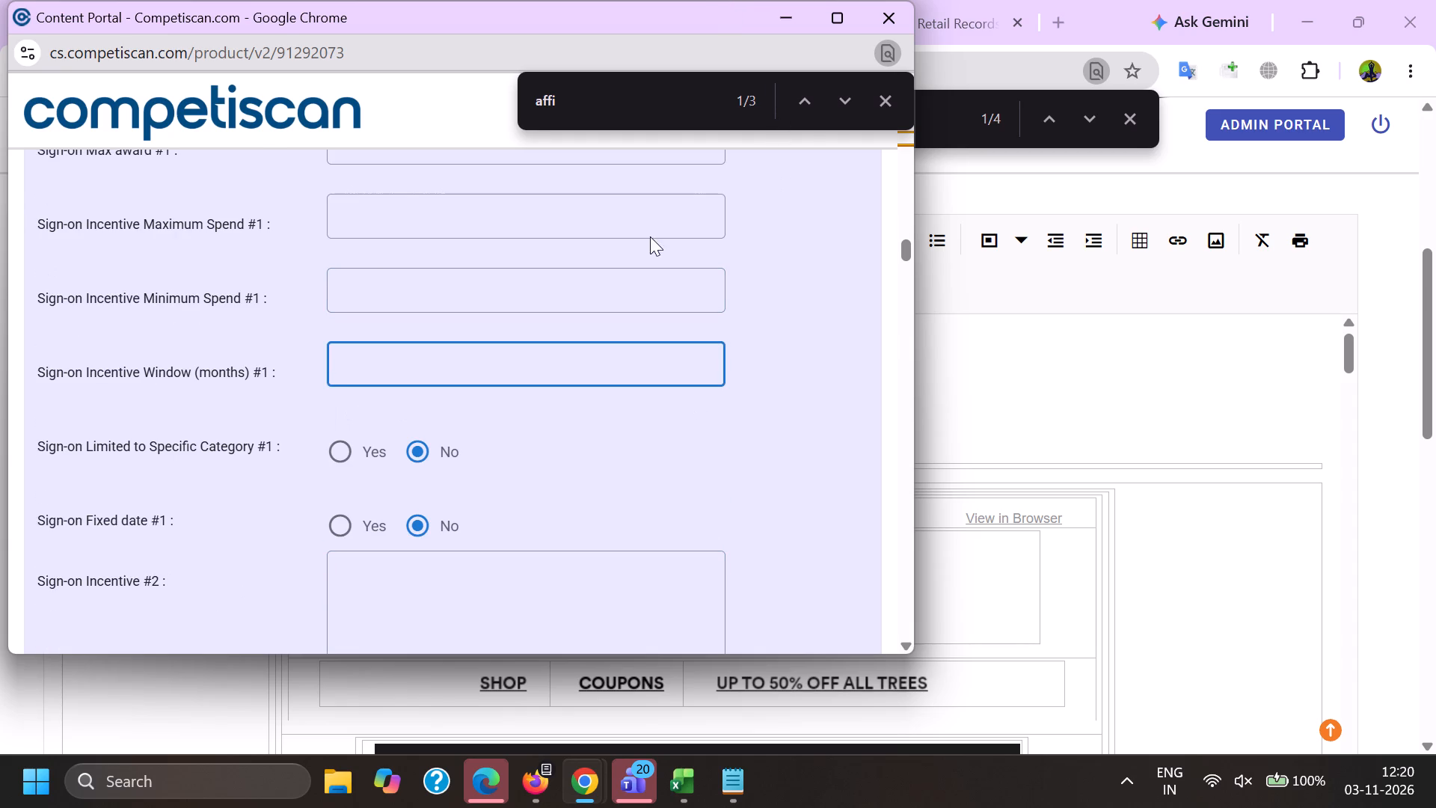
scroll(650, 236, "down", 20)
scroll(435, 413, "down", 1)
left_click(404, 524)
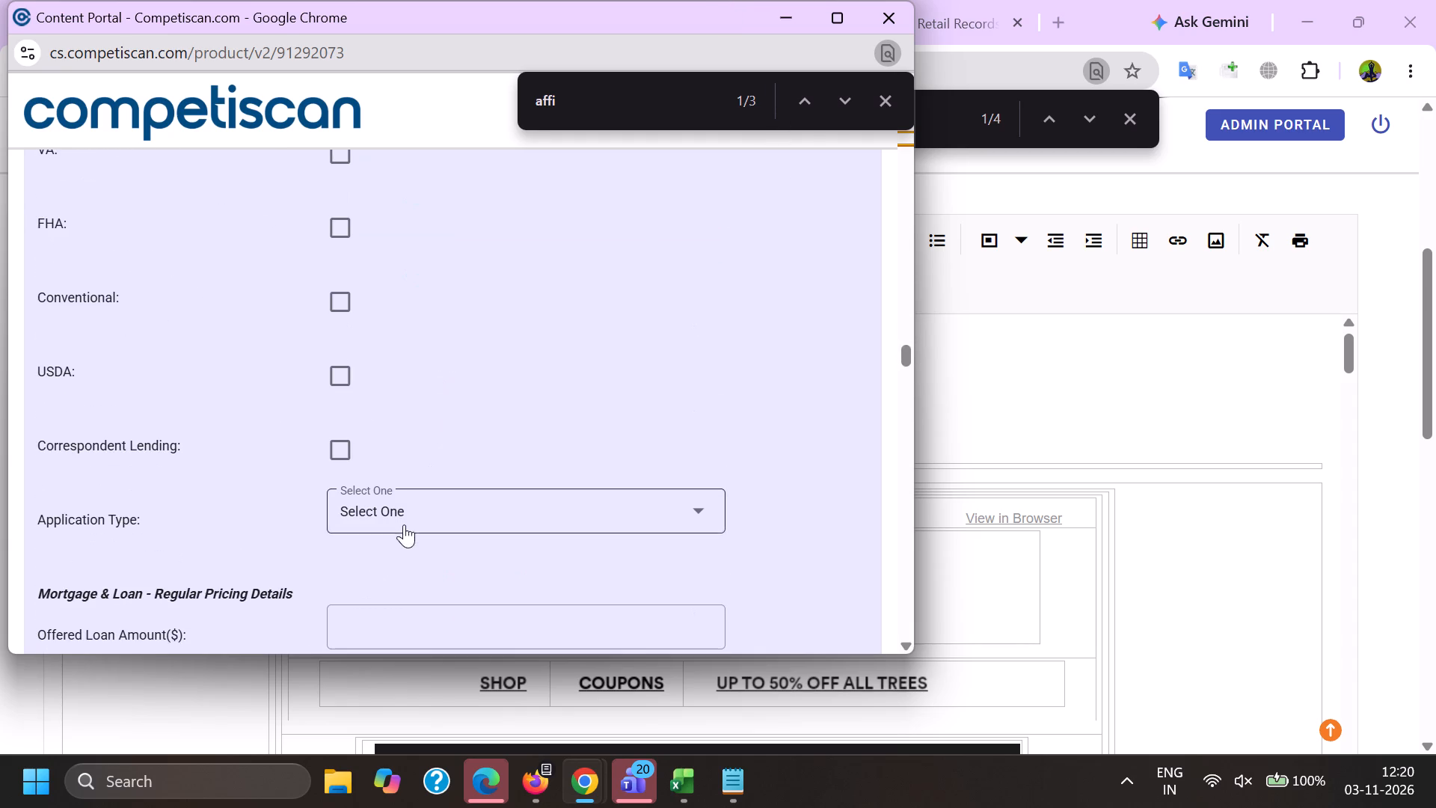
scroll(447, 297, "down", 2)
left_click(444, 257)
left_click(279, 274)
Set the Mortgage & Loan Upper APR to 36 and Lower APR to 0.
scroll(370, 226, "down", 3)
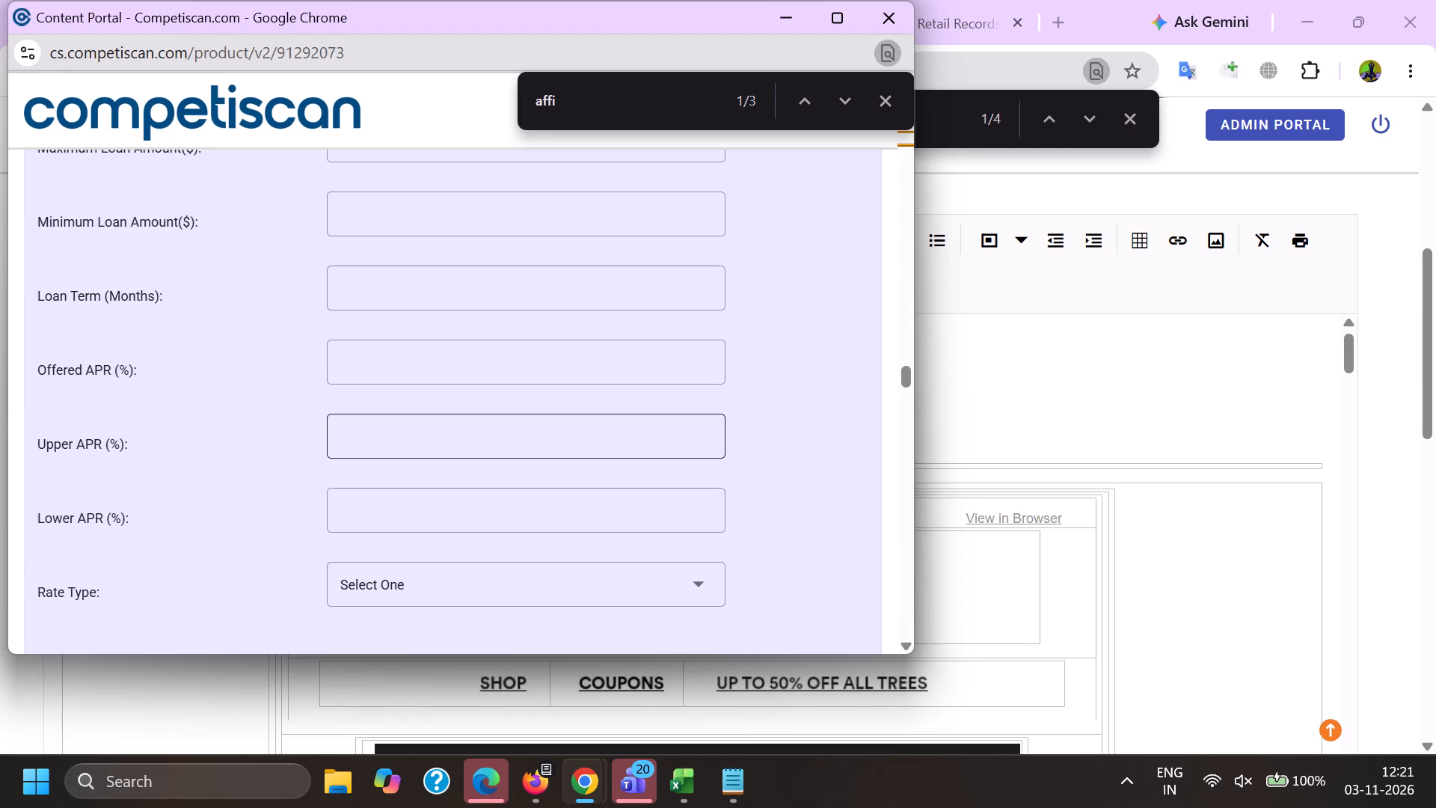
left_click(385, 449)
key("3")
key("6")
key("Tab")
key("0")
Set the Payment Cards Application Type to Invitation to Apply.
scroll(396, 420, "down", 5)
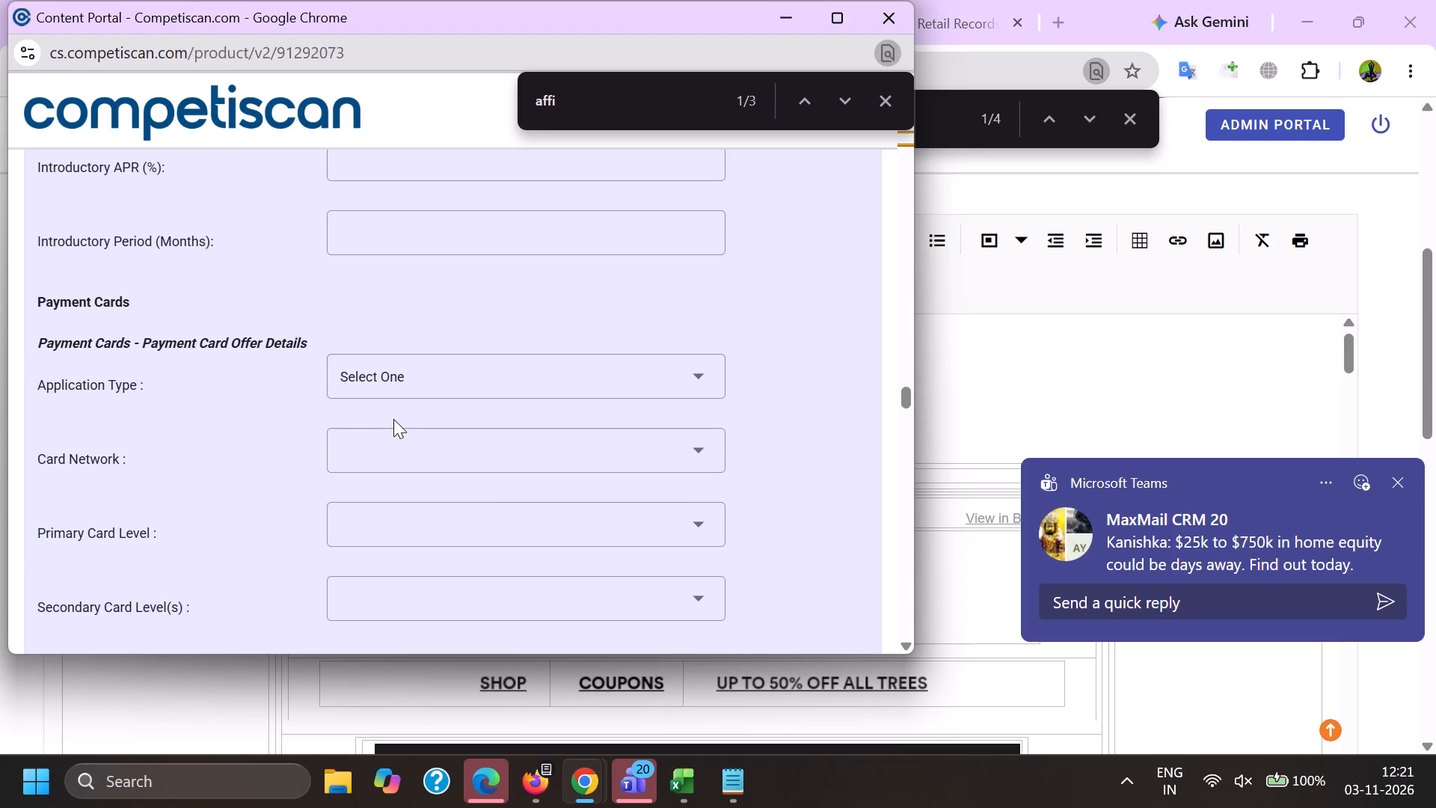
left_click(390, 382)
scroll(408, 267, "down", 1)
left_click(422, 356)
left_click_drag(252, 384, 265, 388)
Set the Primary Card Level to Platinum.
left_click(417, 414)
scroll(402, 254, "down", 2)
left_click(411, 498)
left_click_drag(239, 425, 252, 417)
Replace the Platinum choice in Primary Card Level with Not Mentioned.
scroll(414, 478, "up", 2)
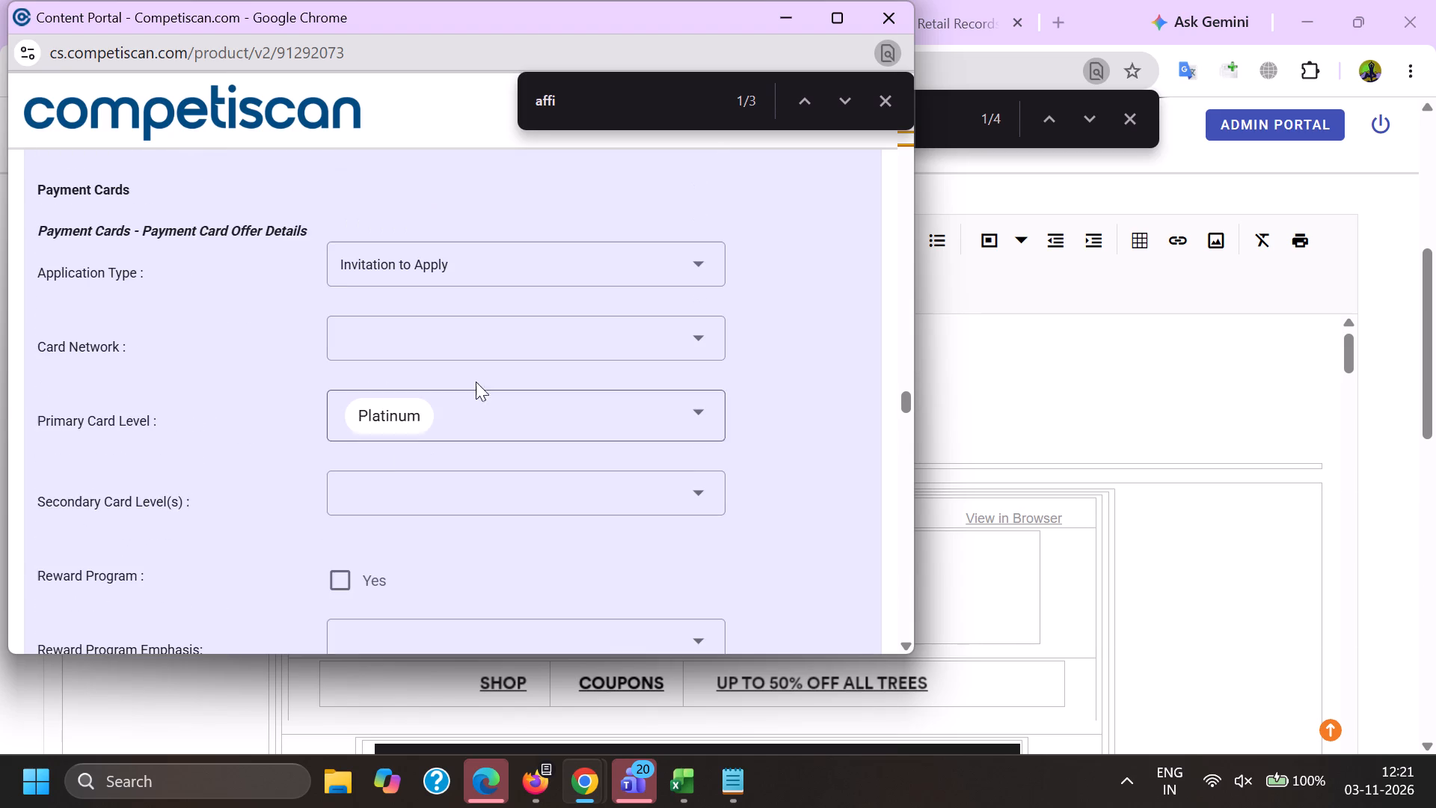
left_click(461, 425)
scroll(464, 302, "down", 1)
left_click(442, 479)
left_click(432, 539)
left_click(284, 520)
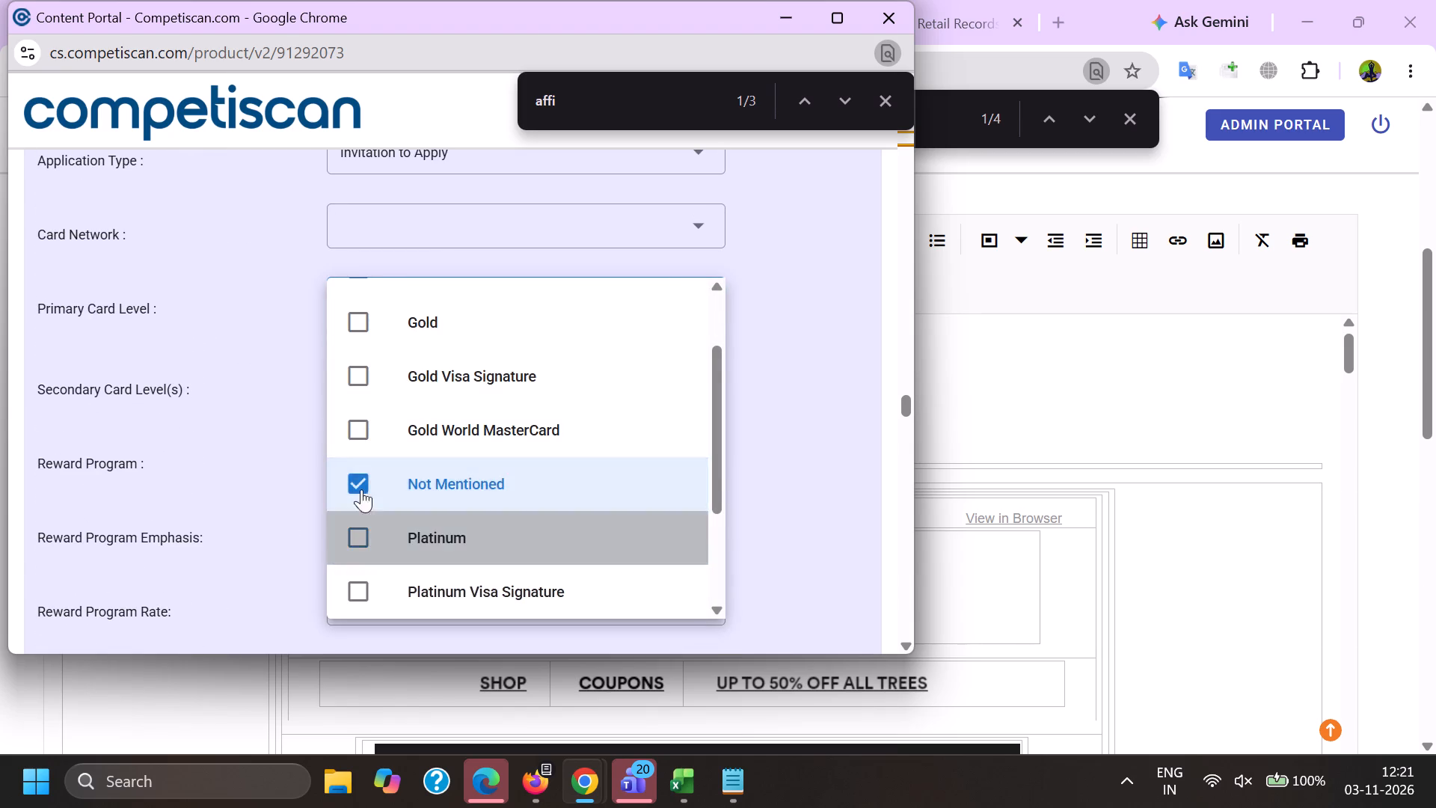
Mark Reward Program as Yes for the payment card.
left_click(340, 478)
double_click(198, 560)
Mark Credit Card Mentioned in the Retail credit details and submit the product form.
key("End")
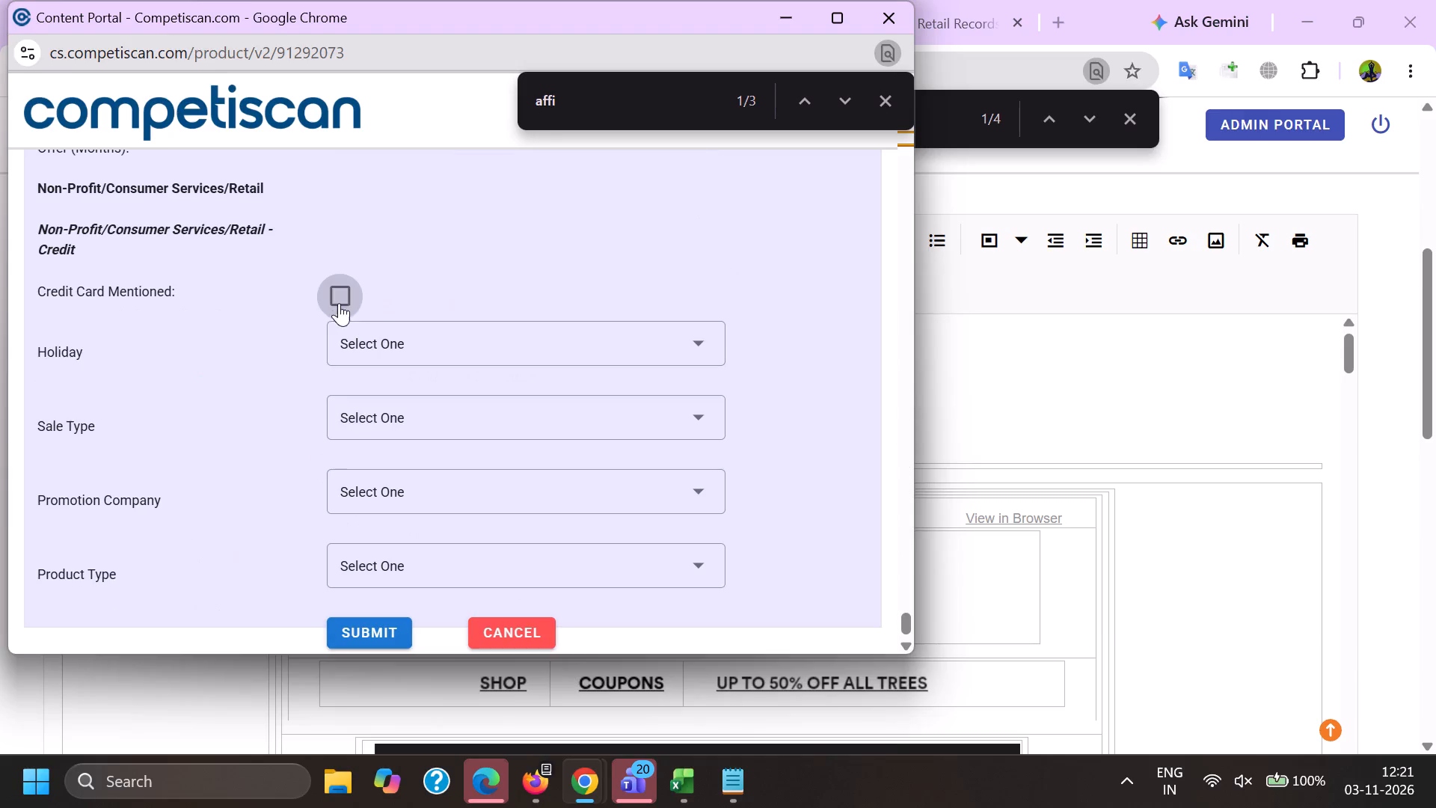
left_click(338, 299)
left_click(377, 648)
Return to the email editor for 91292073 and open its processed PDF.
key("alt+Tab")
scroll(482, 501, "up", 5)
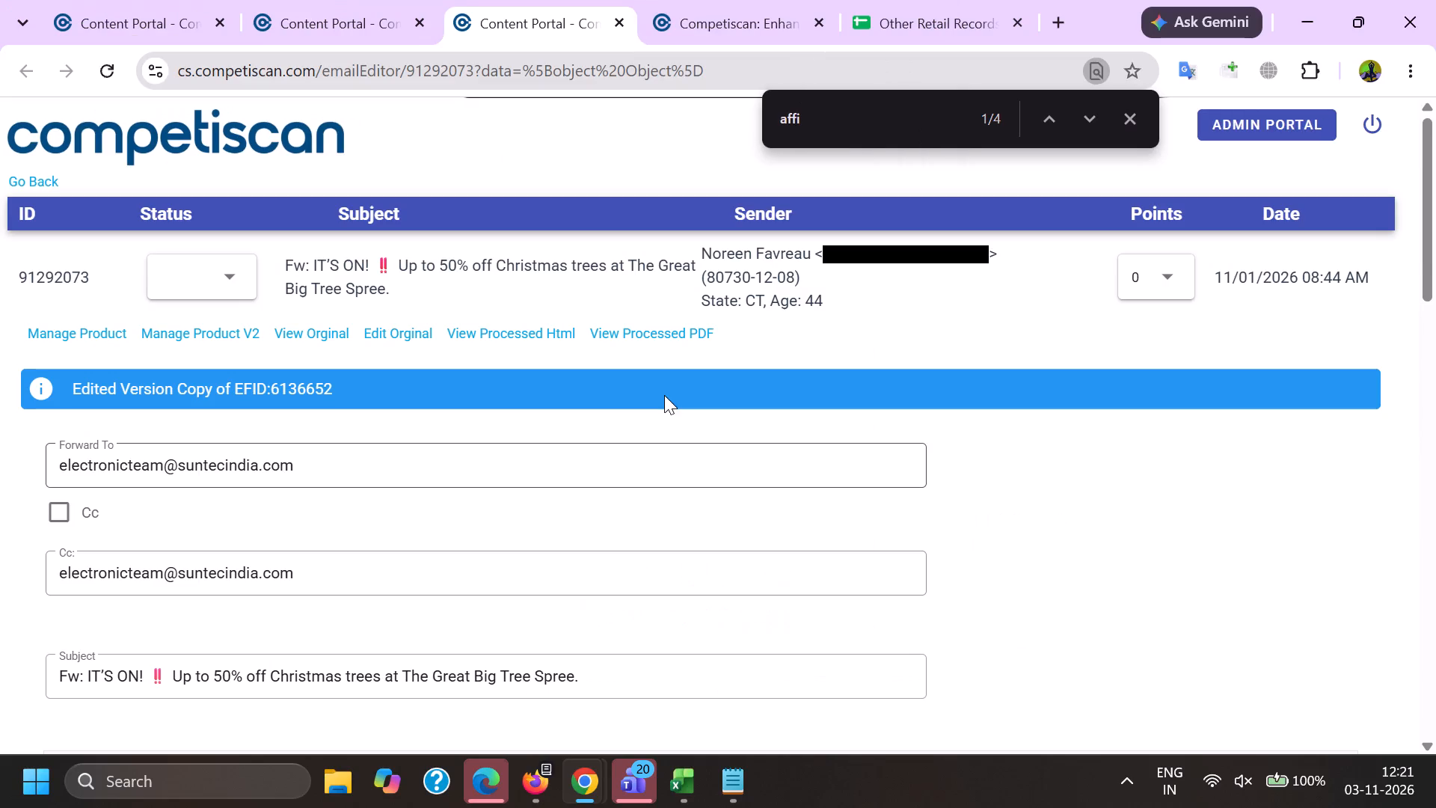
left_click(648, 335, "ctrl")
Close the editor tab of email 91294338 and return to the list of IT'S ON! emails.
left_click(318, 0)
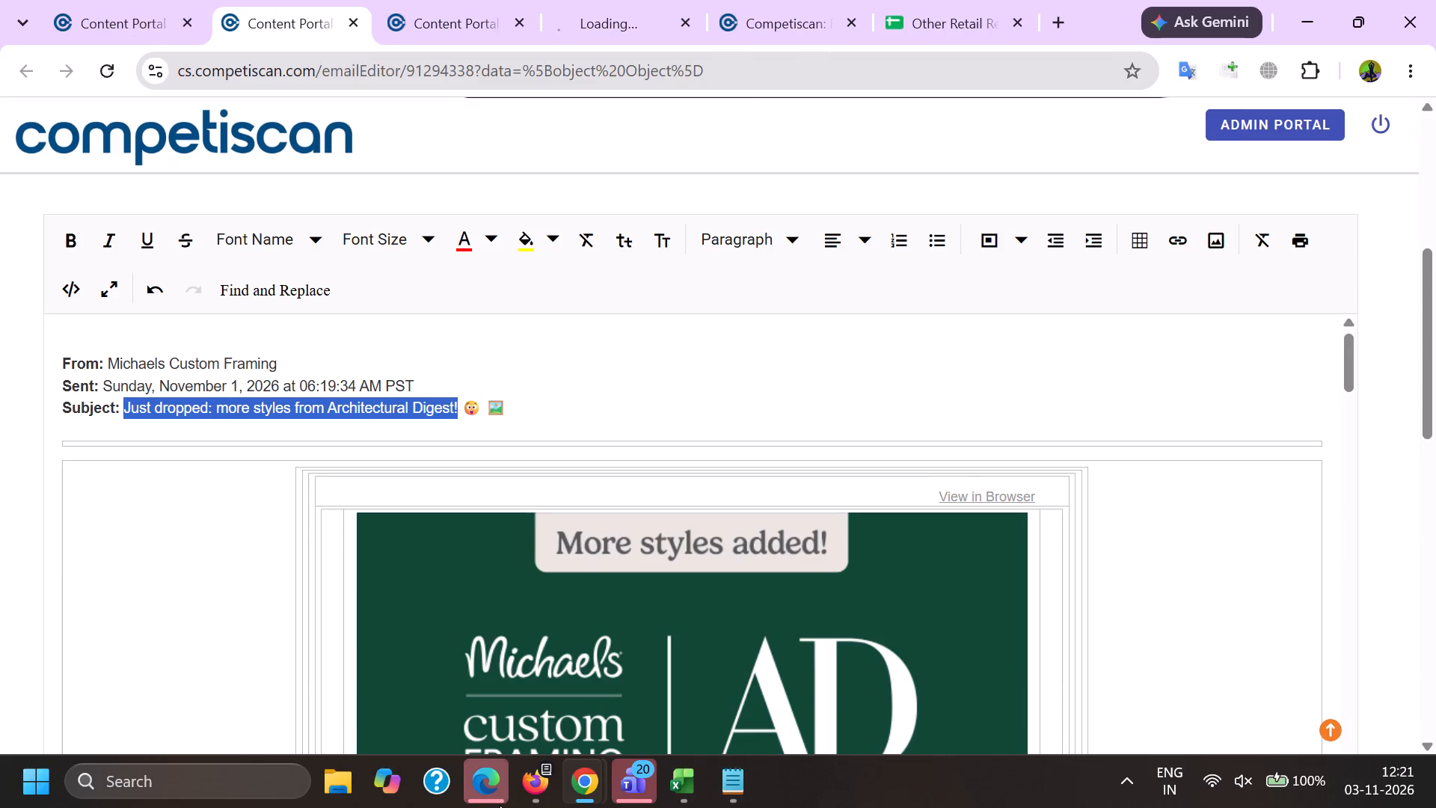
left_click(354, 20)
left_click(143, 0)
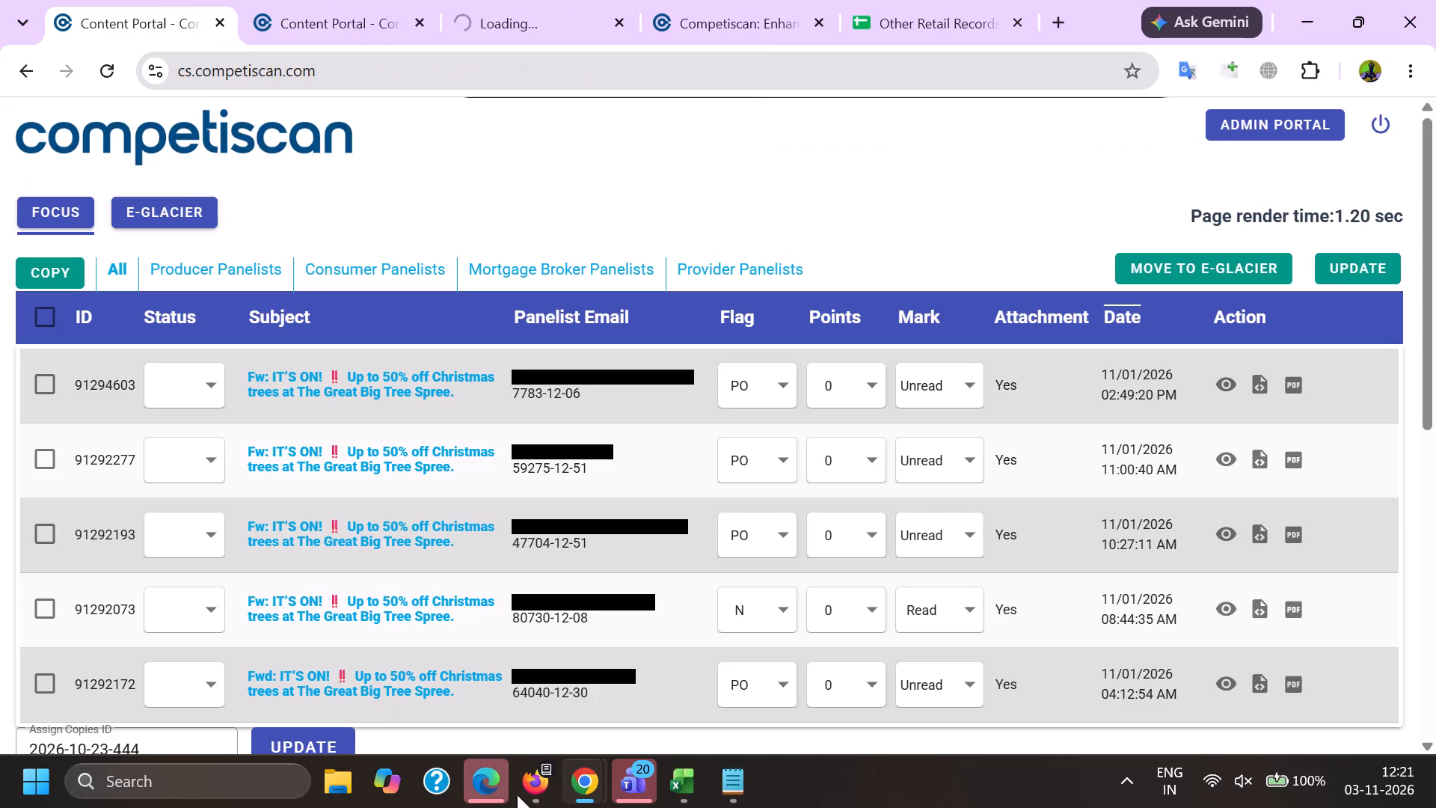
Switch to Firefox and select the subject "You earned a $5 voucher! Grab Reward and go shopping" of email 91285554.
left_click(533, 783)
left_click(257, 671)
left_click_drag(273, 463, 452, 498)
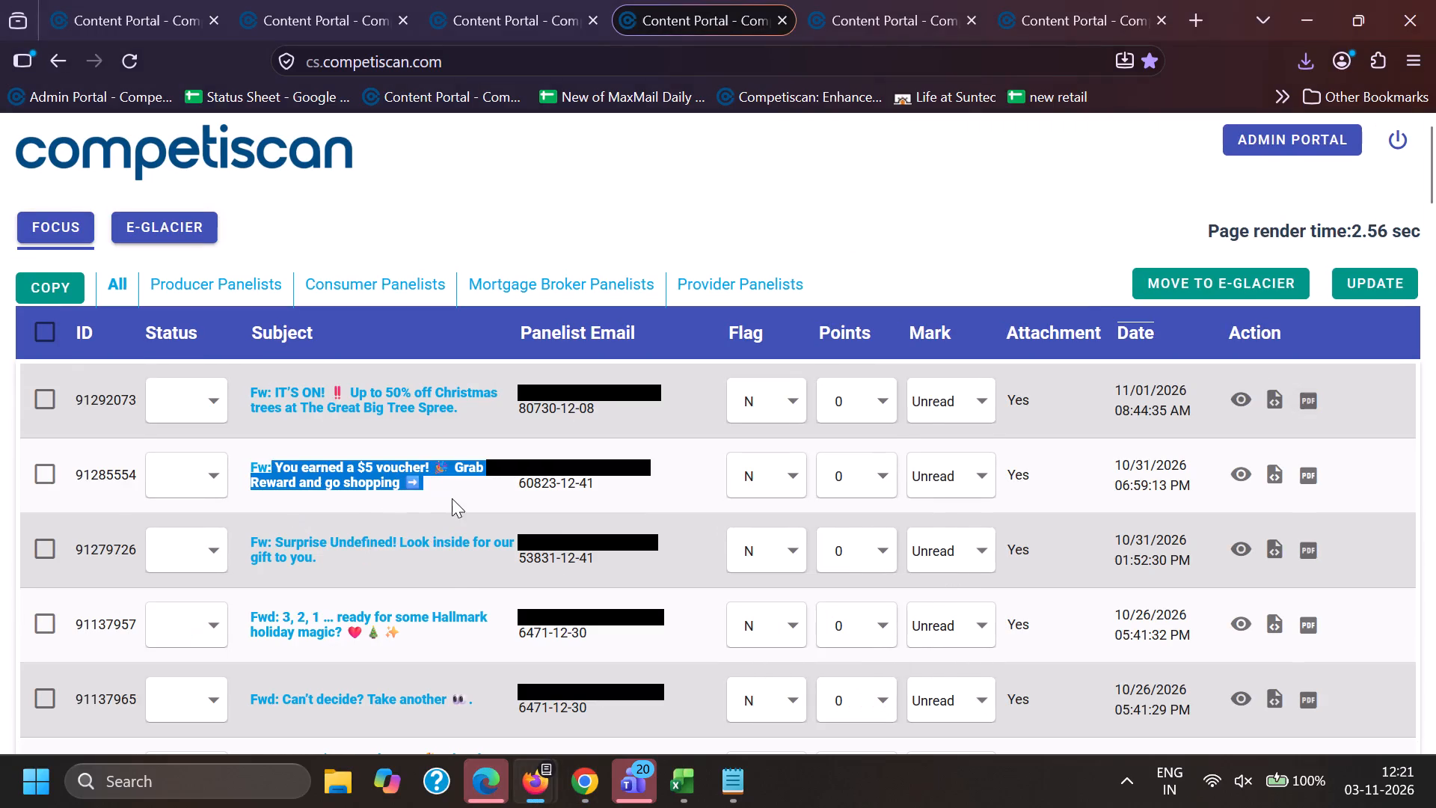
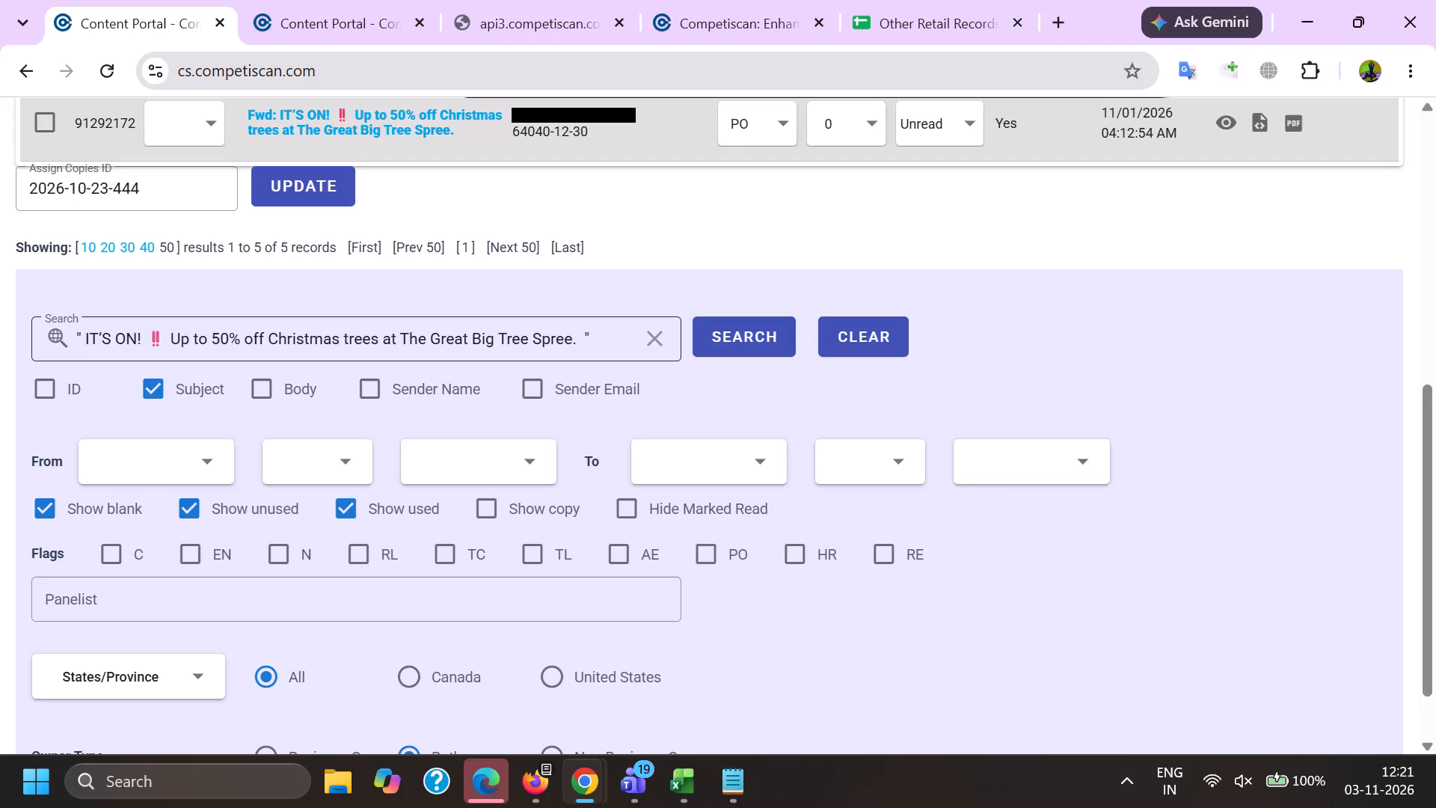
Search the email list by subject for "You earned a $5 voucher! Grab your Reward and go shopping".
left_click_drag(585, 341, 0, 350)
key("BackSpace")
key("shift+quotedbl")
key("ctrl+v")
key("Return")
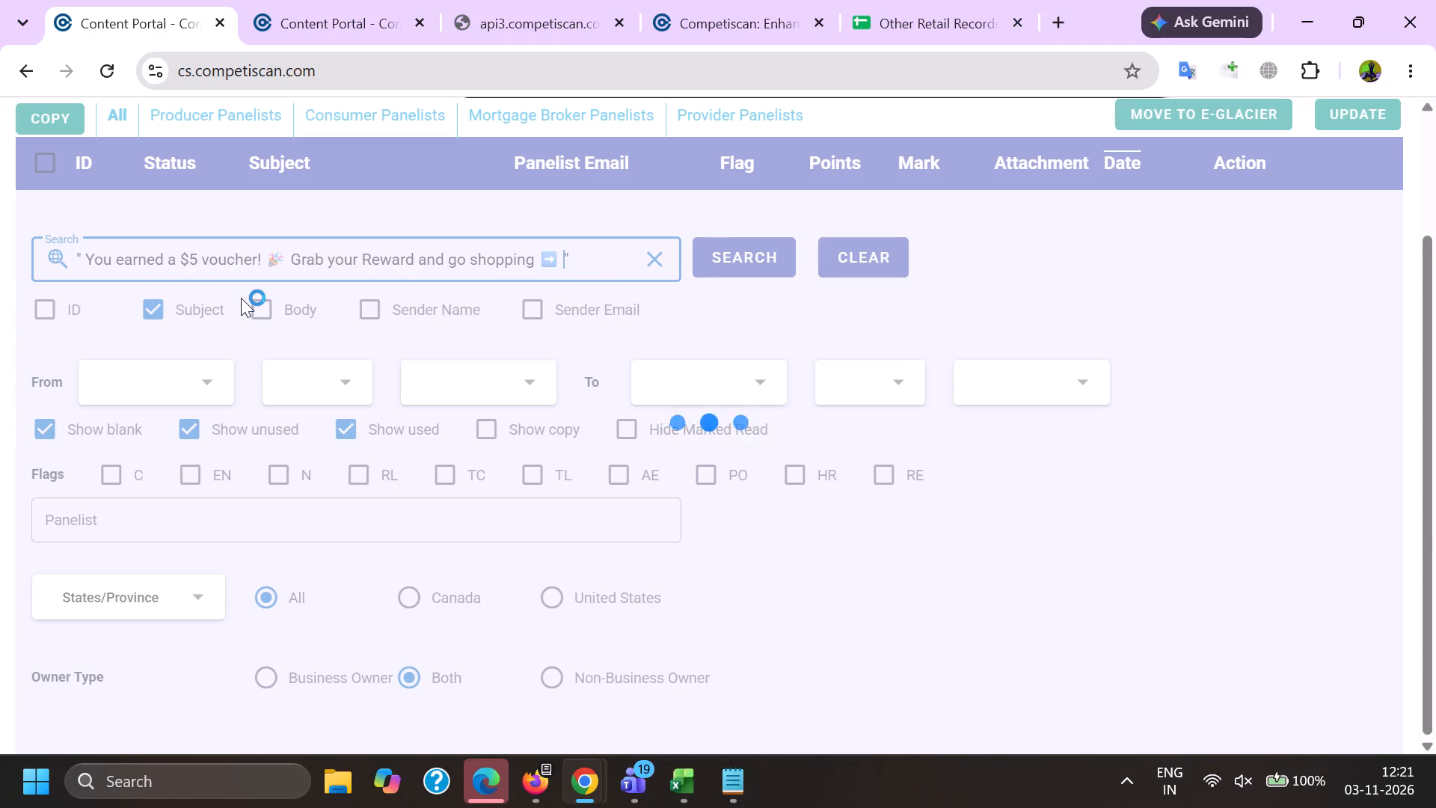
Find email 91285554 among the voucher emails, open it in the email editor and copy its ID.
scroll(327, 447, "down", 4)
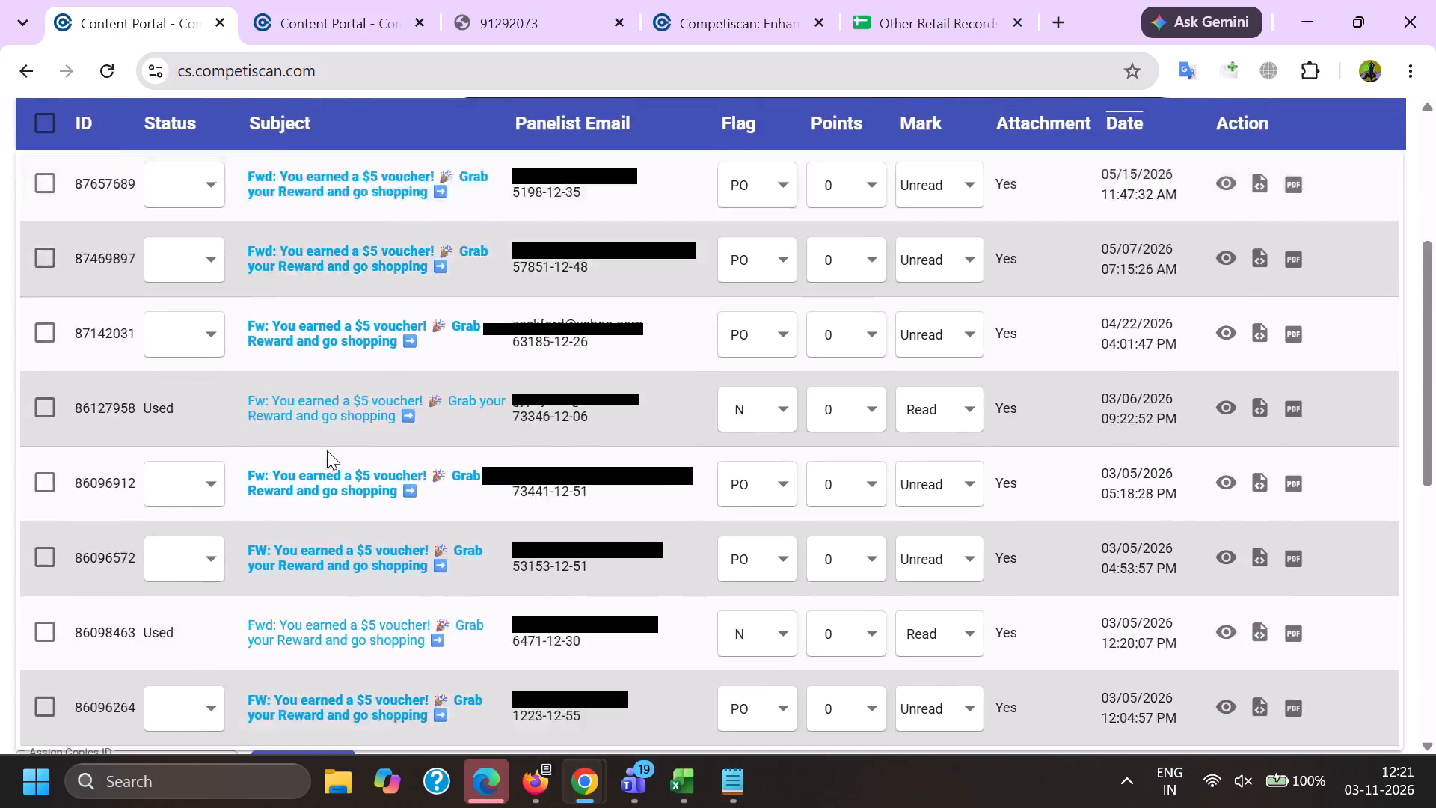
scroll(326, 451, "down", 1)
scroll(326, 455, "up", 1)
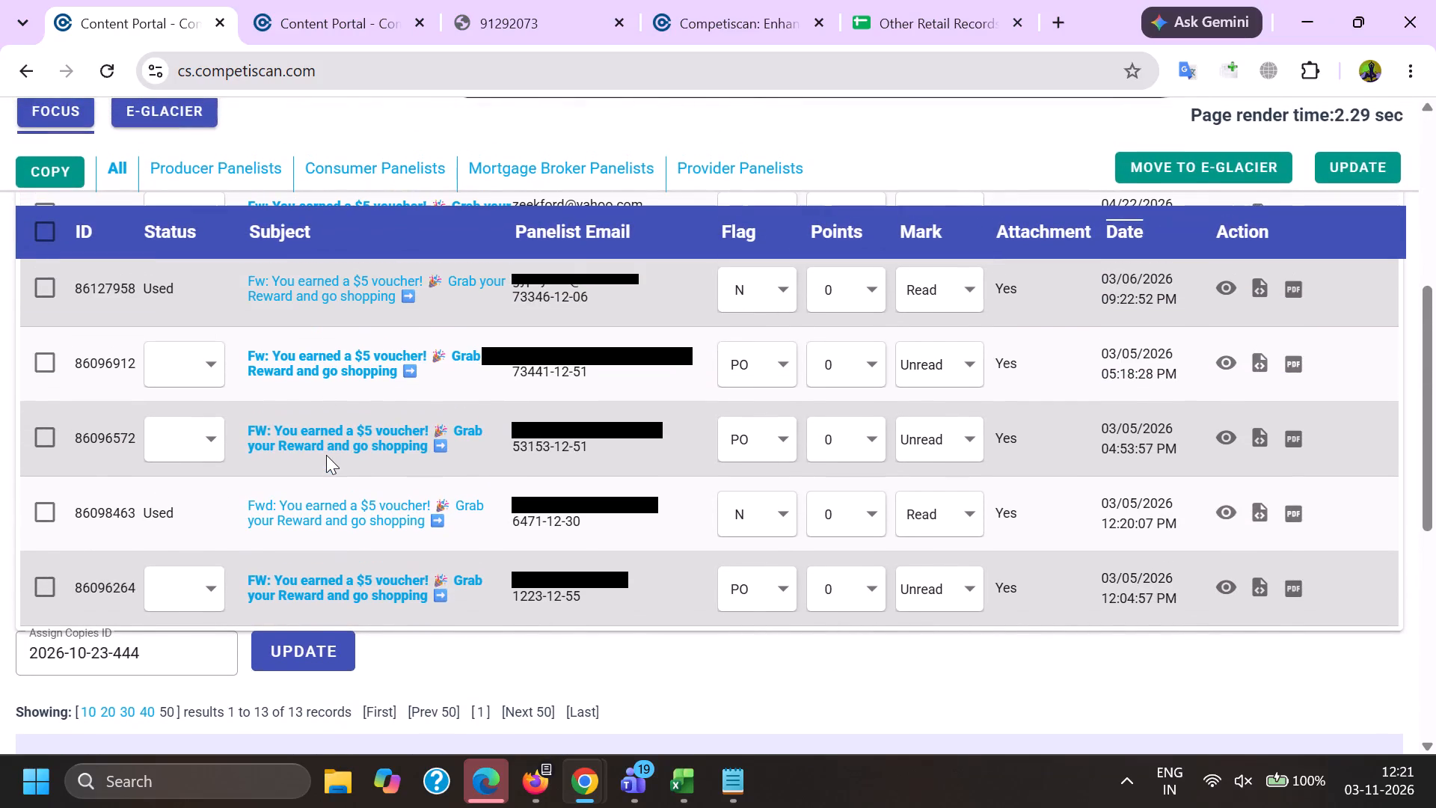
scroll(326, 455, "up", 6)
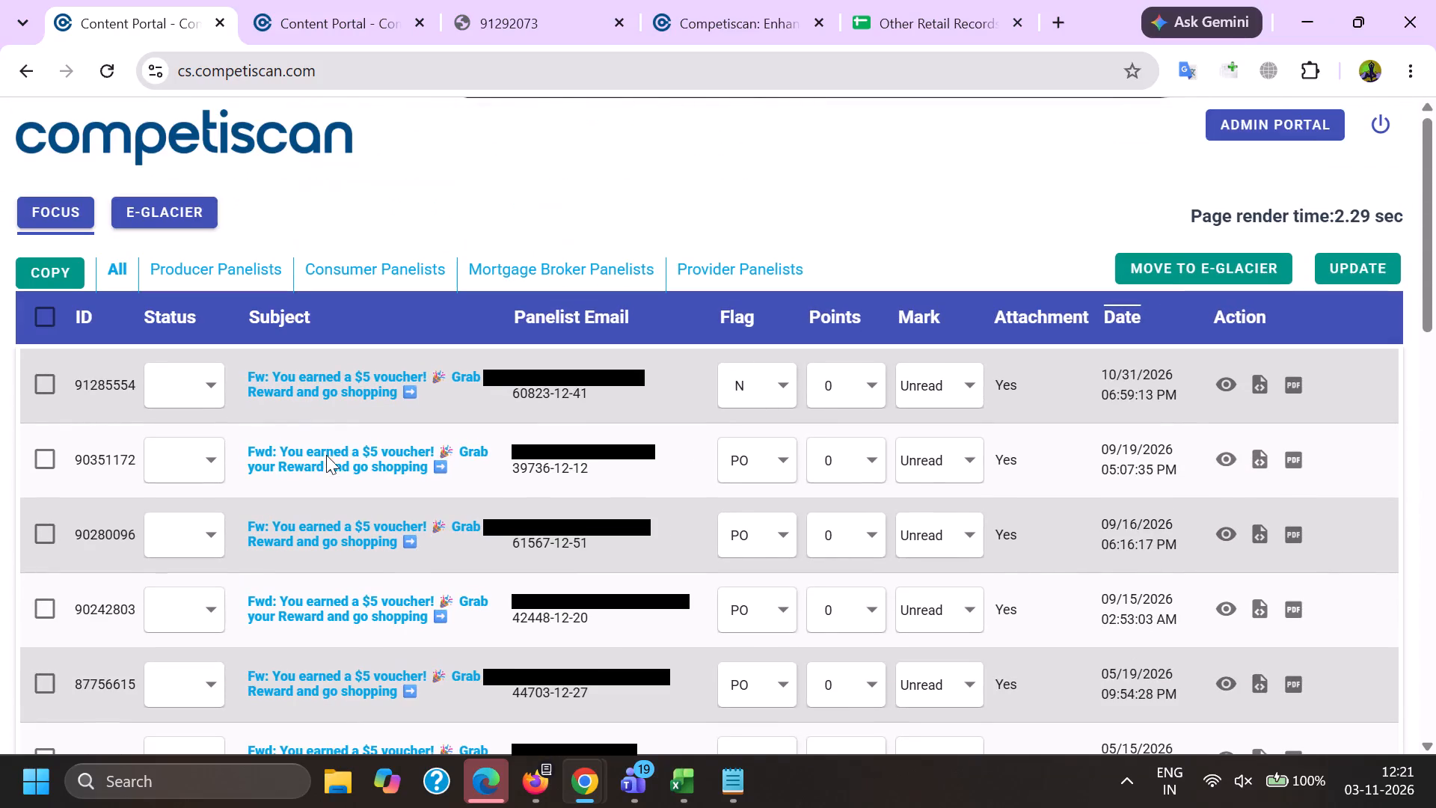
scroll(326, 455, "up", 1)
left_click(325, 395, "ctrl")
left_click(600, 0)
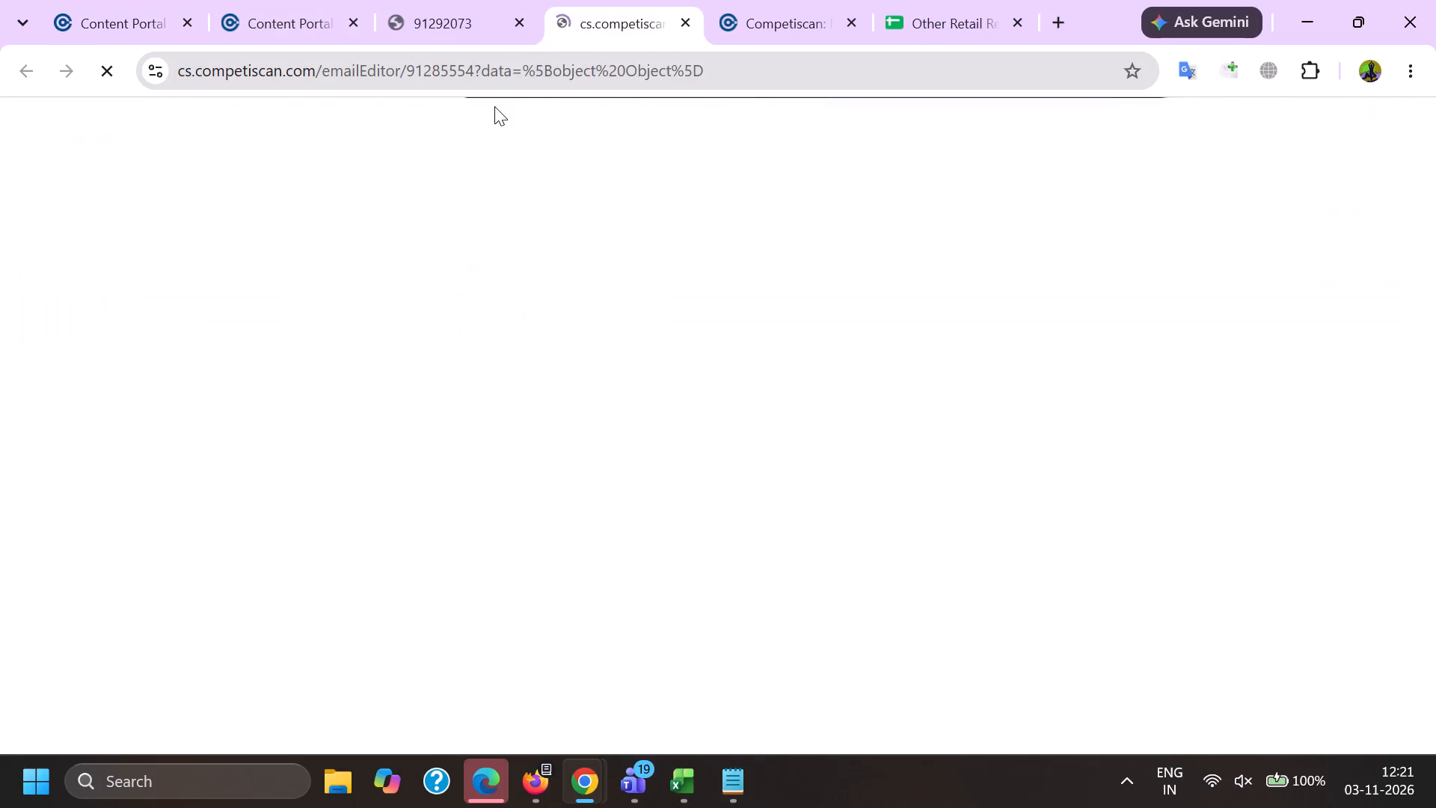
double_click(446, 84)
key("ctrl+c")
In the editor of email 91292073, set Forward To and Cc to the Competiscan address copied from the Notepad notes and enable Cc.
left_click(468, 0)
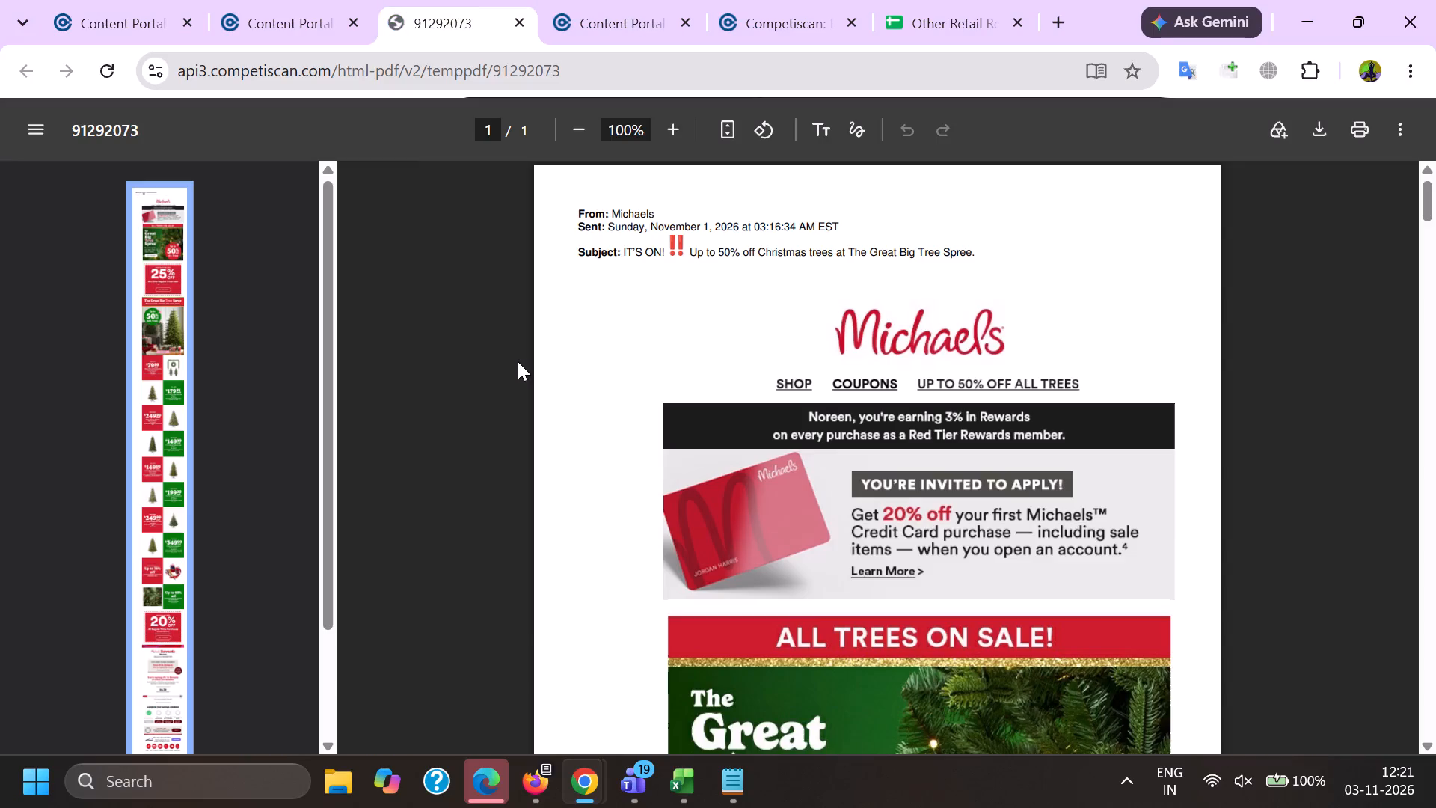
left_click(320, 0)
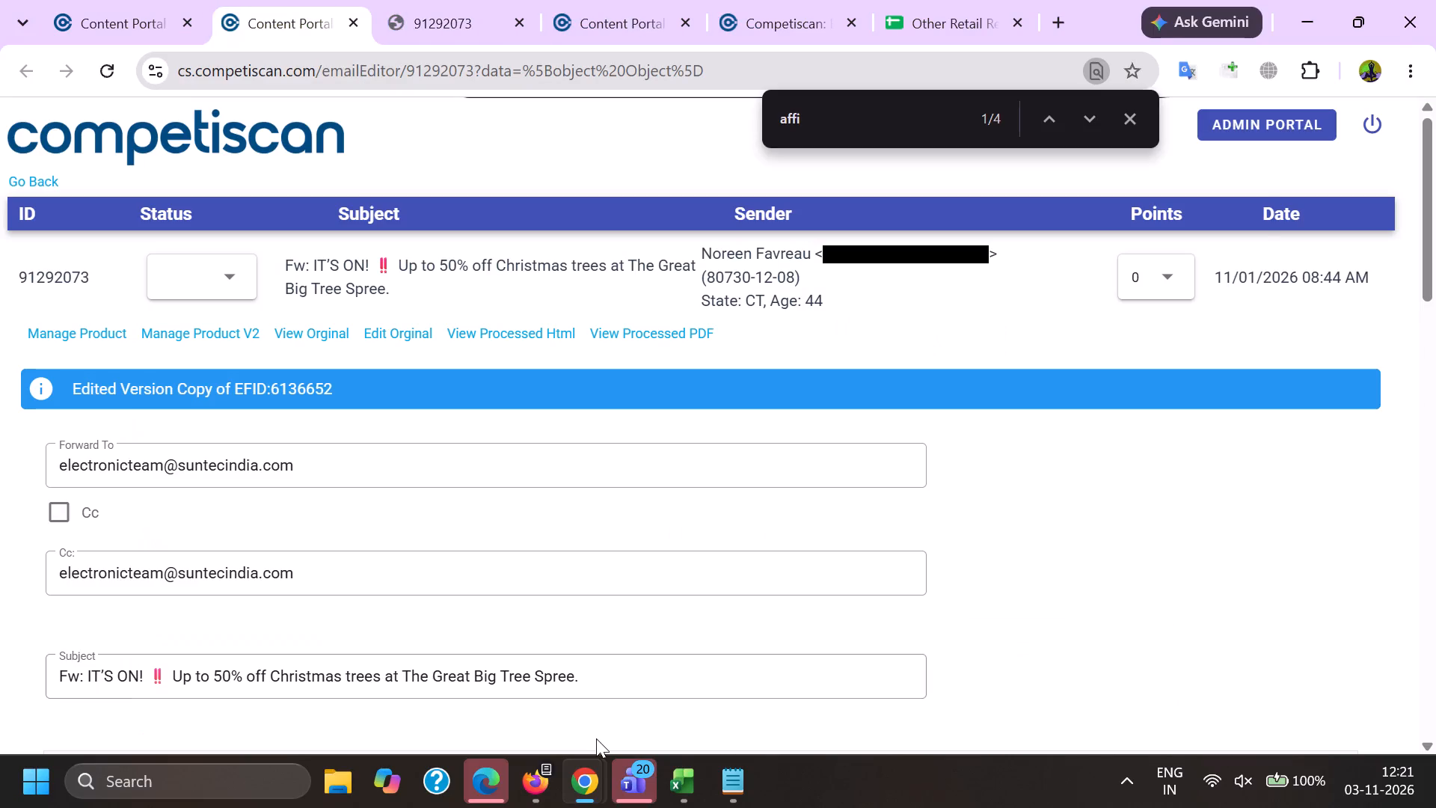
left_click(728, 777)
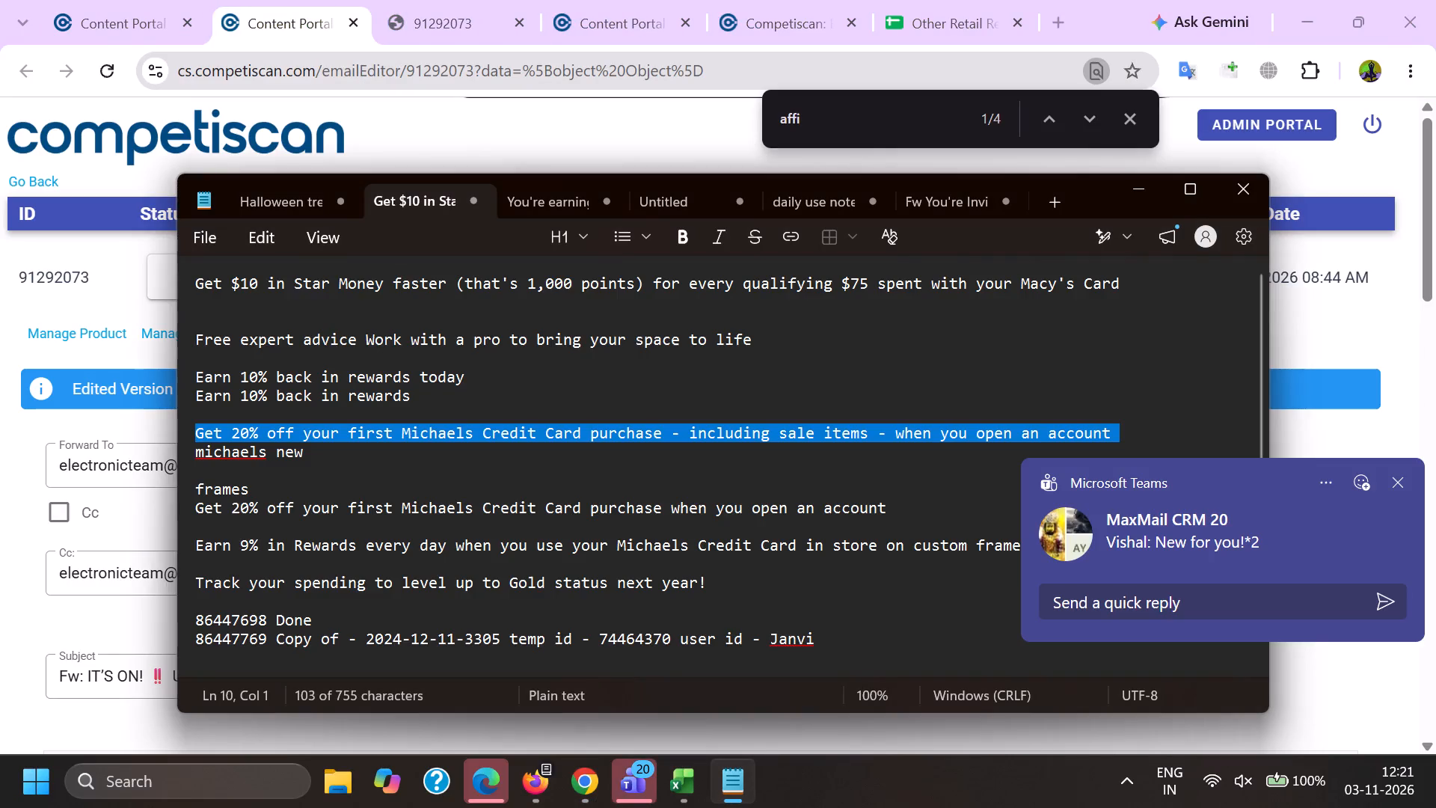
scroll(326, 598, "down", 11)
left_click(266, 192)
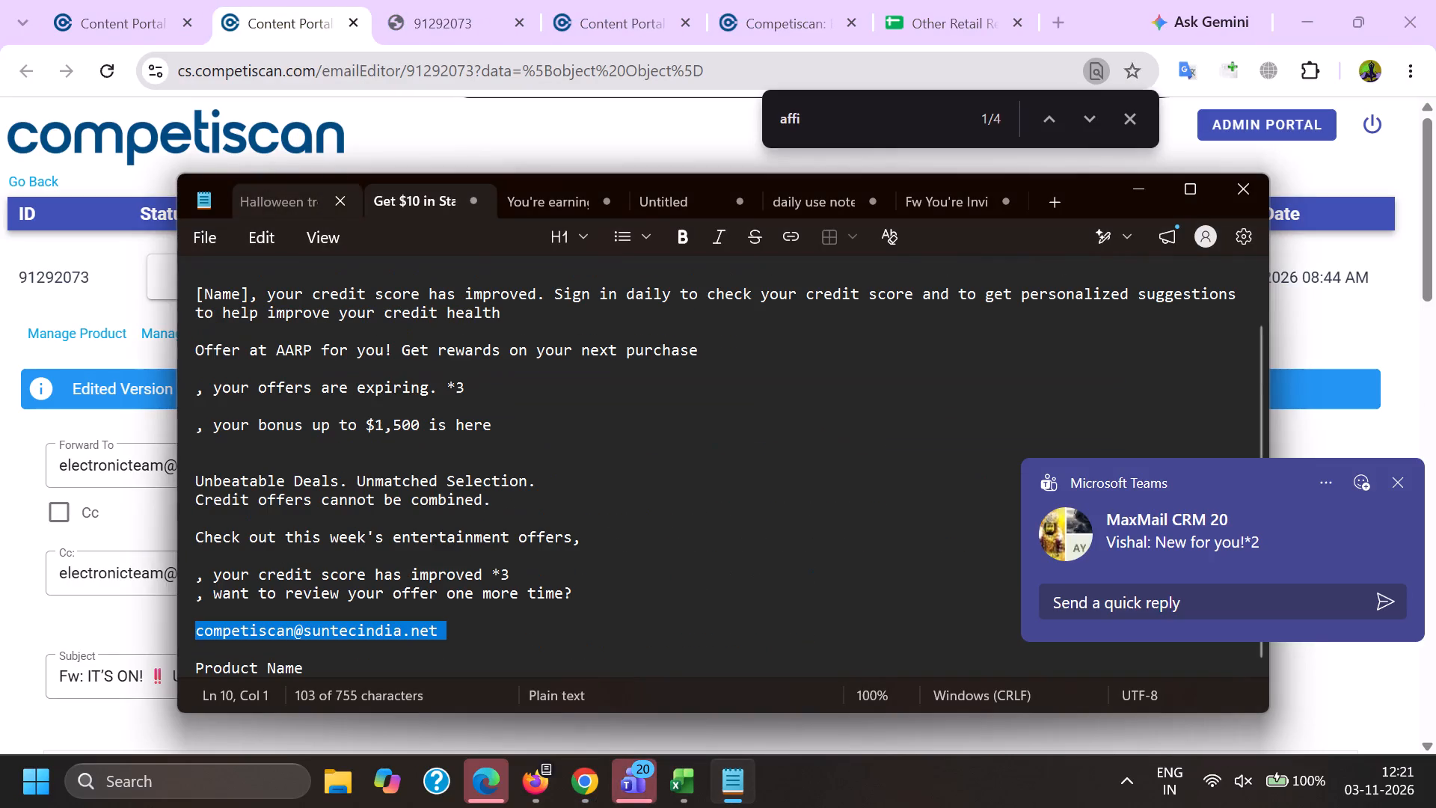
key("ctrl+c")
key("alt+Tab")
left_click_drag(352, 457, 100, 477)
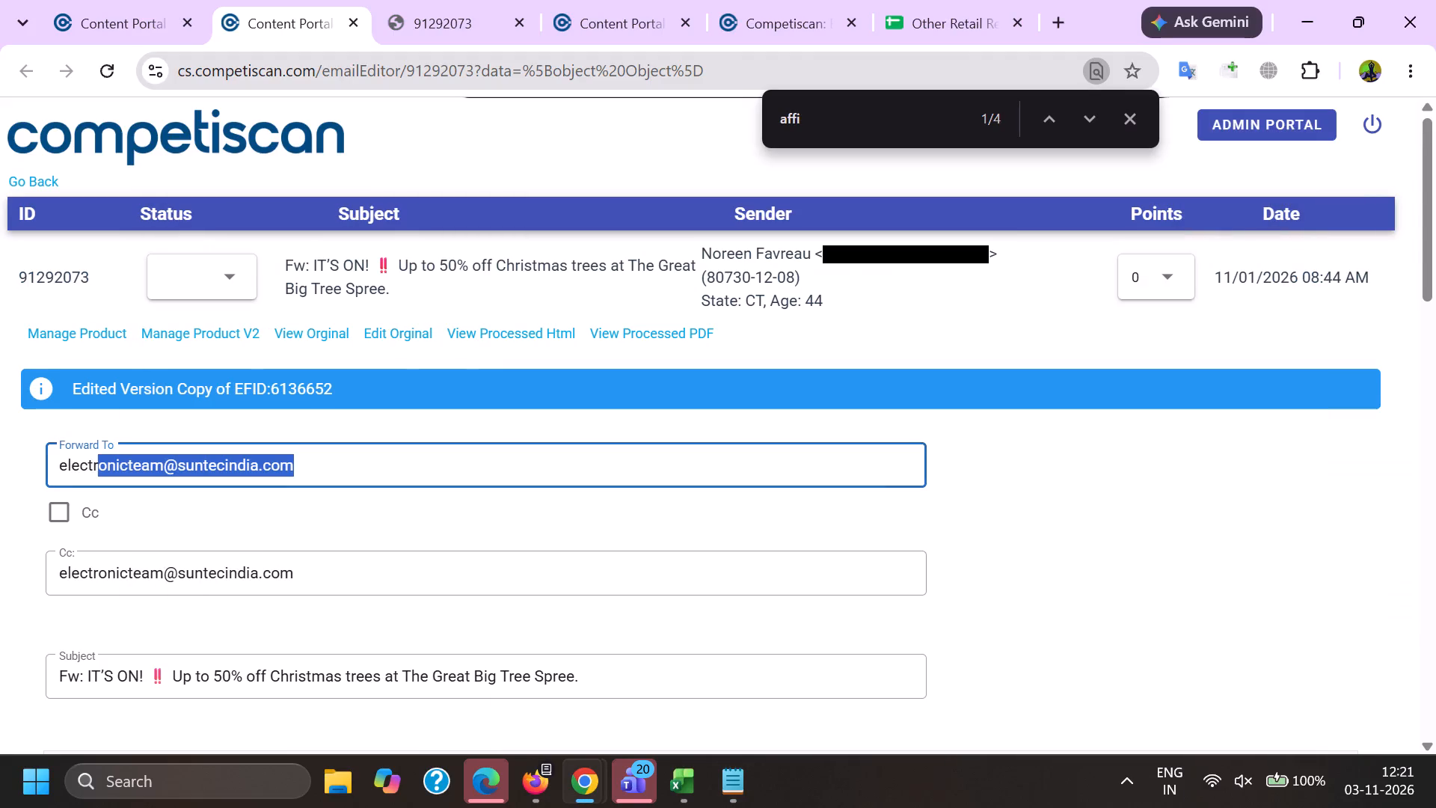
left_click_drag(100, 477, 102, 479)
key("ctrl+a")
key("ctrl+v")
left_click_drag(343, 576, 3, 534)
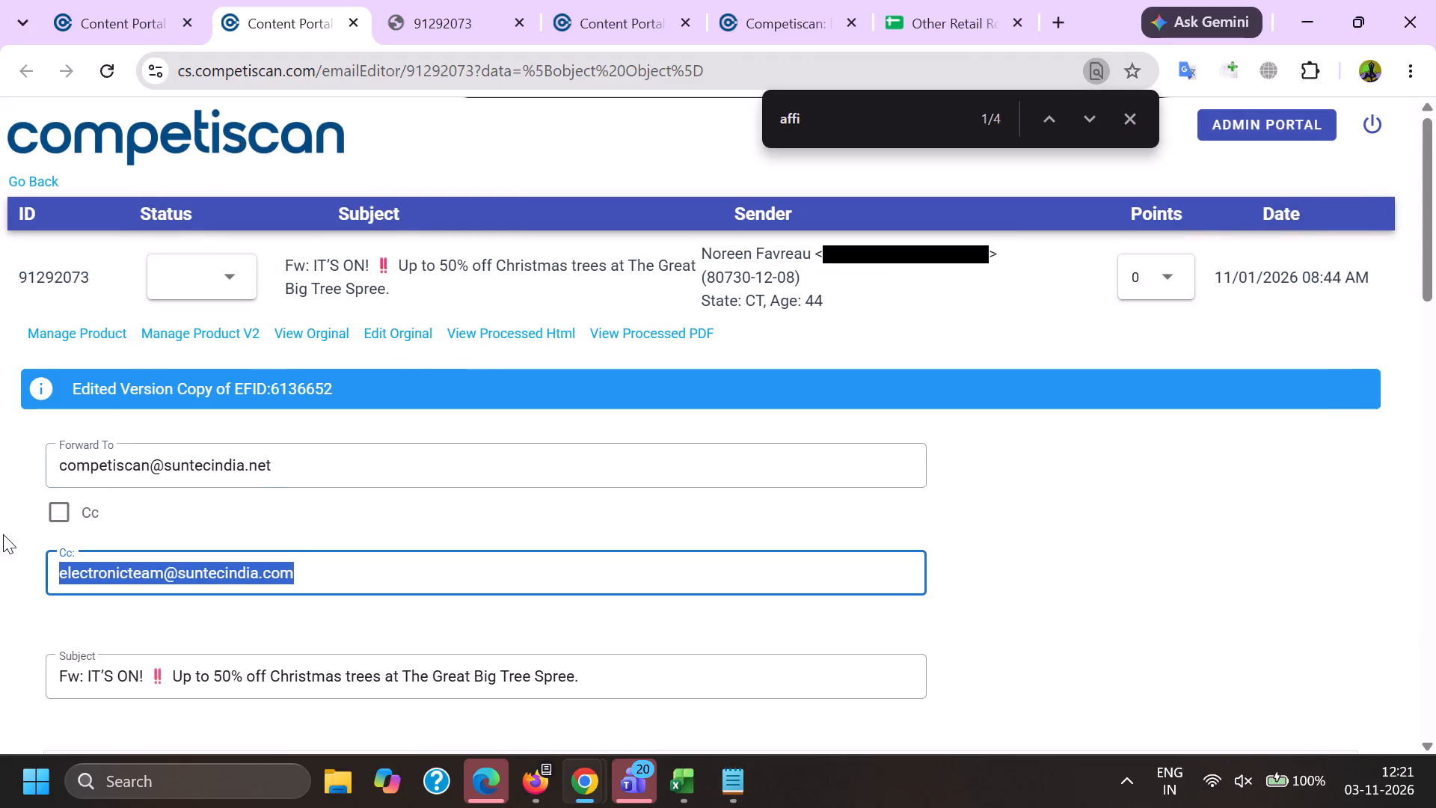
left_click_drag(3, 534, 3, 533)
key("ctrl+v")
left_click(72, 511)
Append ++H to the end of the subject of email 91292073.
left_click(622, 682)
key("space")
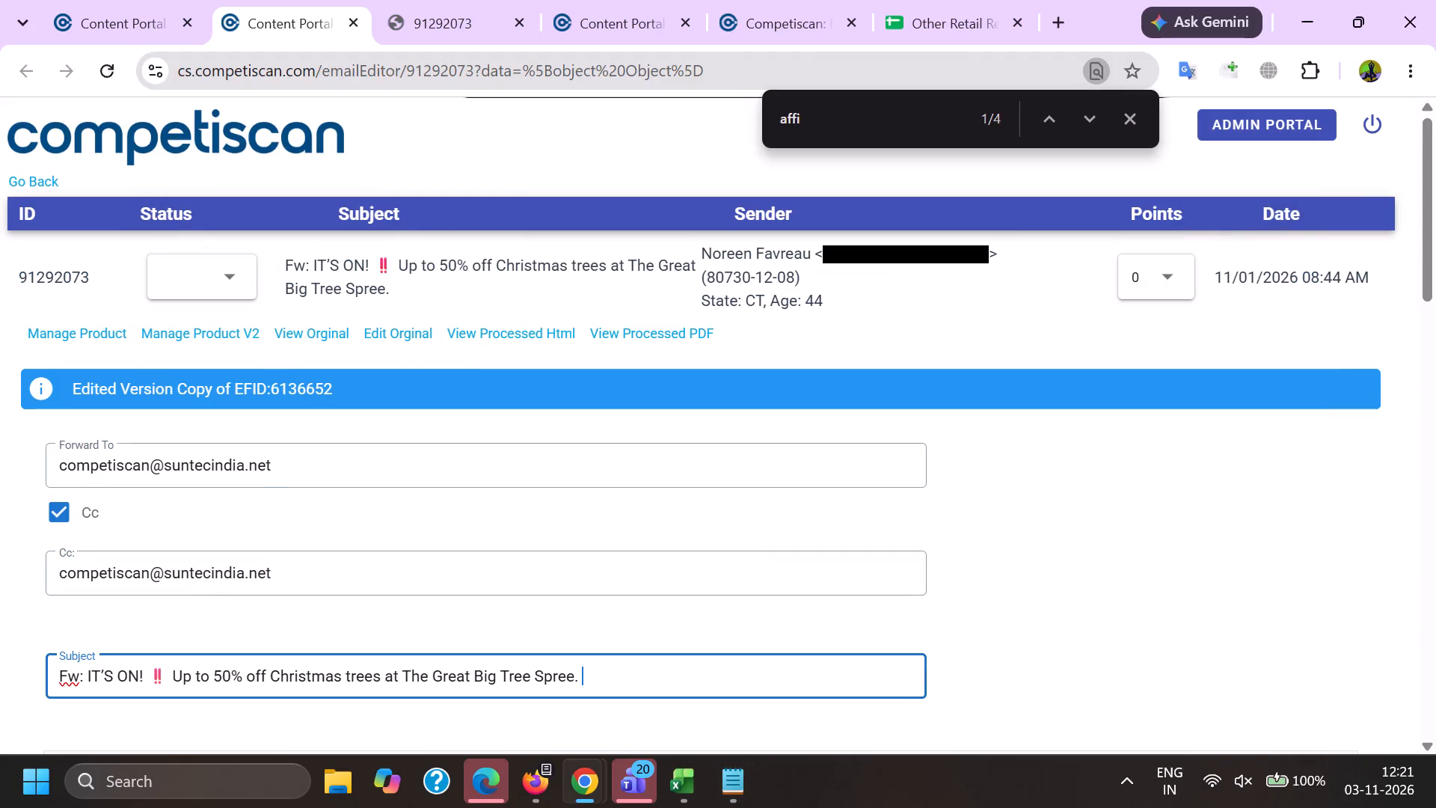
key("shift+plus")
key("BackSpace")
scroll(620, 659, "down", 4)
scroll(512, 548, "down", 1)
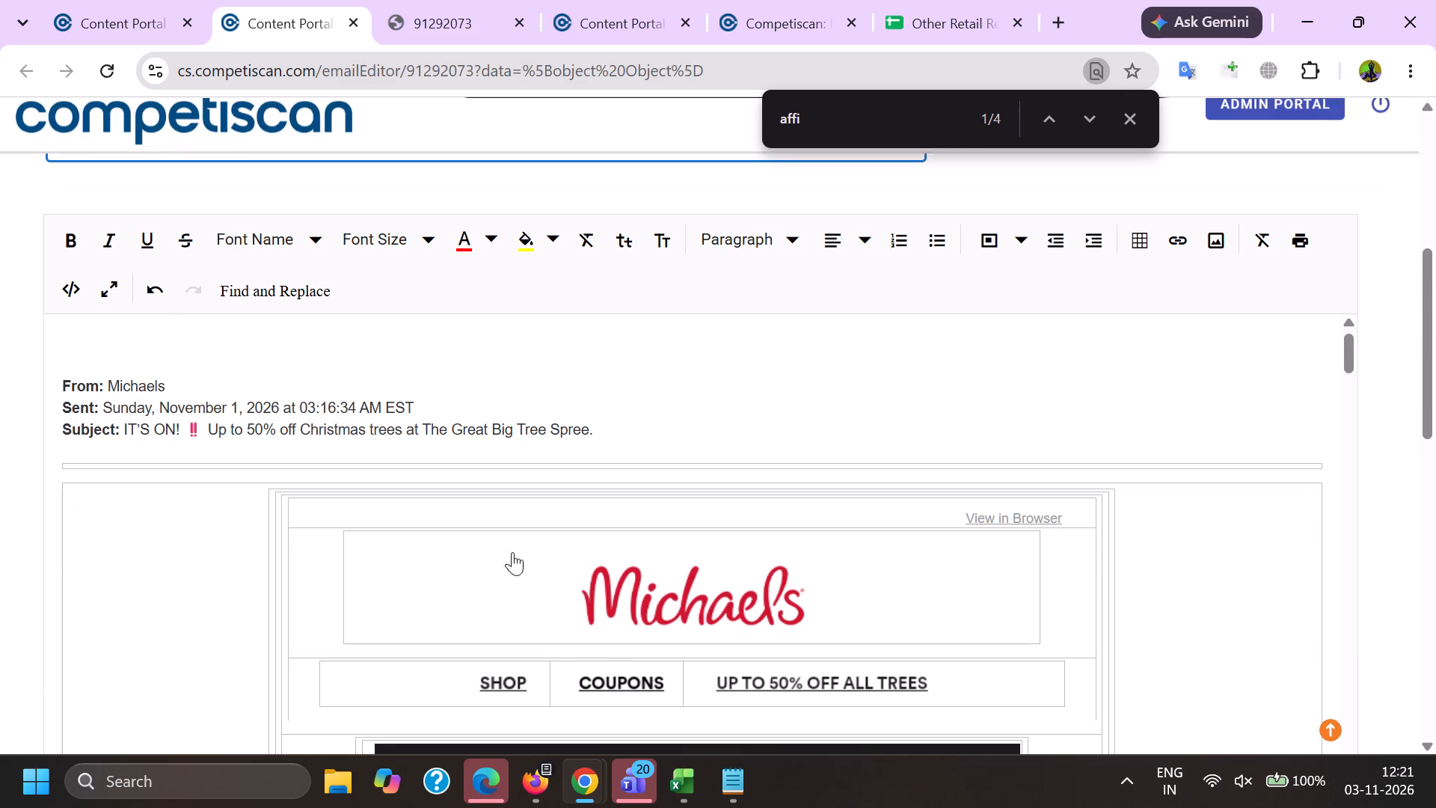
scroll(512, 552, "down", 6)
scroll(524, 540, "up", 1)
scroll(524, 541, "down", 20)
scroll(524, 541, "down", 1)
scroll(497, 542, "up", 1)
scroll(497, 542, "down", 20)
scroll(497, 542, "down", 3)
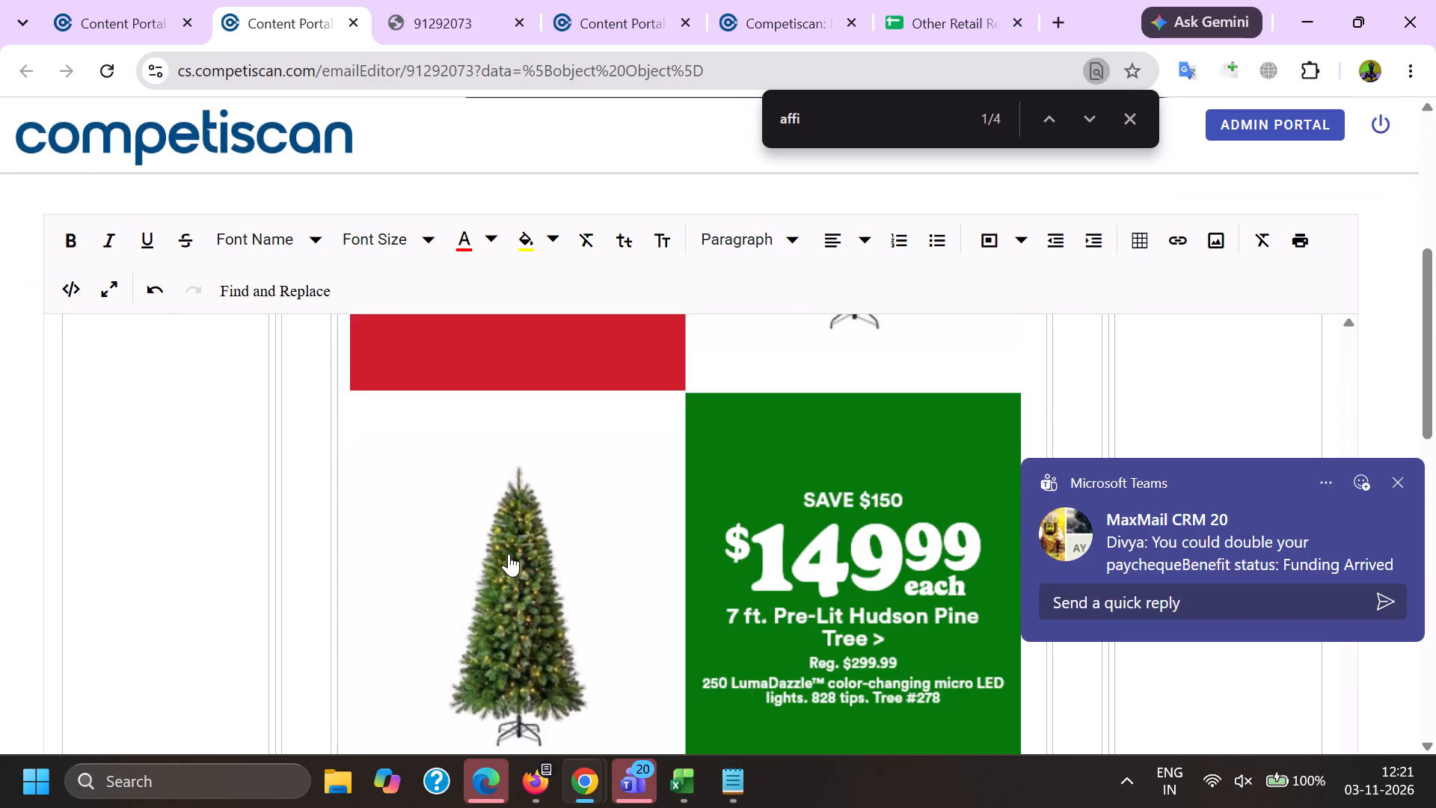
scroll(509, 554, "down", 20)
scroll(509, 554, "down", 10)
scroll(536, 562, "up", 6)
scroll(0, 290, "down", 6)
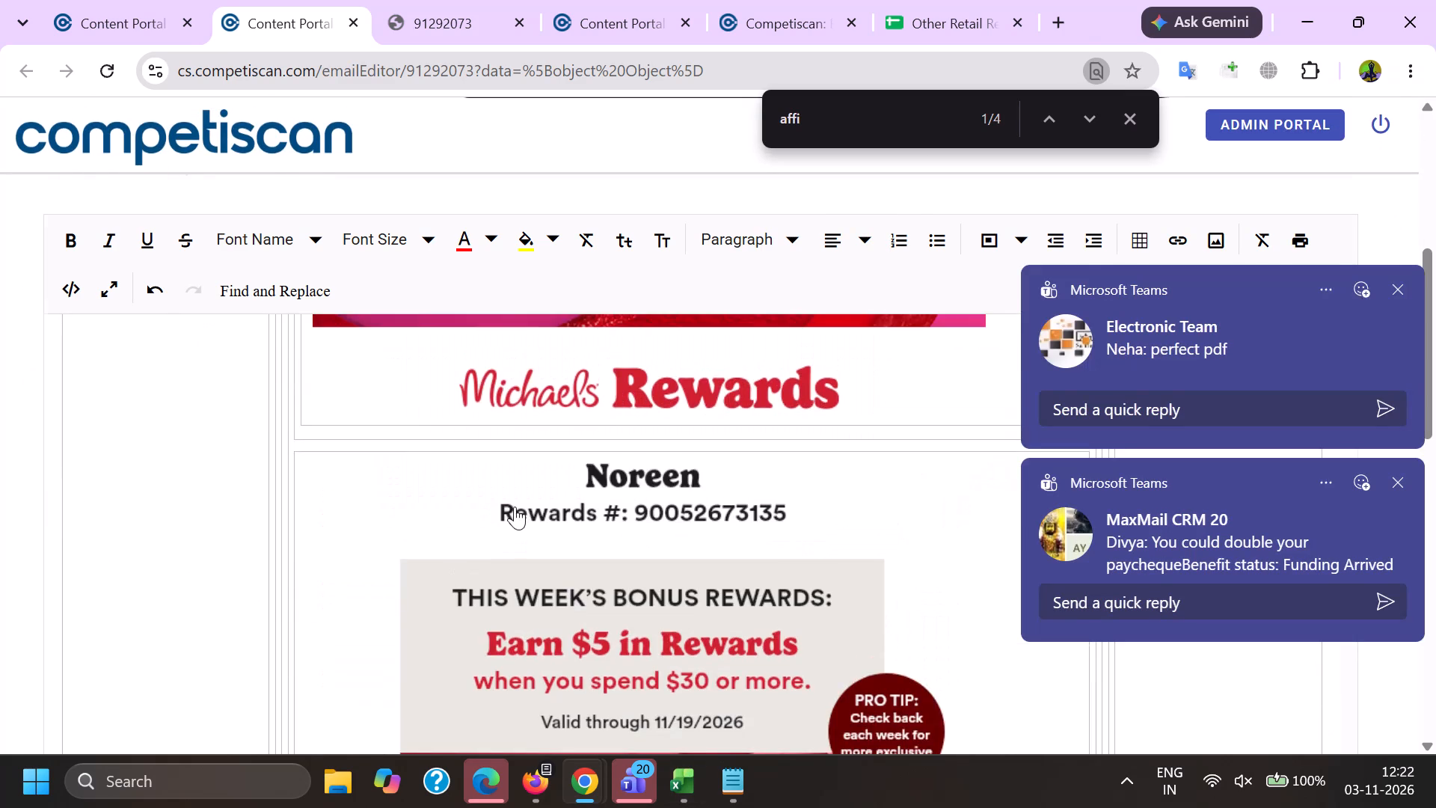
Write a message asking to remove the recipient's first name 2 times and the rewards id from the pdf, ending with an exclamation mark.
left_click(144, 620)
key("r")
key("e")
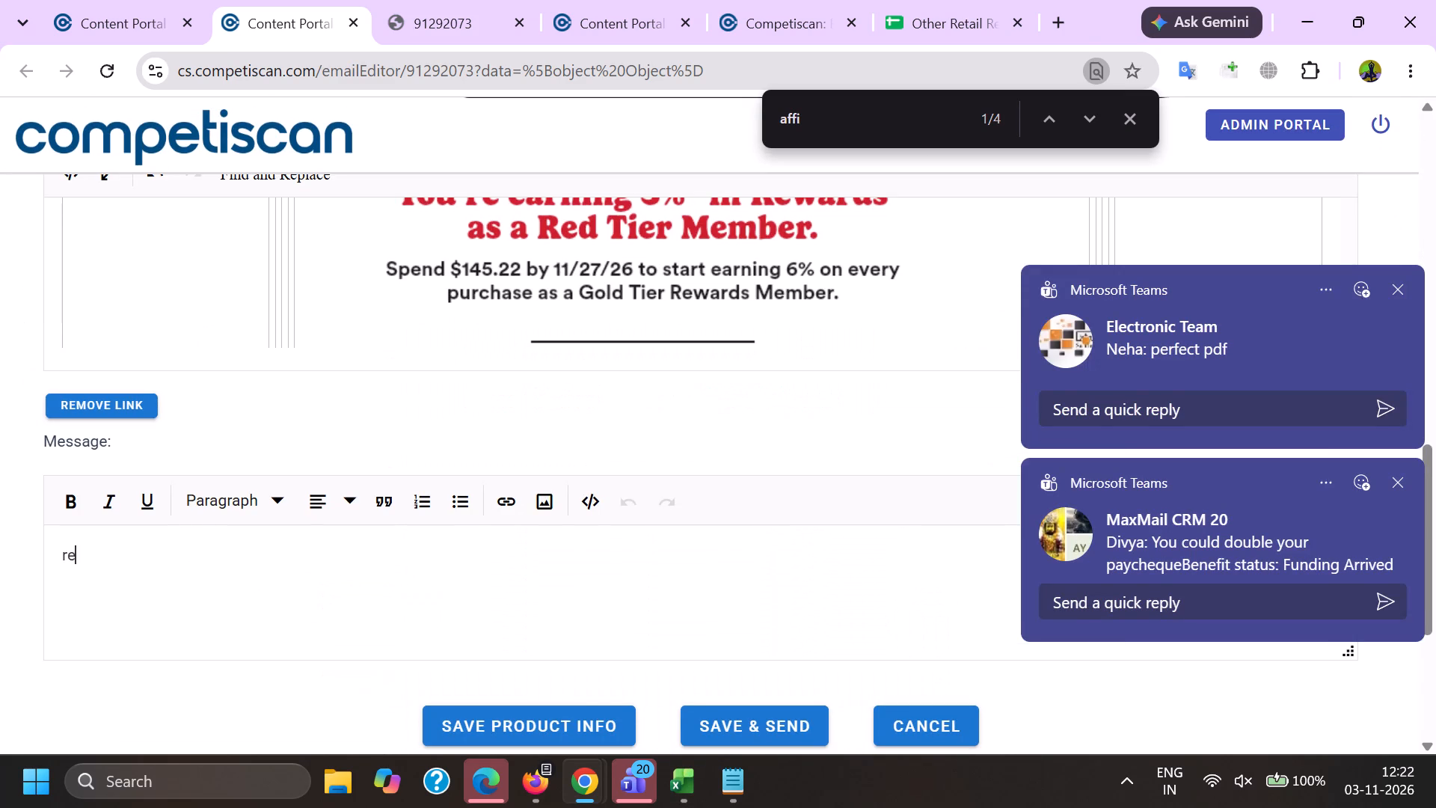
type("mov")
key("e")
key("space")
key("t")
key("h")
key("e")
key("space")
key("n")
key("a")
key("m")
key("e")
key("space")
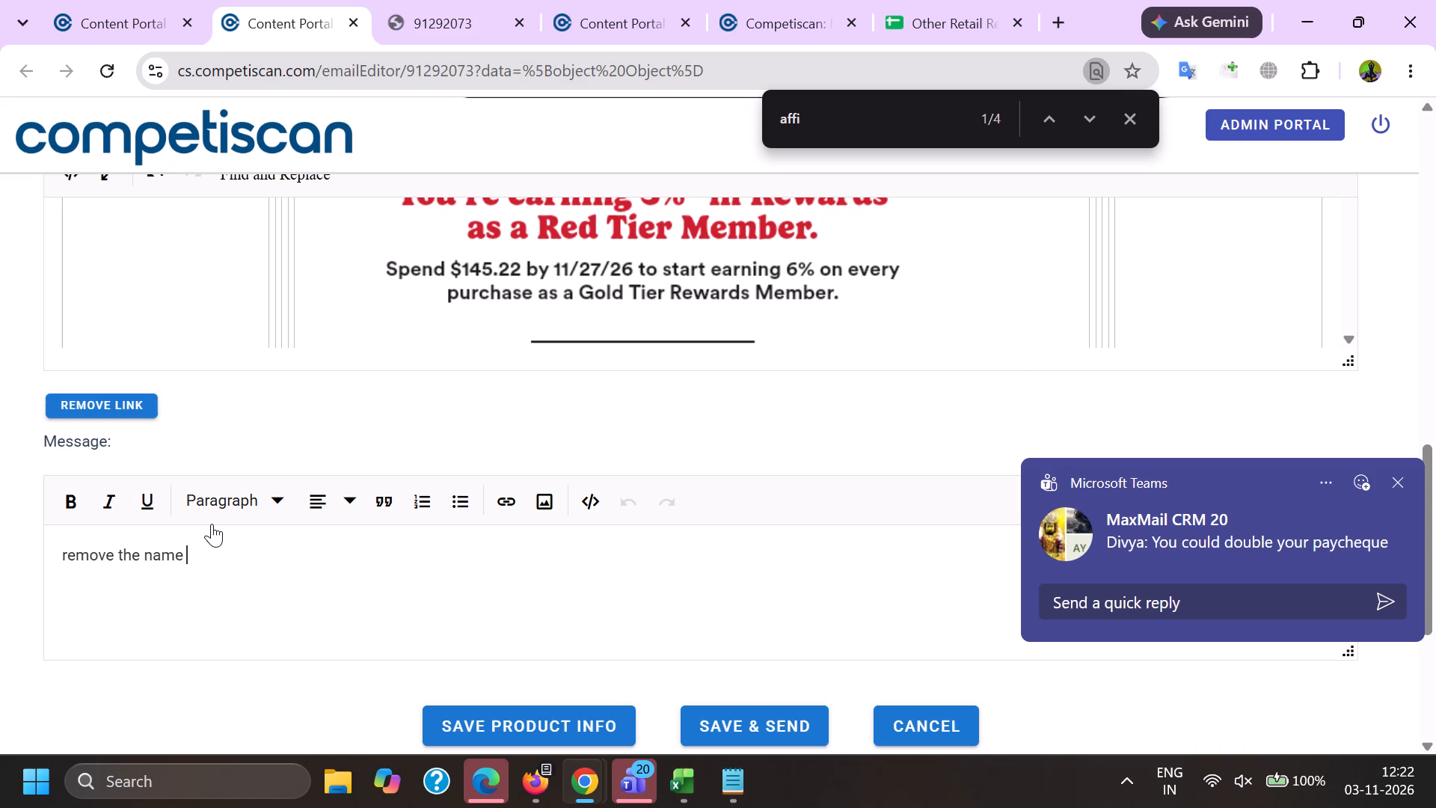
key("minus")
key("space")
key("n")
type("oi")
key("BackSpace")
type("reen")
key("space")
key("a")
key("equal")
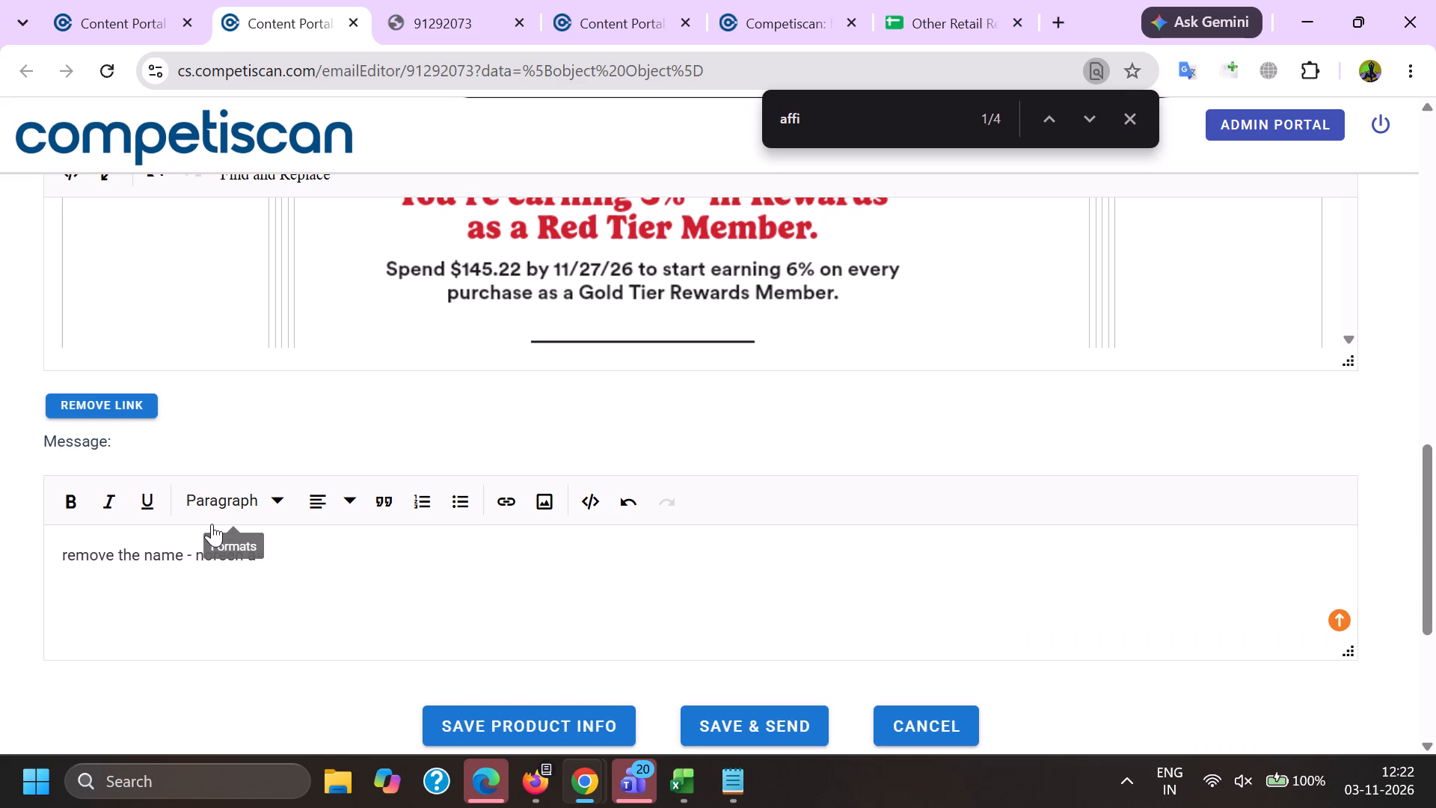
key("BackSpace")
key("BackSpace")
type("2 times a")
key("n")
key("d")
key("space")
key("r")
key("e")
key("w")
key("a")
key("r")
key("d")
key("s")
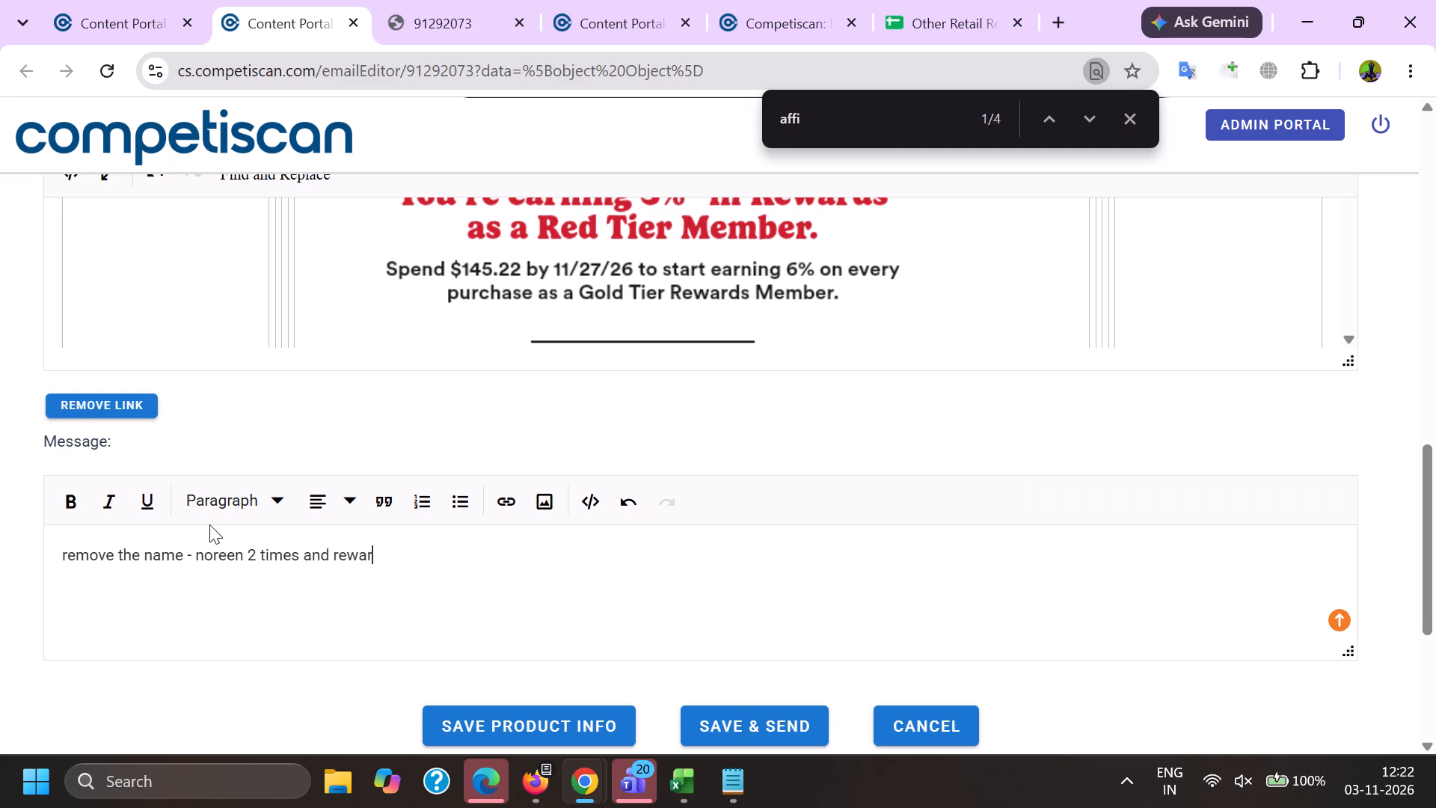
key("space")
key("i")
type("sd")
key("space")
key("BackSpace")
key("BackSpace")
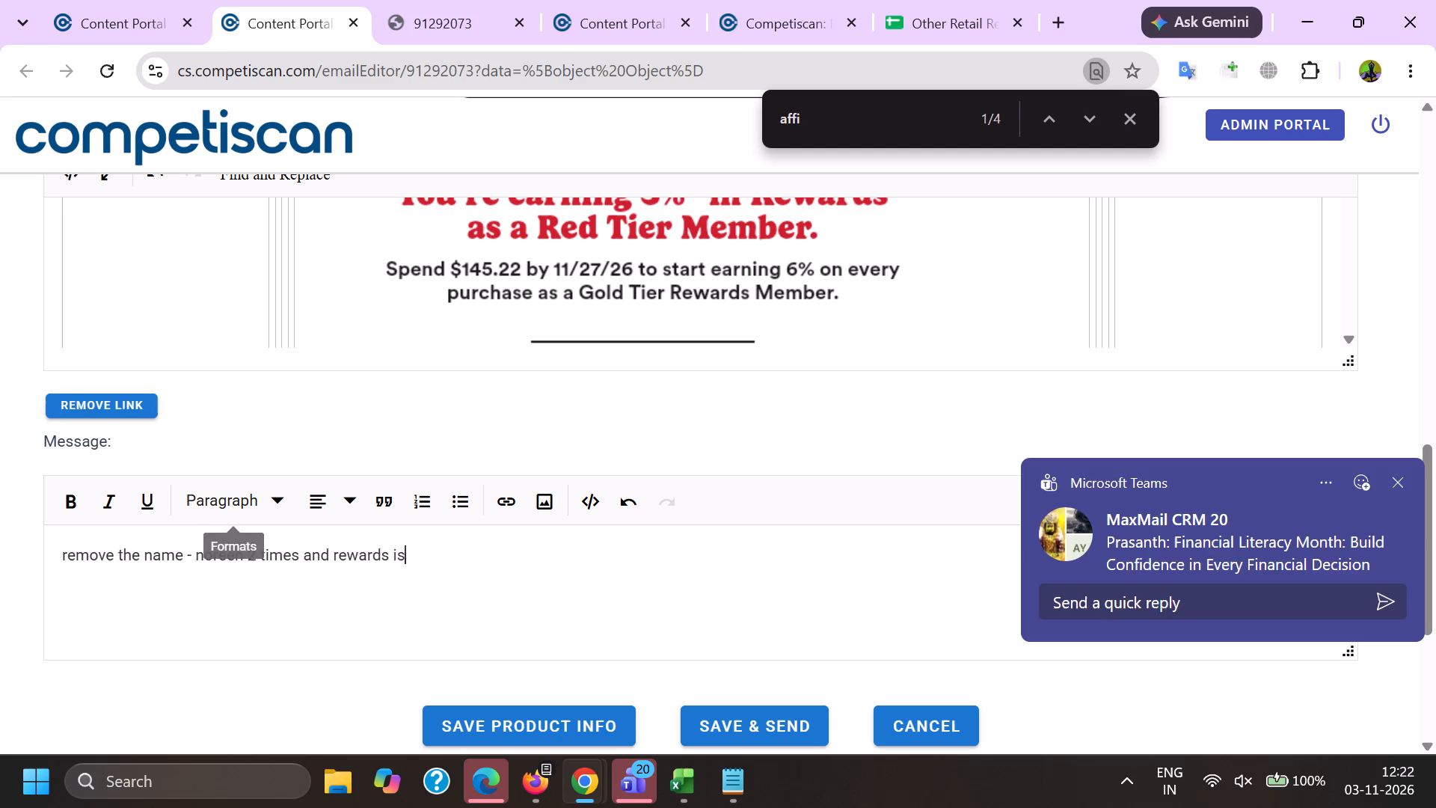
key("BackSpace")
type("sd")
key("space")
key("BackSpace")
key("BackSpace")
key("BackSpace")
key("d")
key("space")
key("f")
key("r")
key("o")
key("m")
key("space")
type("th")
key("e")
key("space")
key("p")
key("d")
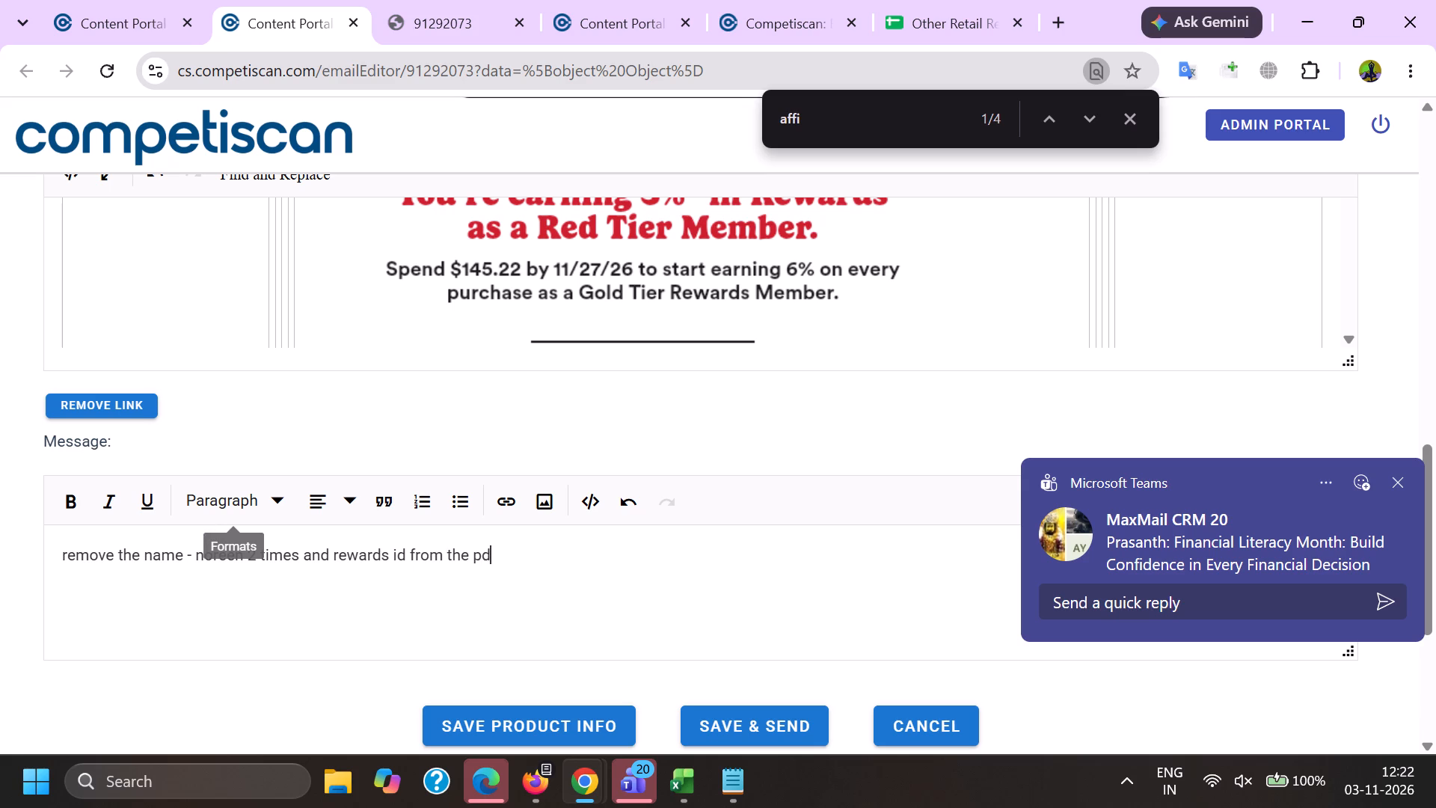
key("f")
key("space")
key("shift+exclam")
Save and send email 91292073 with its message.
left_click(745, 720)
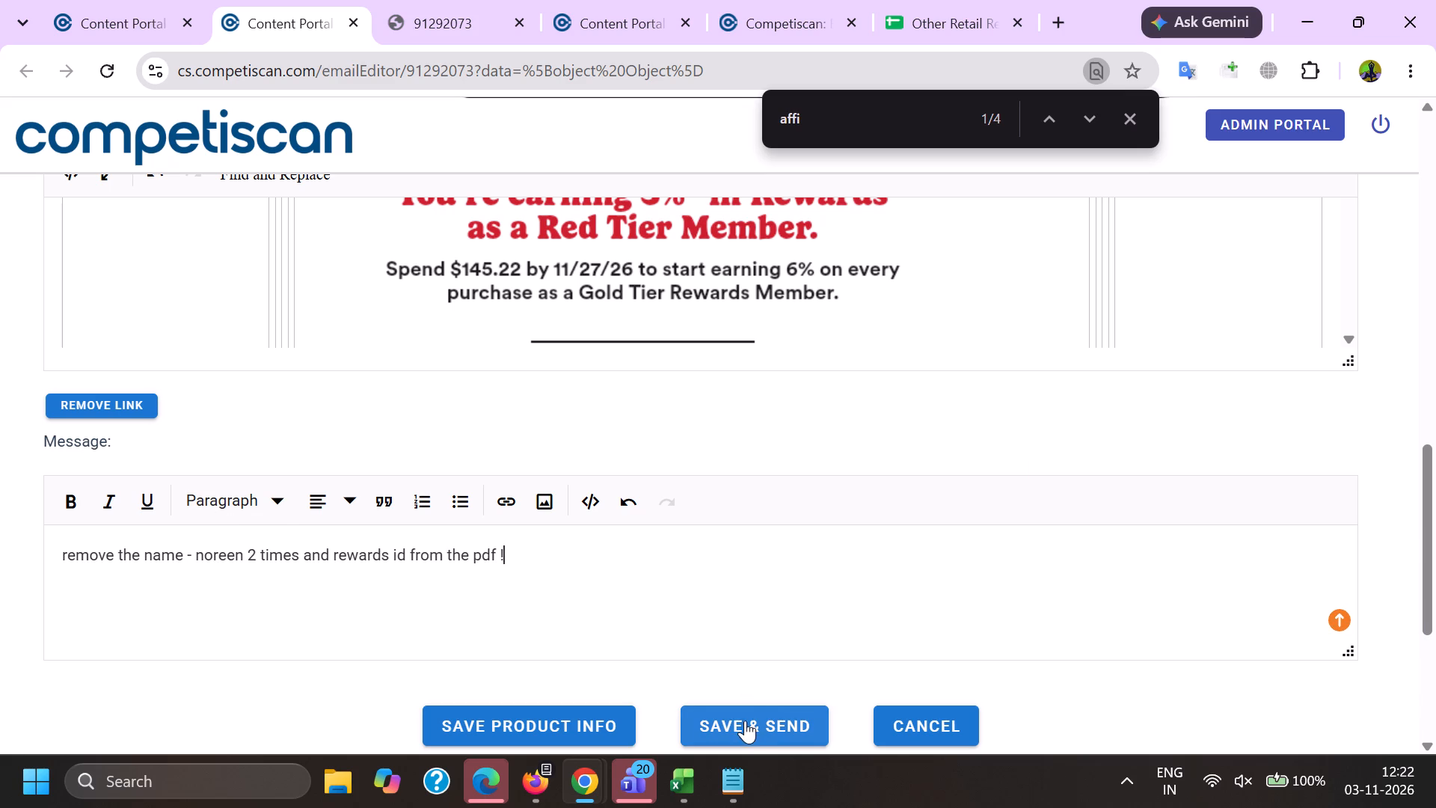
left_click(732, 459)
In the editor of email 91285554, add blank lines above the From line and delete the horizontal rule above it.
left_click(490, 0)
left_click(663, 0)
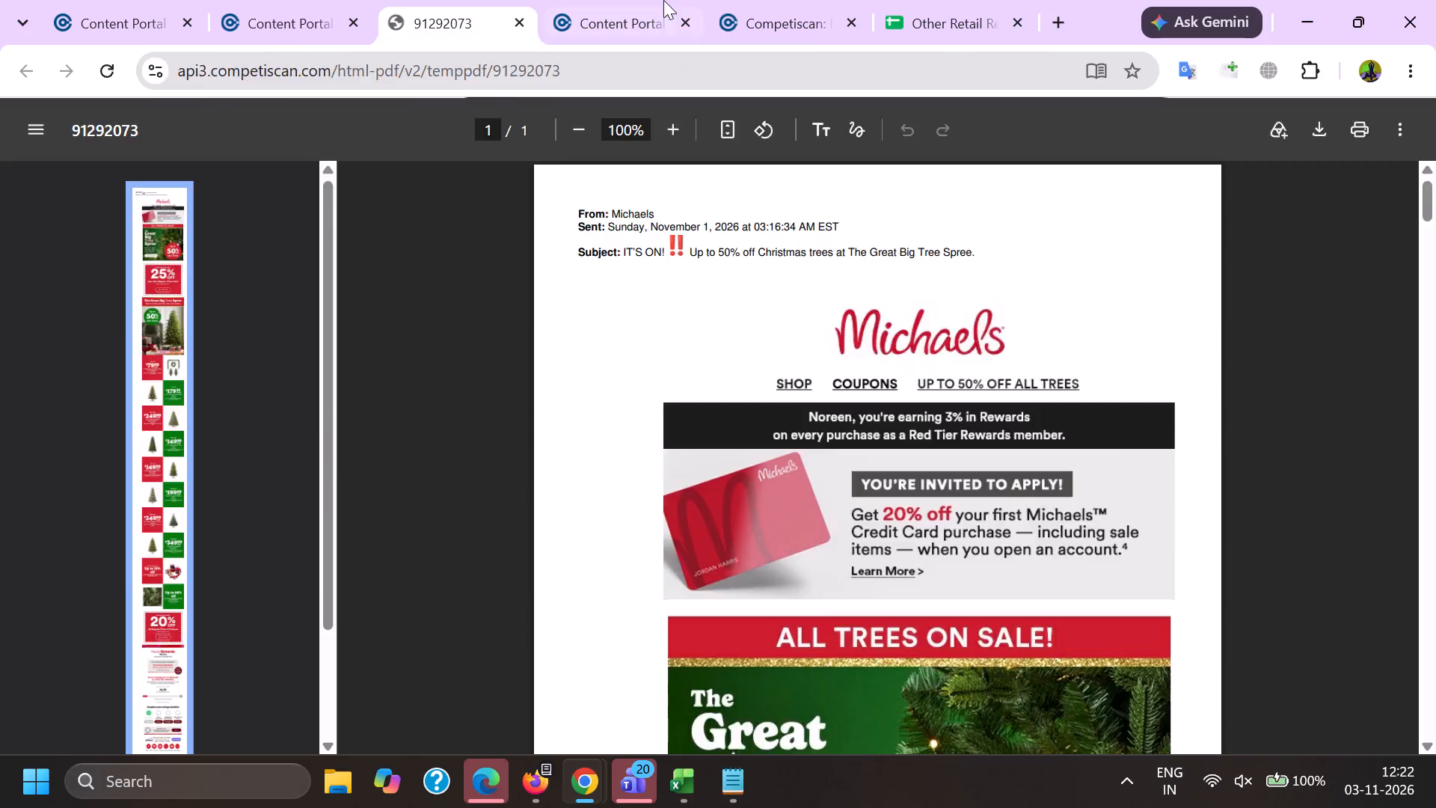
scroll(402, 405, "down", 2)
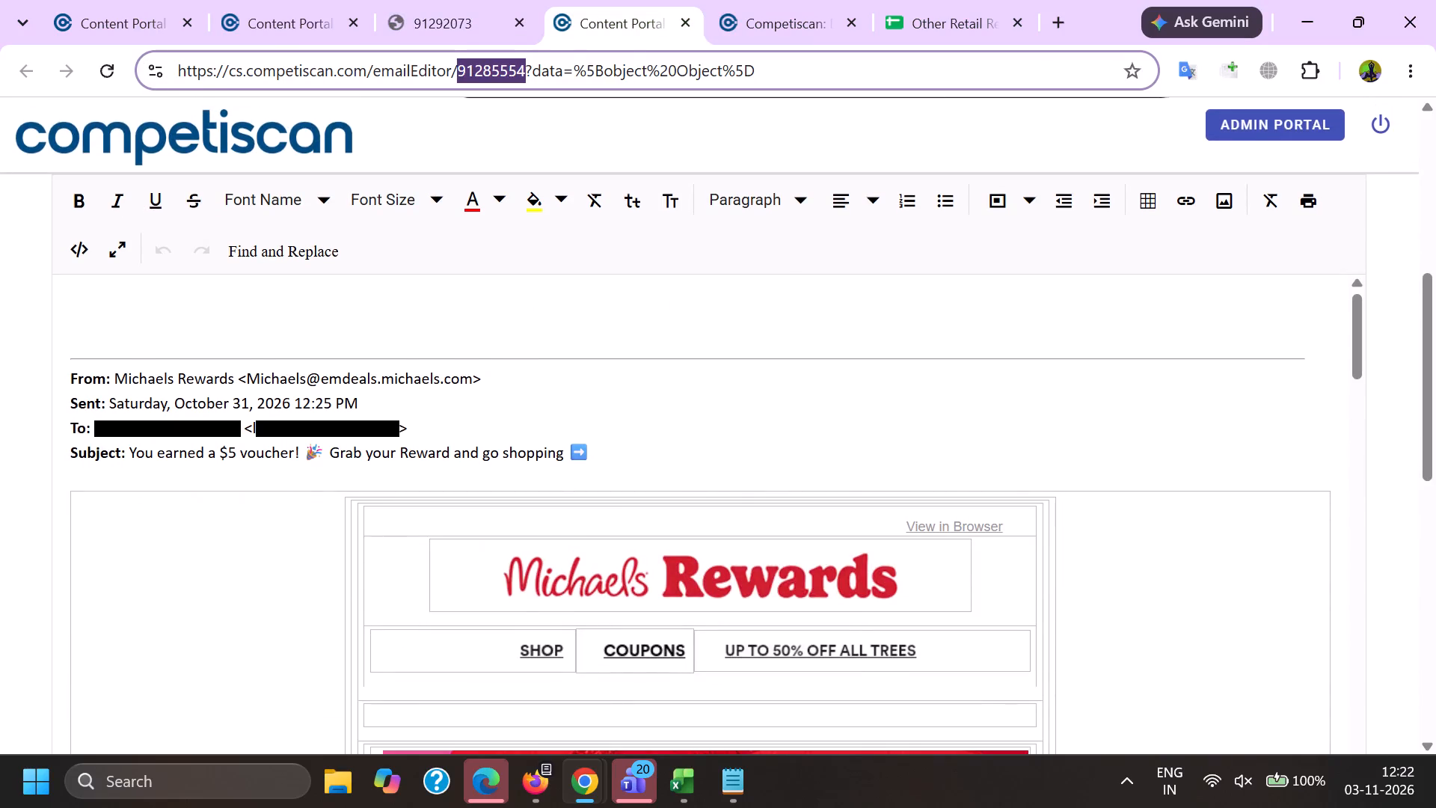
left_click(70, 384)
key("Return")
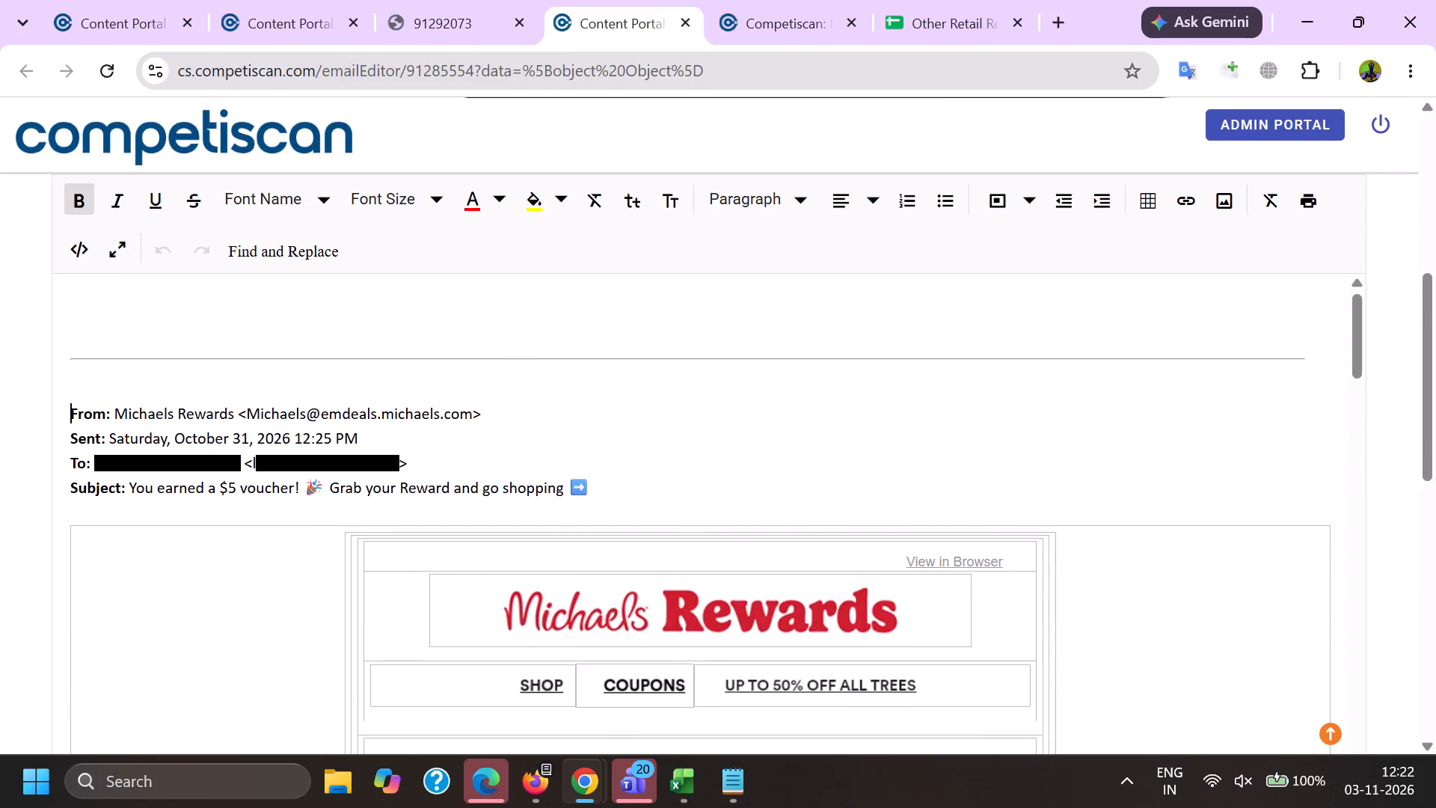
key("Return")
key("Return")
left_click_drag(85, 385, 55, 334)
key("BackSpace")
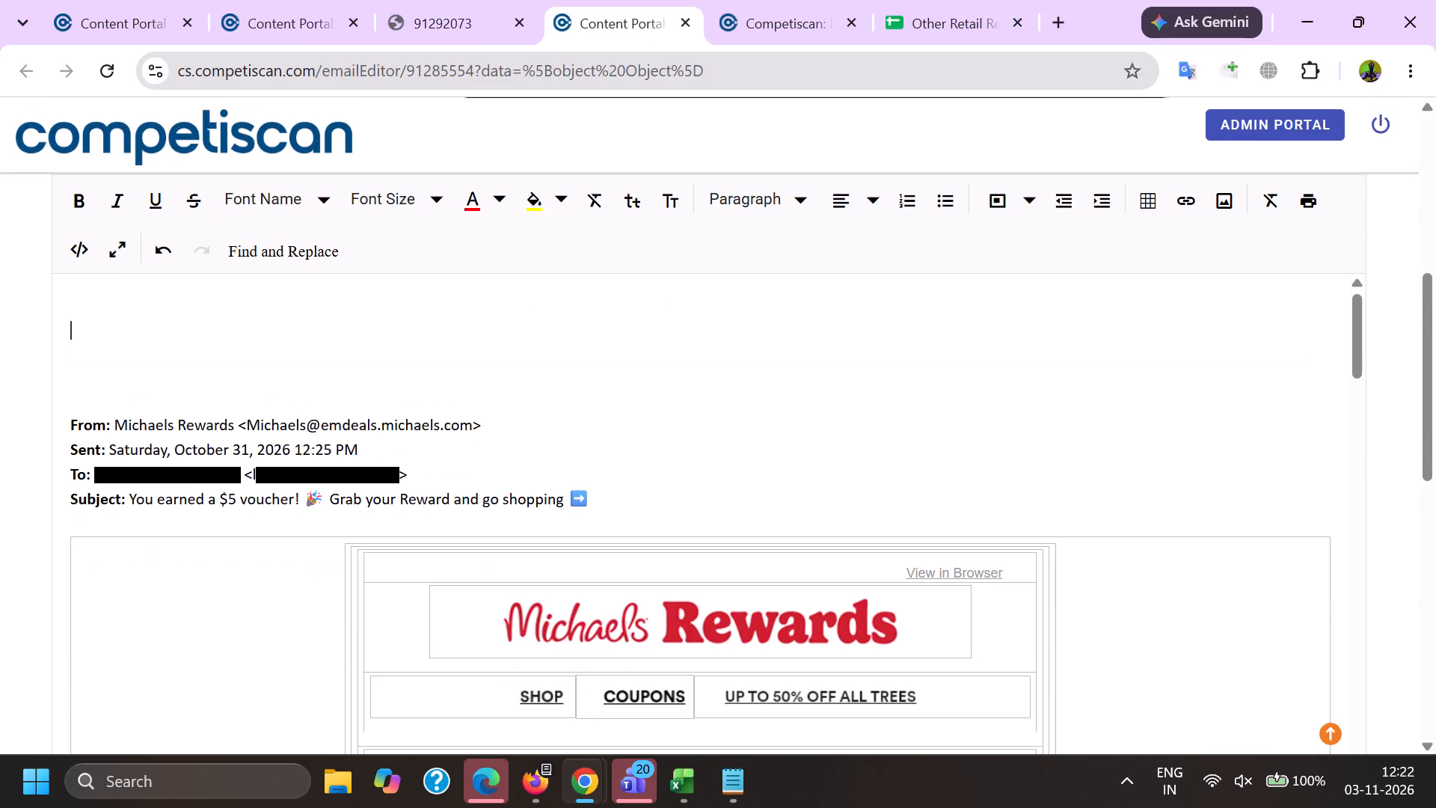
Delete the To line and the sender's email address after Michaels Rewards from the header of email 91285554.
left_click_drag(70, 481, 441, 476)
key("BackSpace")
key("BackSpace")
left_click_drag(227, 417, 258, 420)
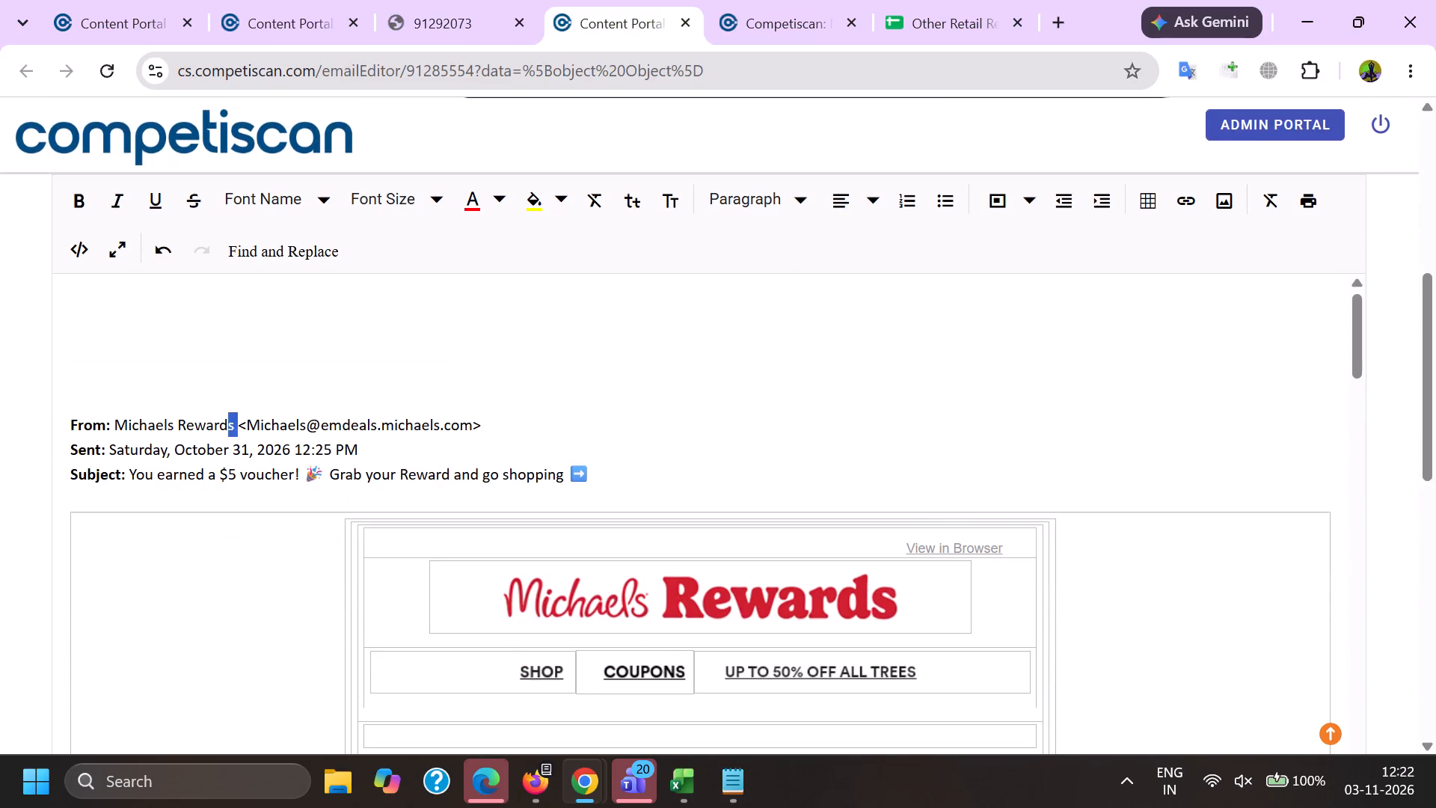
left_click_drag(258, 420, 501, 422)
left_click(254, 427)
left_click_drag(237, 426, 521, 412)
key("BackSpace")
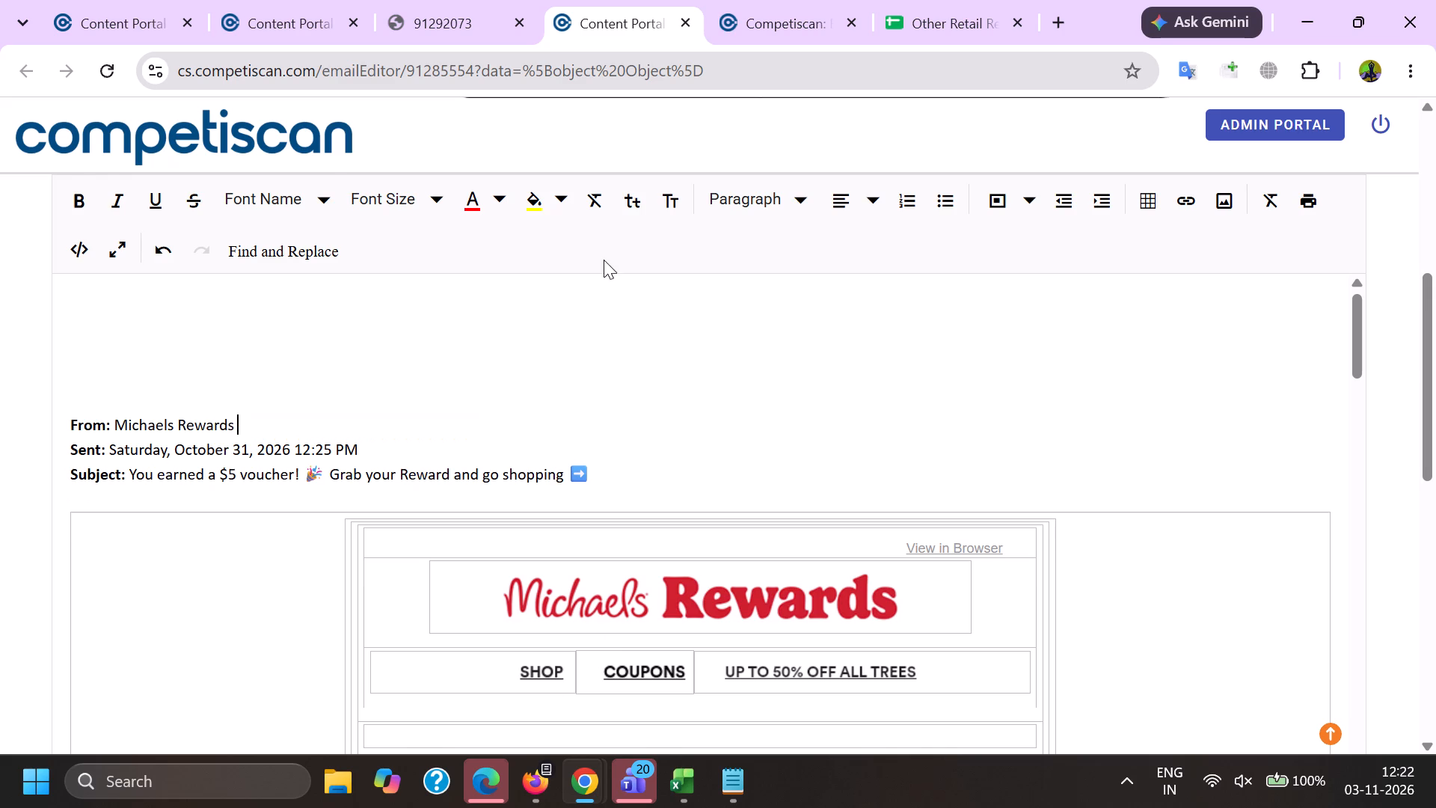
Remove the links from the Congrats banner image and the View in Browser text of email 91285554.
scroll(604, 260, "down", 2)
scroll(625, 628, "down", 3)
scroll(642, 624, "up", 2)
left_click(724, 571)
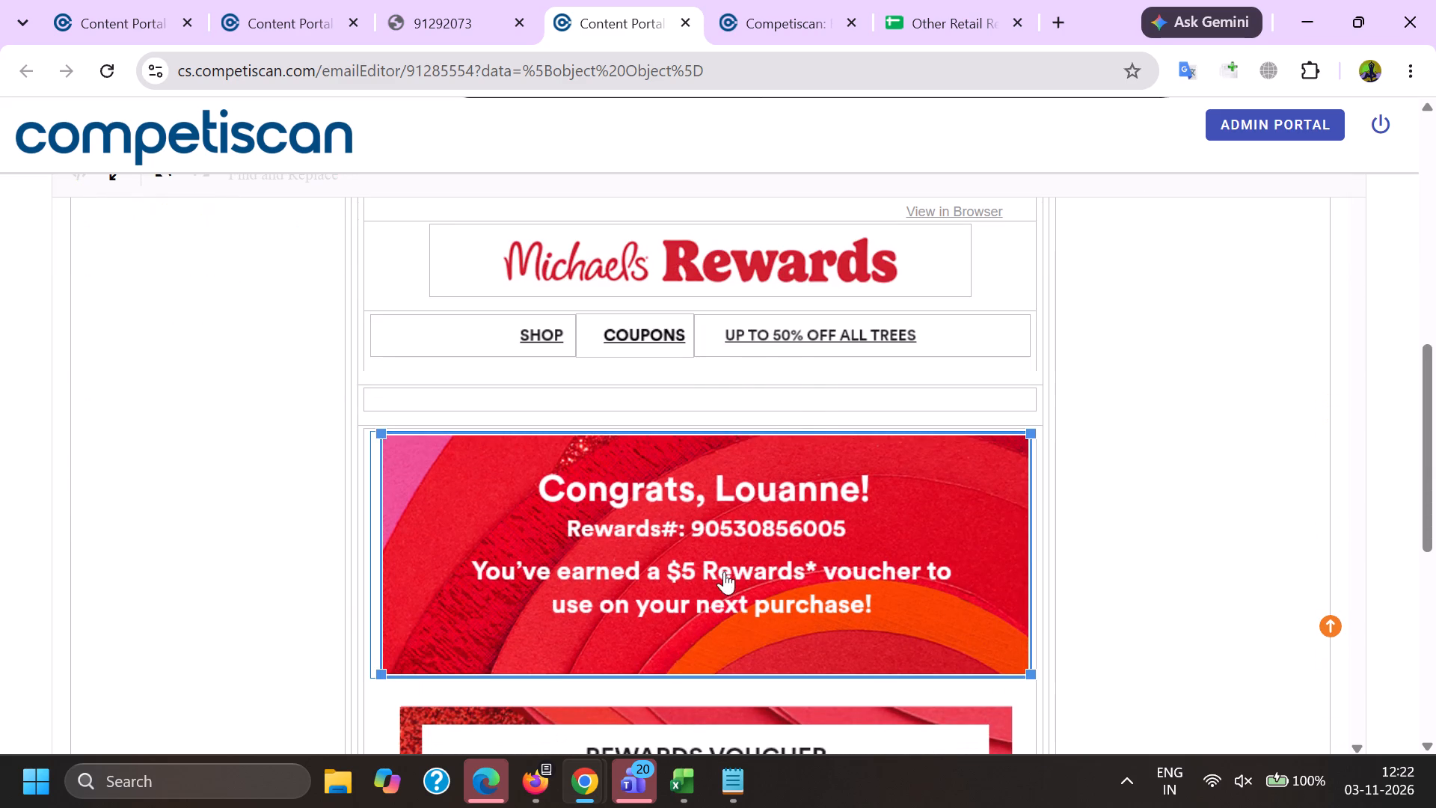
left_click(651, 400)
scroll(809, 573, "up", 3)
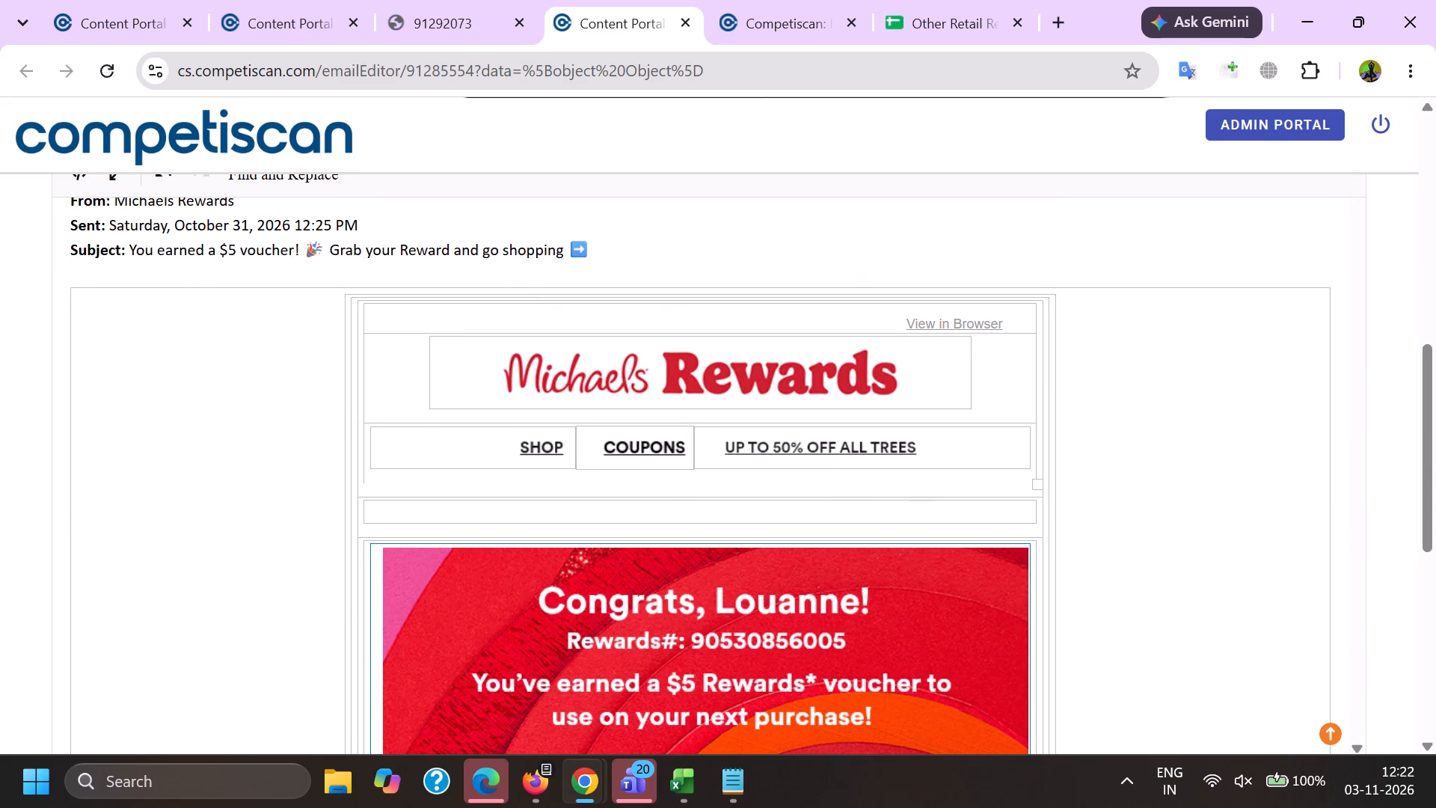
left_click(924, 330)
left_click(920, 324)
left_click(1056, 373)
Remove the links from the Rewards Voucher image and the 20% off coupon image.
scroll(788, 664, "down", 4)
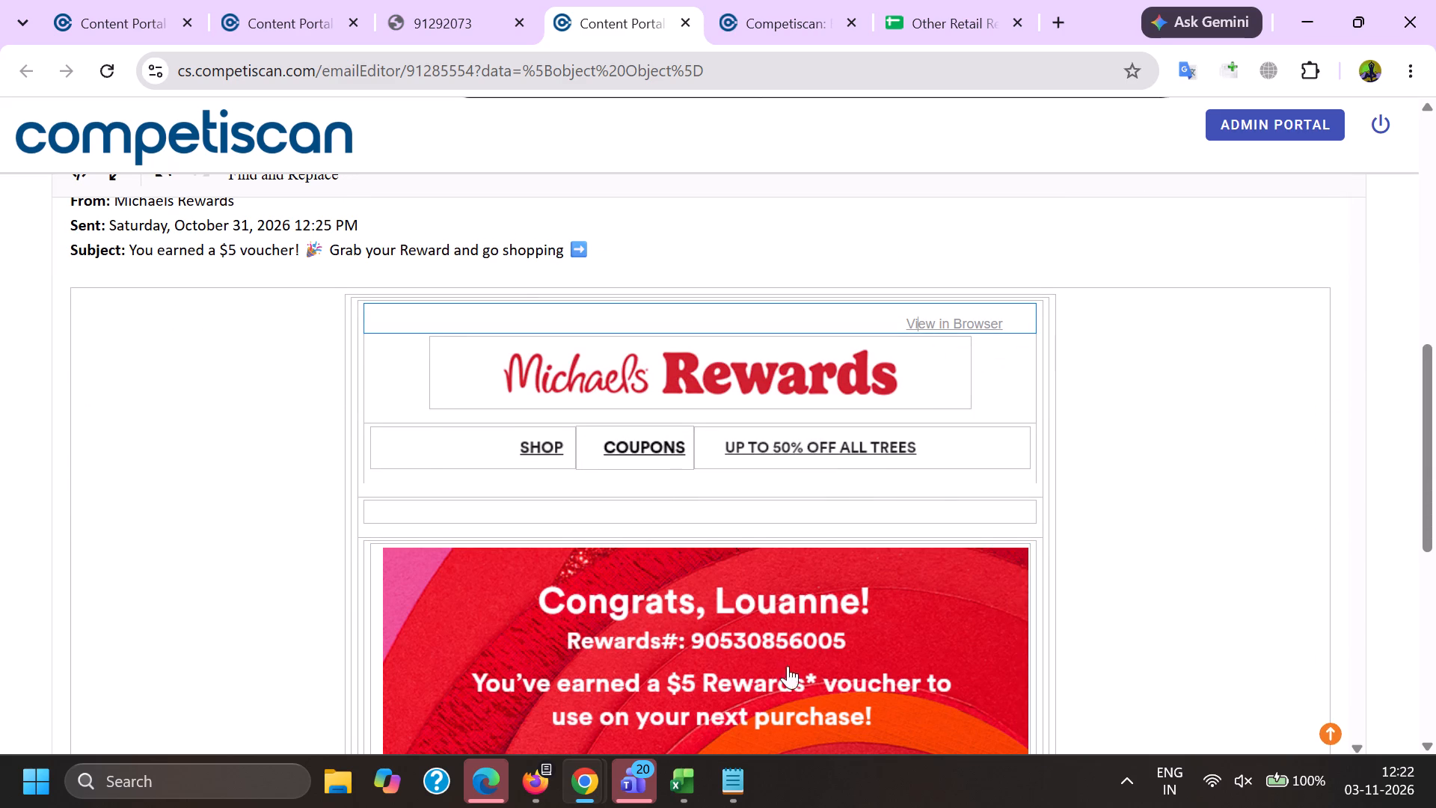
left_click(742, 539)
left_click(657, 332)
scroll(656, 457, "down", 5)
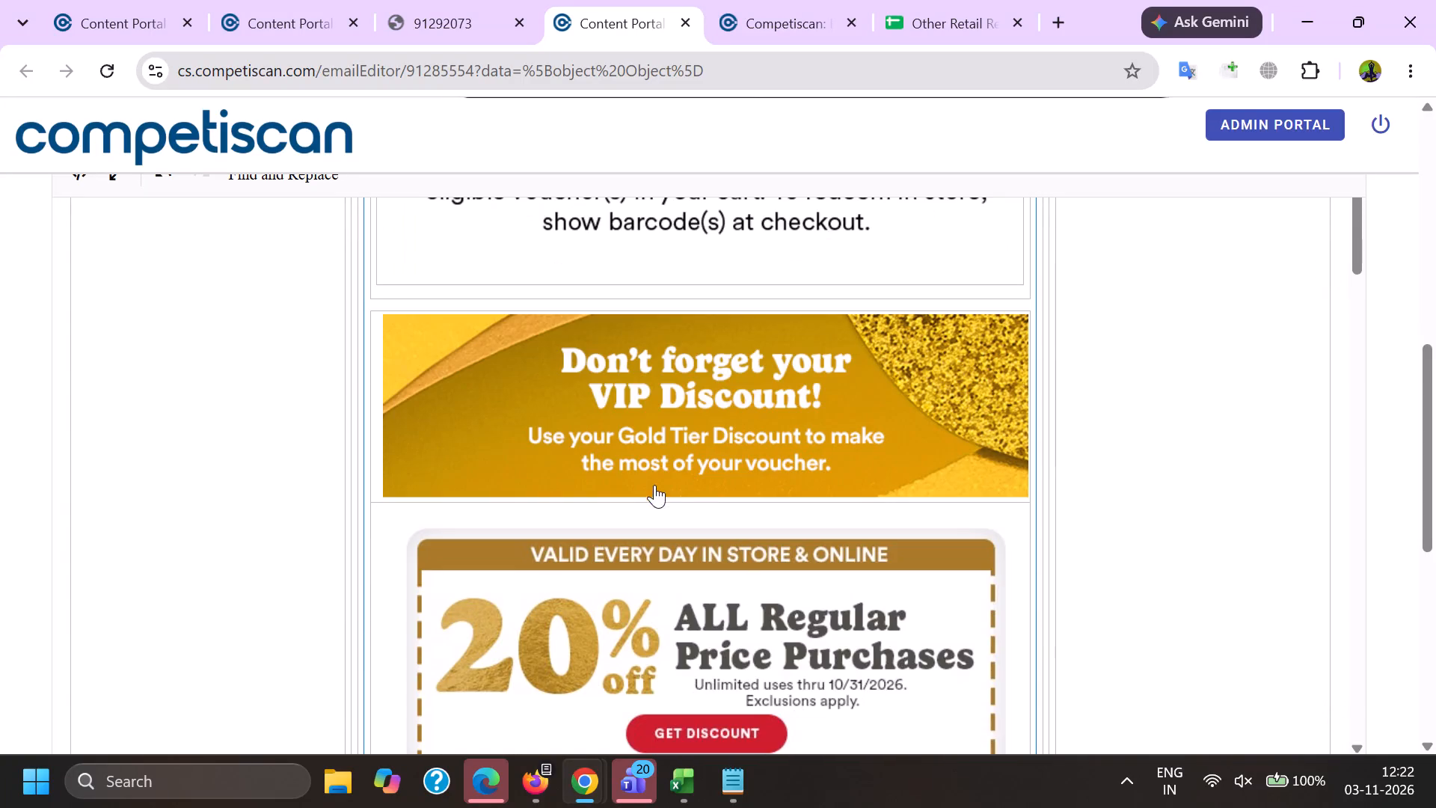
scroll(616, 508, "up", 3)
left_click(618, 492)
scroll(627, 556, "down", 4)
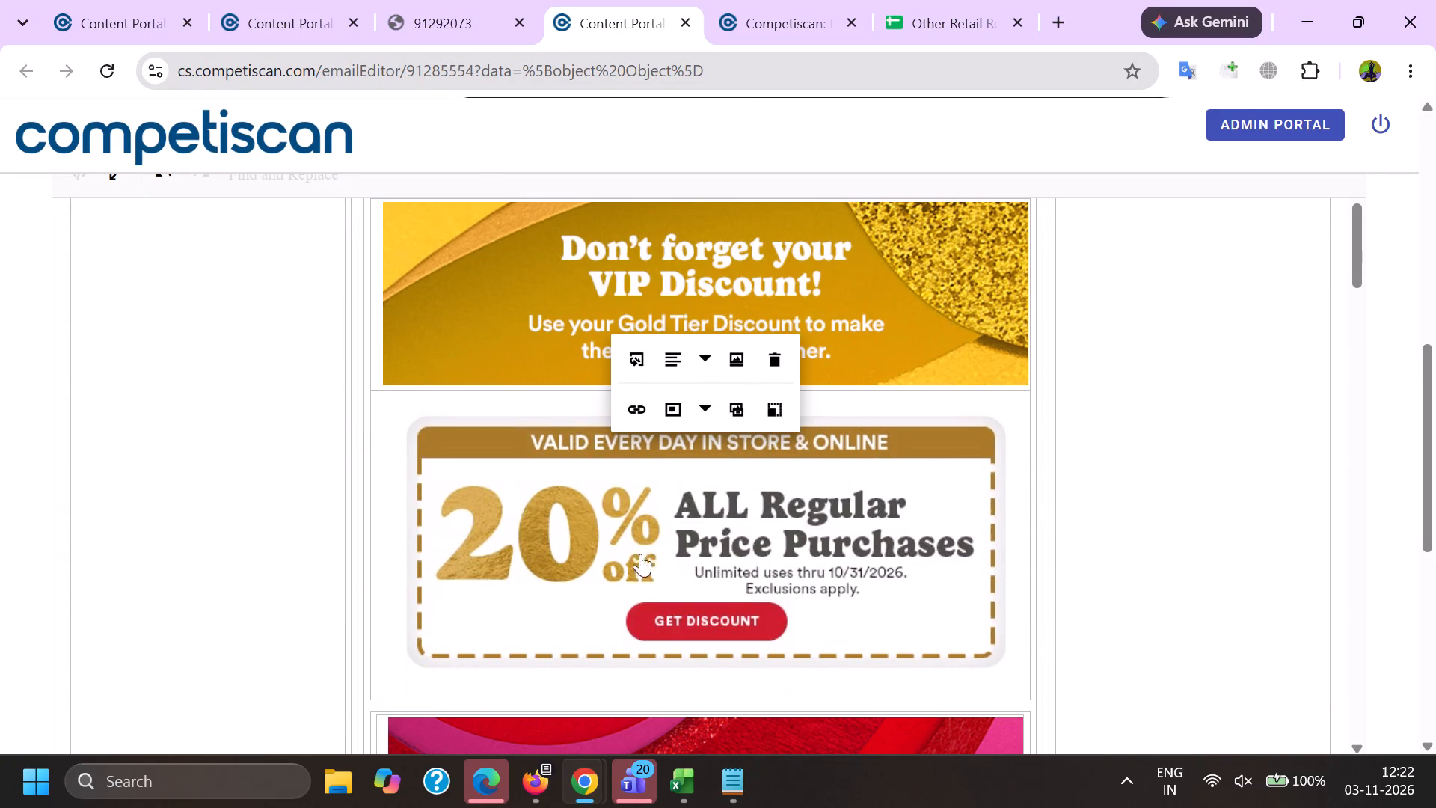
left_click(630, 541)
left_click(647, 359)
Remove the link from the This Week's Bonus Rewards image.
scroll(667, 534, "down", 7)
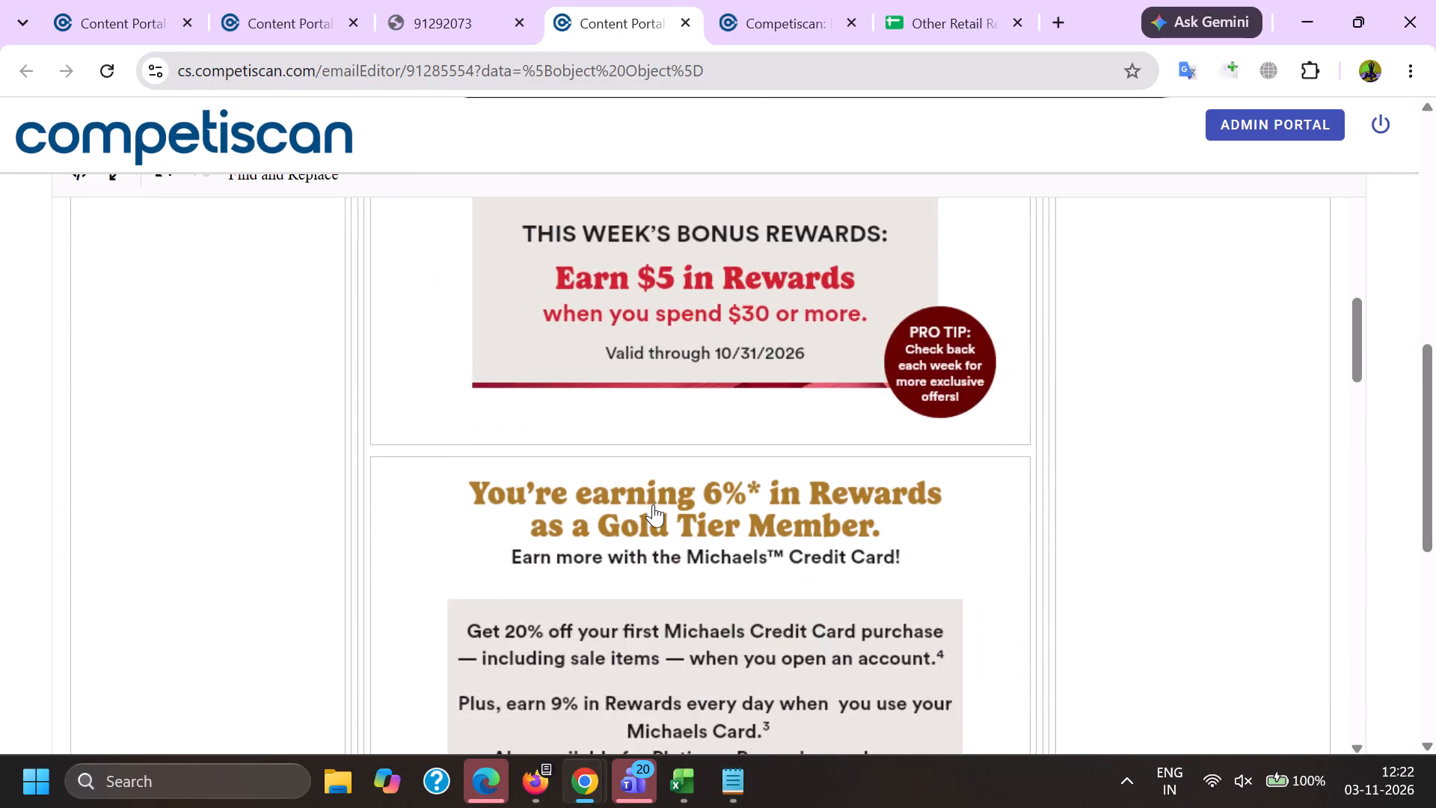
scroll(653, 504, "up", 3)
left_click(653, 507)
left_click(659, 398)
scroll(659, 448, "down", 4)
Remove the link from the Gold Tier Member earnings image, undoing the first removal and repeating it.
left_click(645, 494)
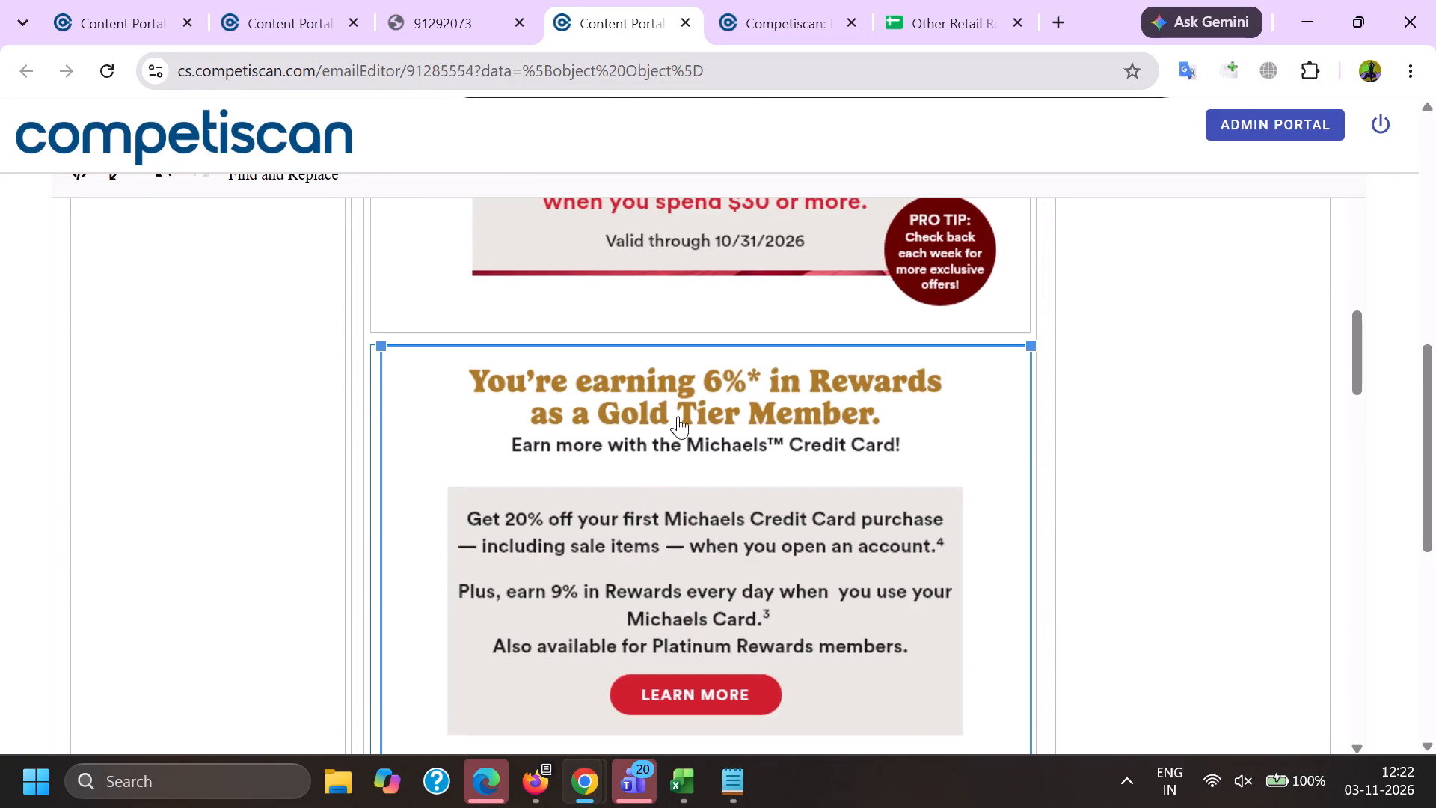
left_click(653, 317)
scroll(645, 513, "down", 5)
scroll(559, 572, "up", 4)
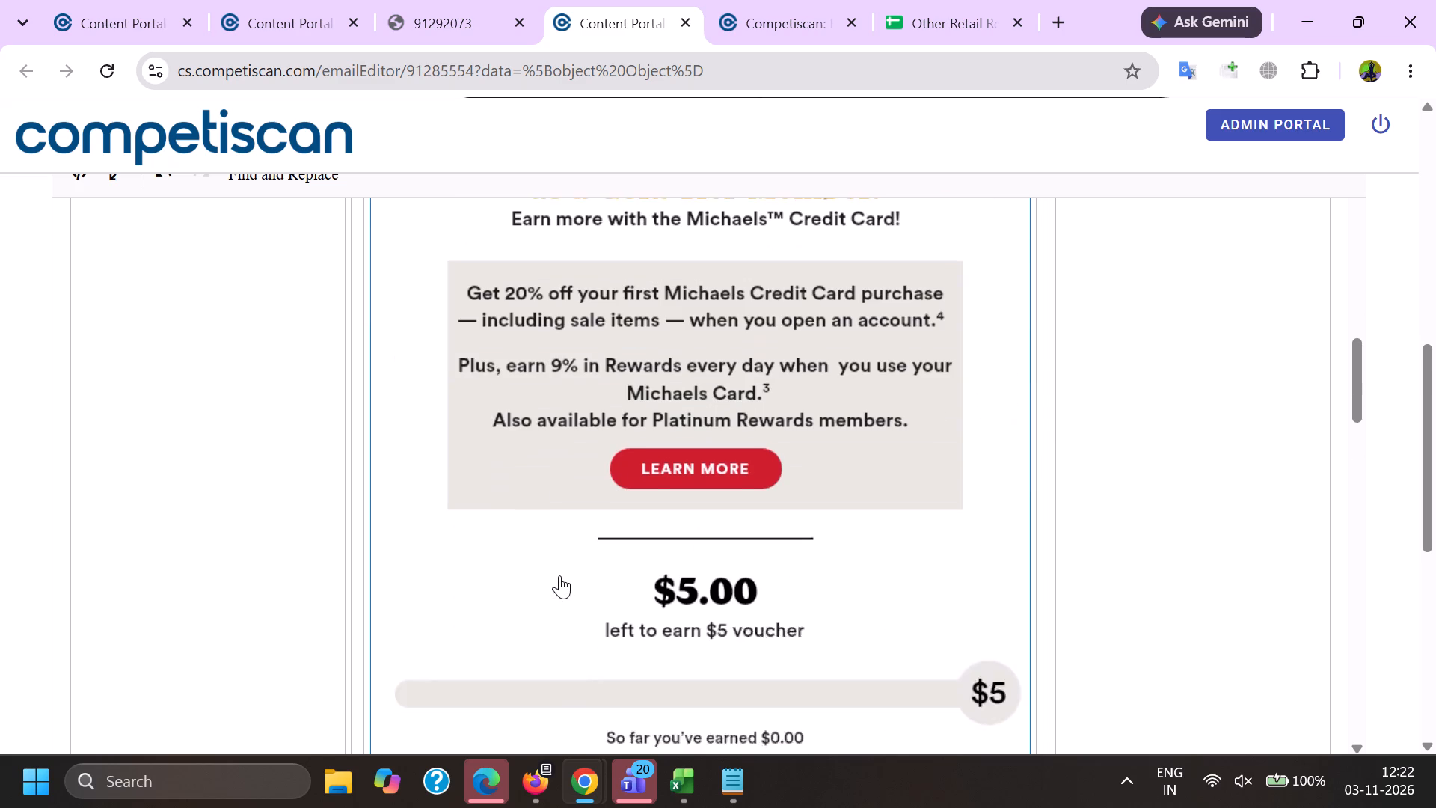
key("ctrl+z")
scroll(574, 539, "down", 4)
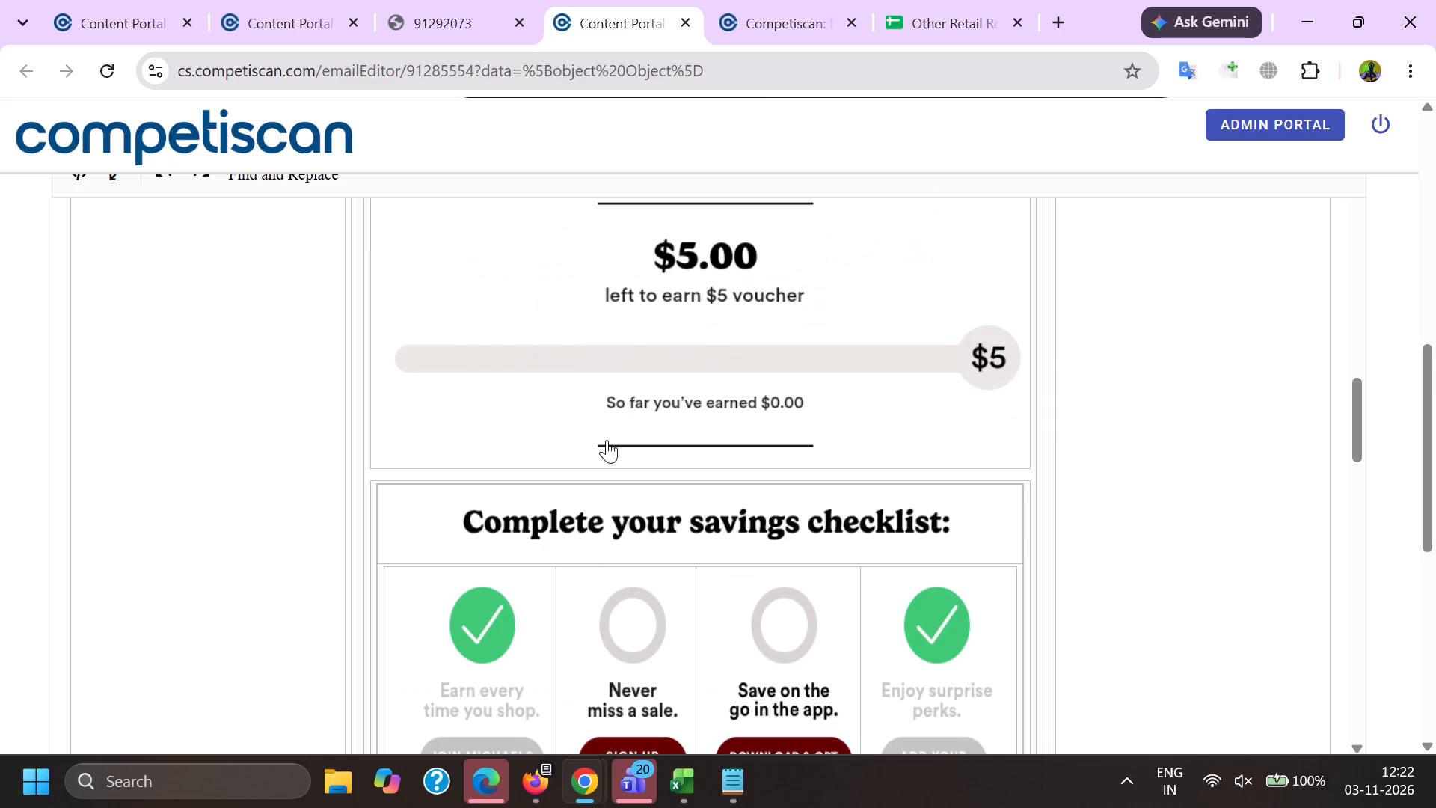
left_click(598, 381)
left_click(658, 540)
Remove the links from the four savings checklist images, the checklist heading image and the image further below.
left_click(459, 644)
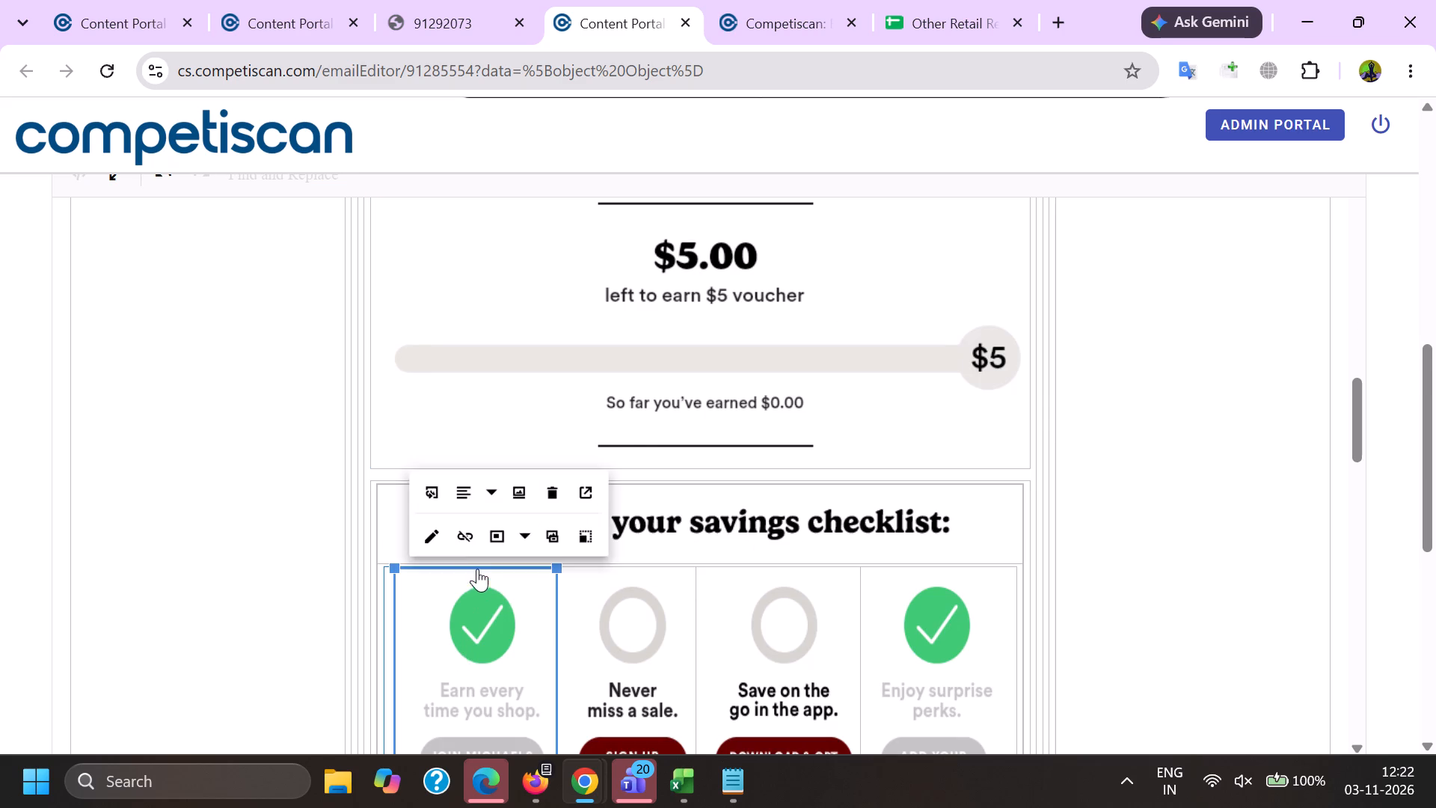
left_click_drag(456, 537, 464, 541)
left_click(674, 658)
left_click(628, 529)
left_click(776, 659)
left_click(781, 533)
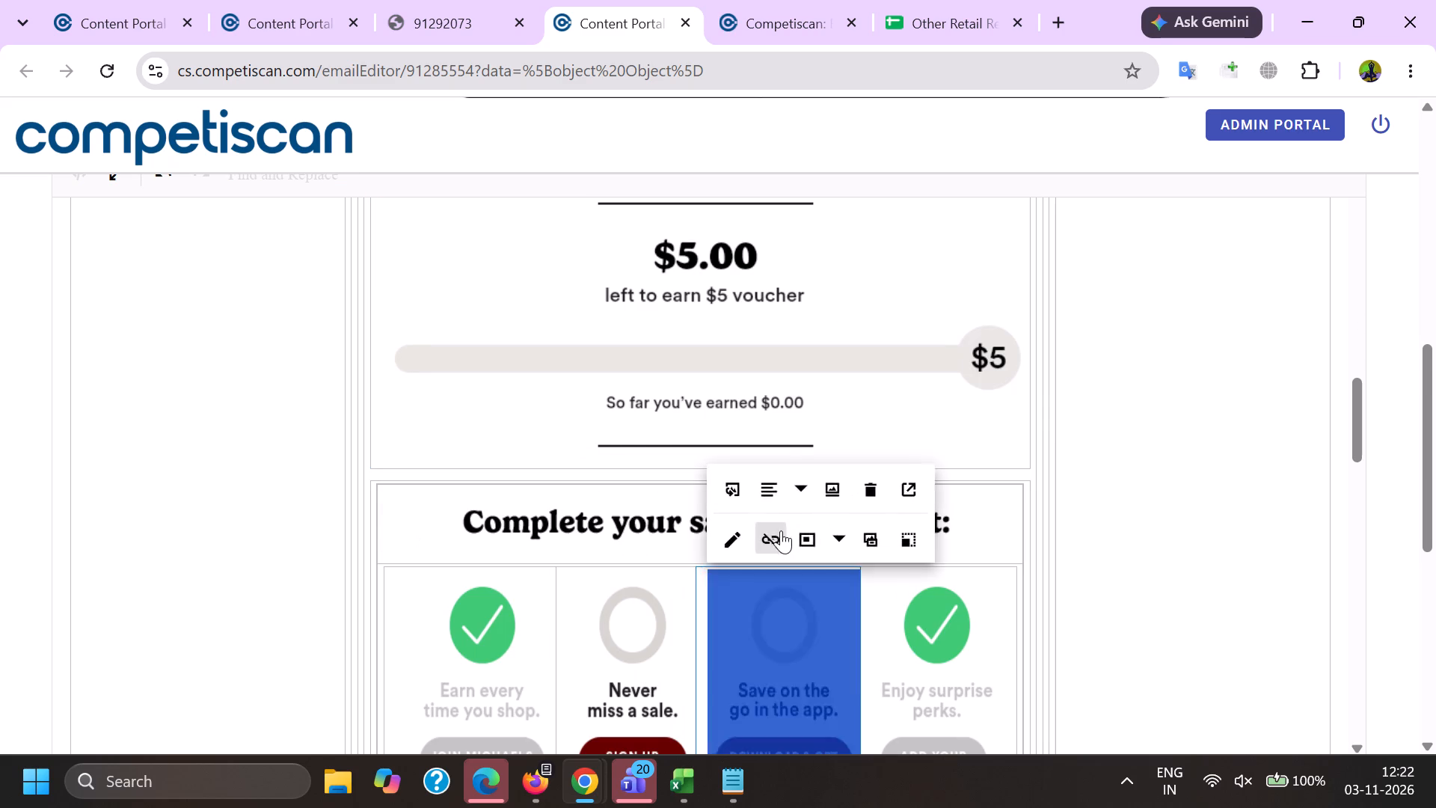
left_click(977, 648)
left_click(942, 543)
left_click(640, 518)
left_click(663, 462)
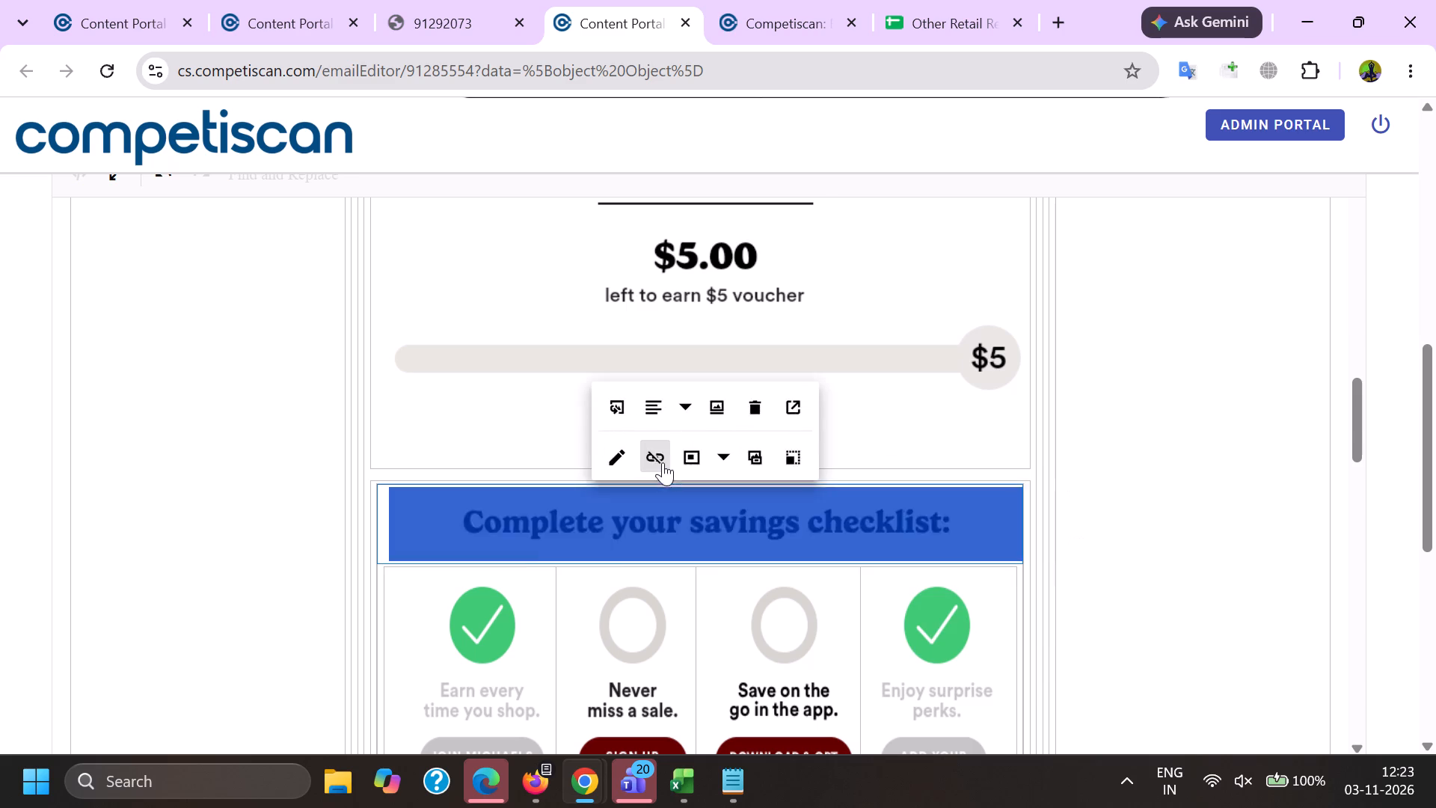
scroll(651, 397, "down", 4)
left_click(591, 483)
left_click(660, 404)
Remove the links from all six social media icons, from Facebook through Snapchat.
scroll(636, 498, "down", 4)
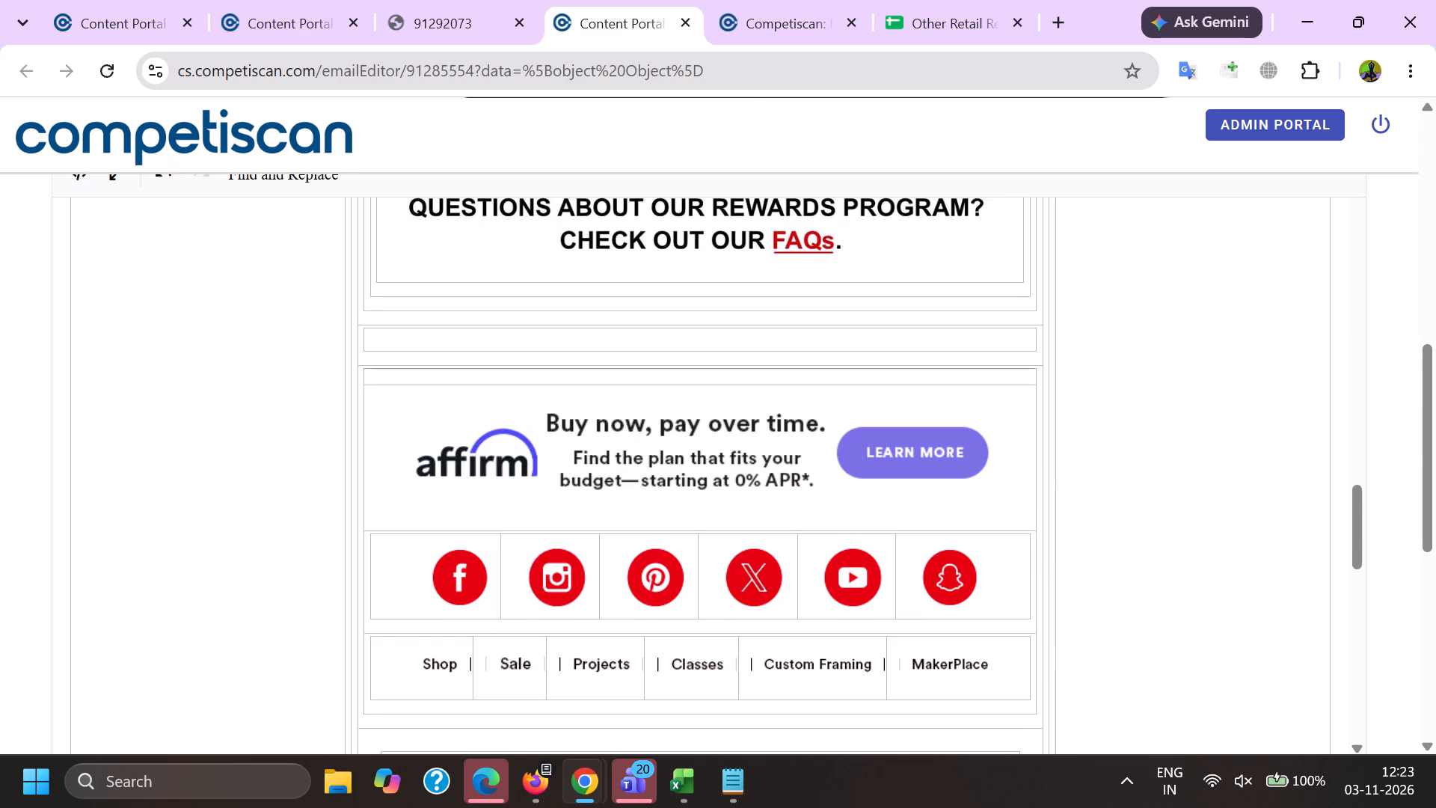
left_click(497, 572)
left_click(448, 520)
left_click(533, 548)
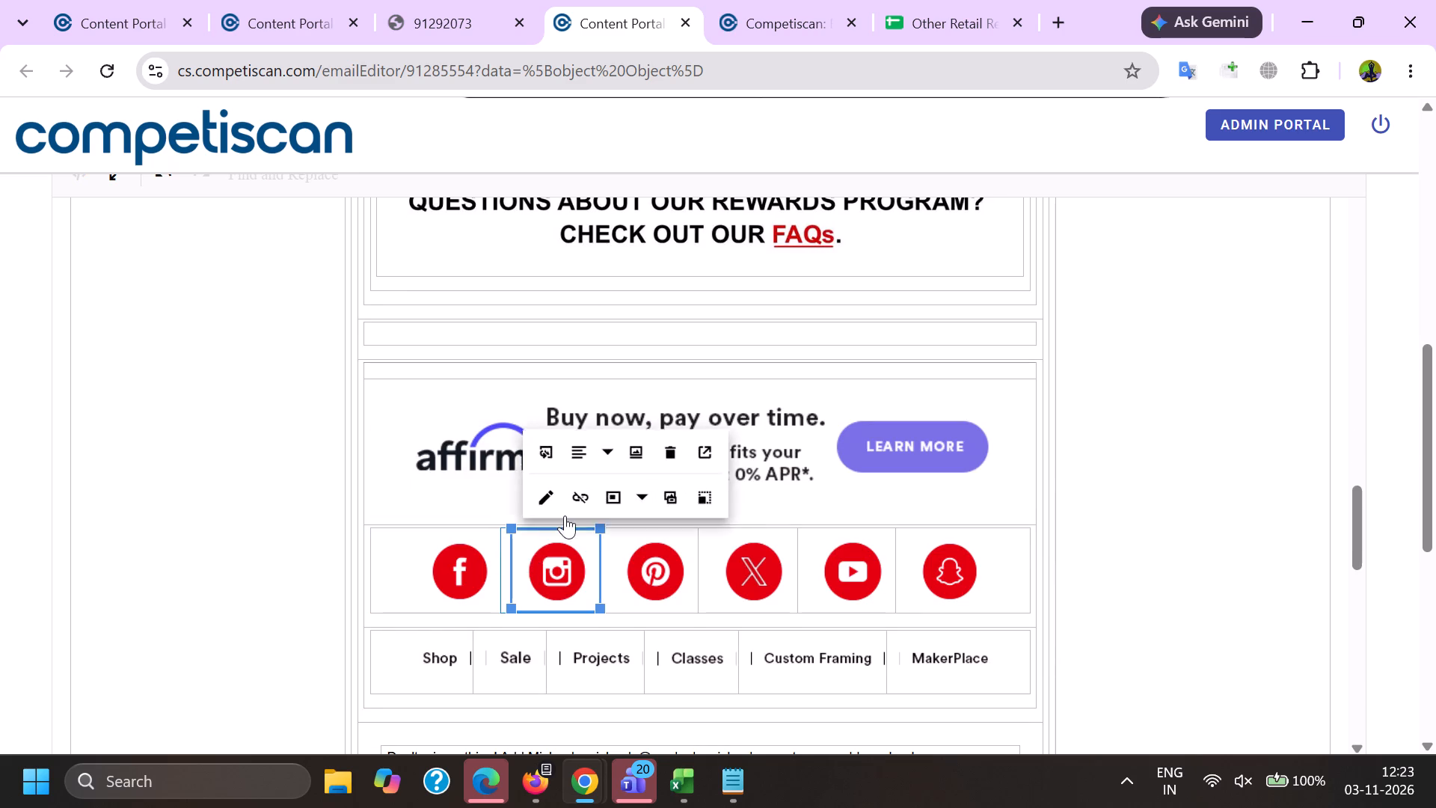
left_click(565, 511)
left_click(678, 590)
left_click(678, 502)
left_click(822, 604)
left_click(750, 592)
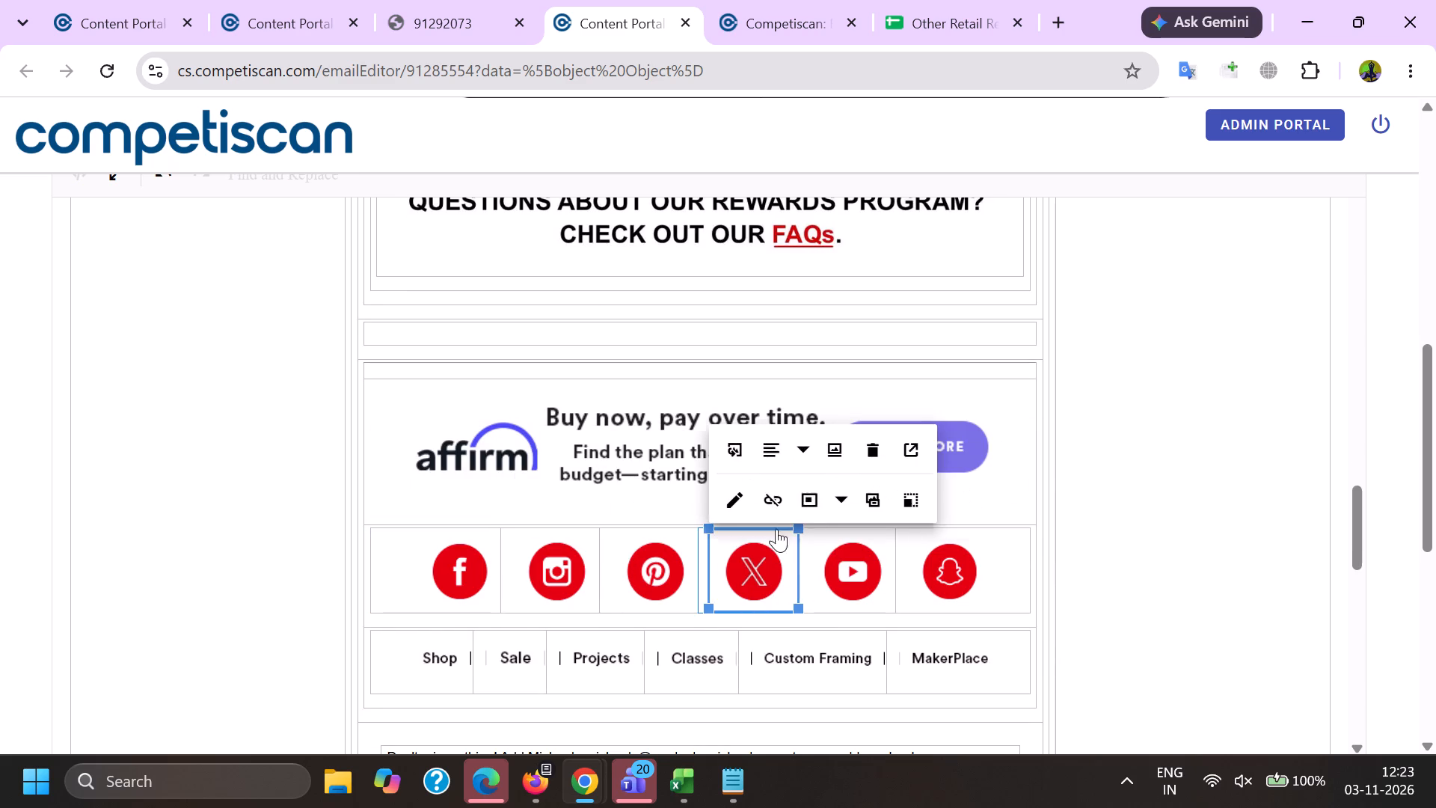
left_click(778, 501)
left_click(846, 568)
left_click(858, 515)
left_click(954, 577)
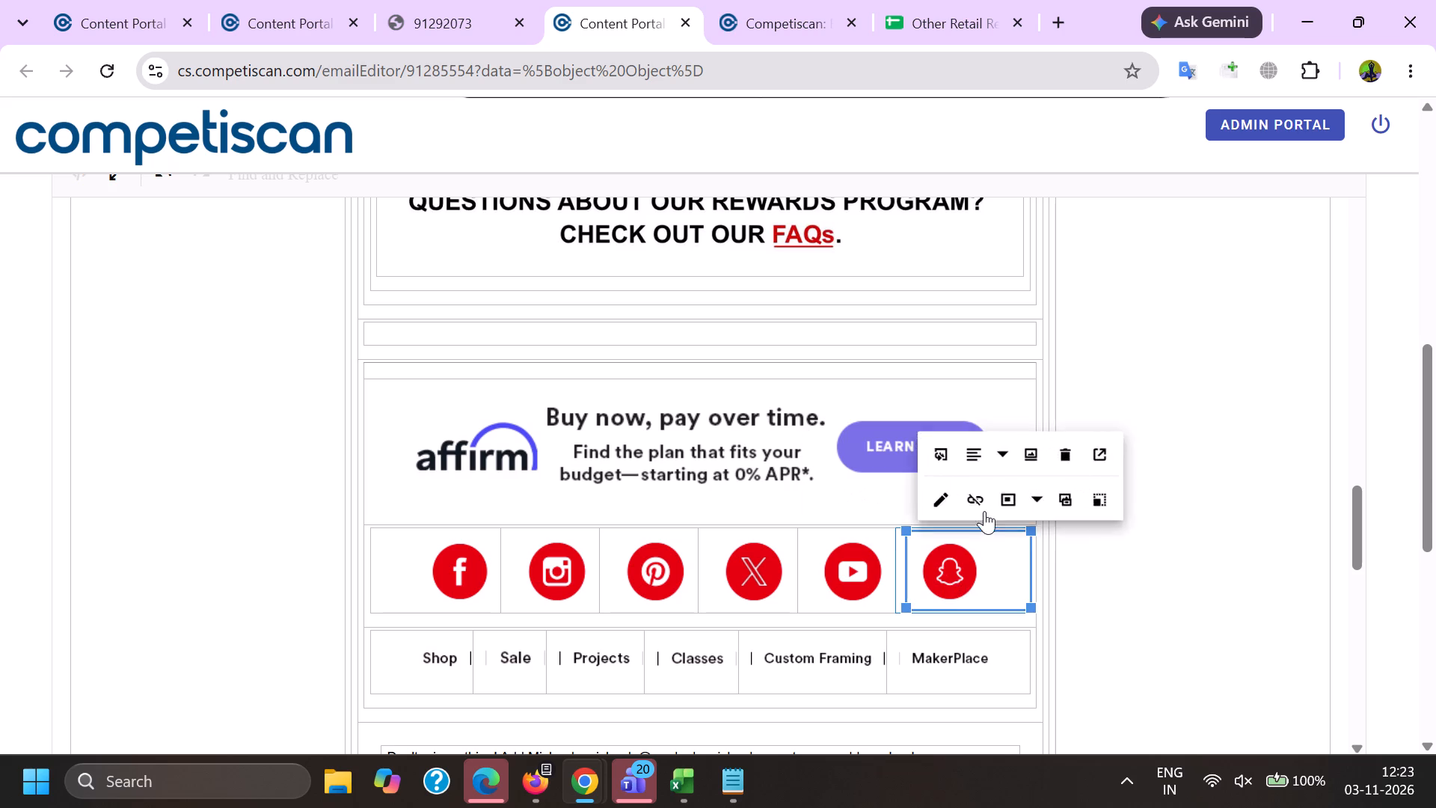
left_click(984, 508)
Delete the Michaels email address from the "Don't miss a thing!" line above the Affirm disclaimer.
scroll(653, 490, "down", 2)
left_click_drag(587, 529, 716, 554)
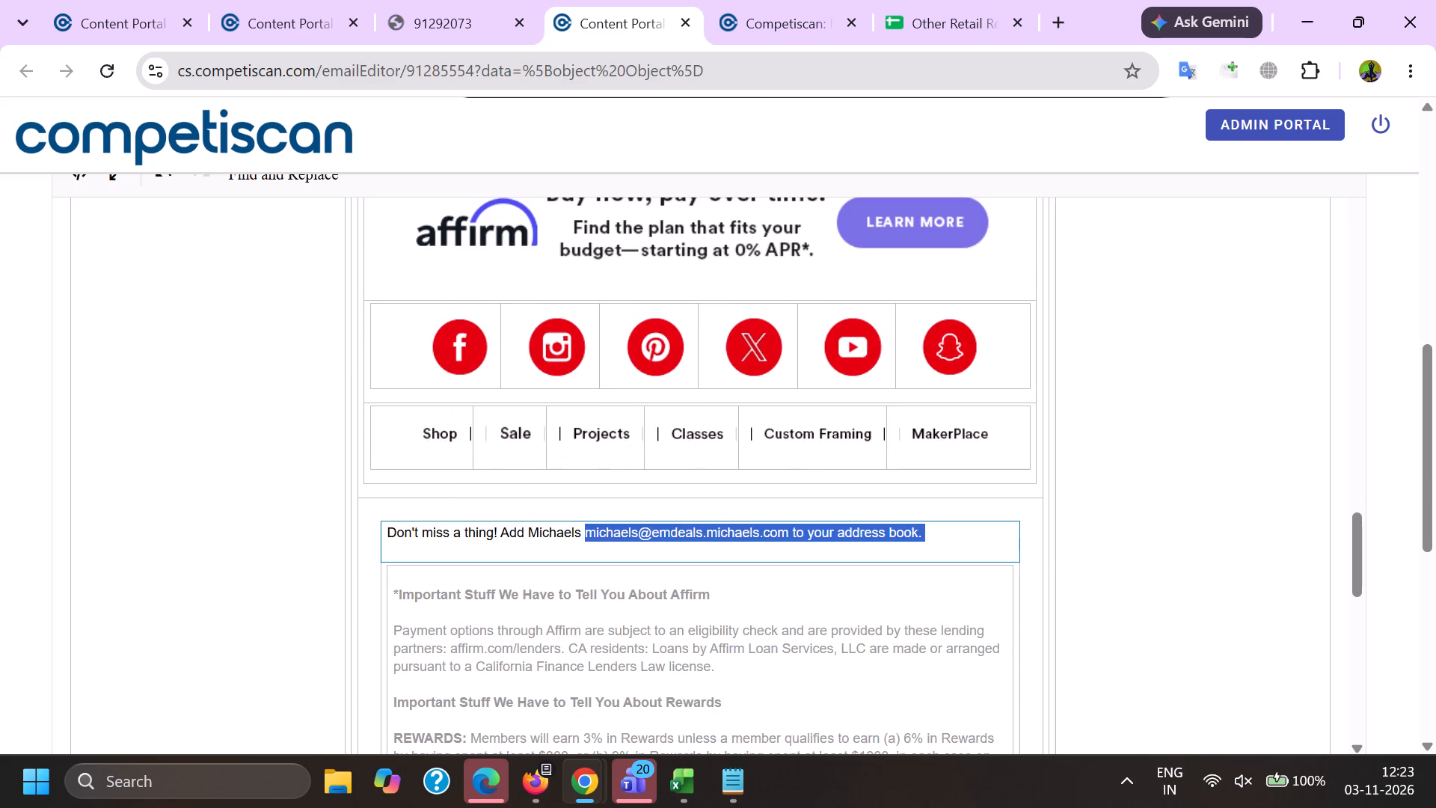
left_click_drag(716, 554, 787, 539)
key("BackSpace")
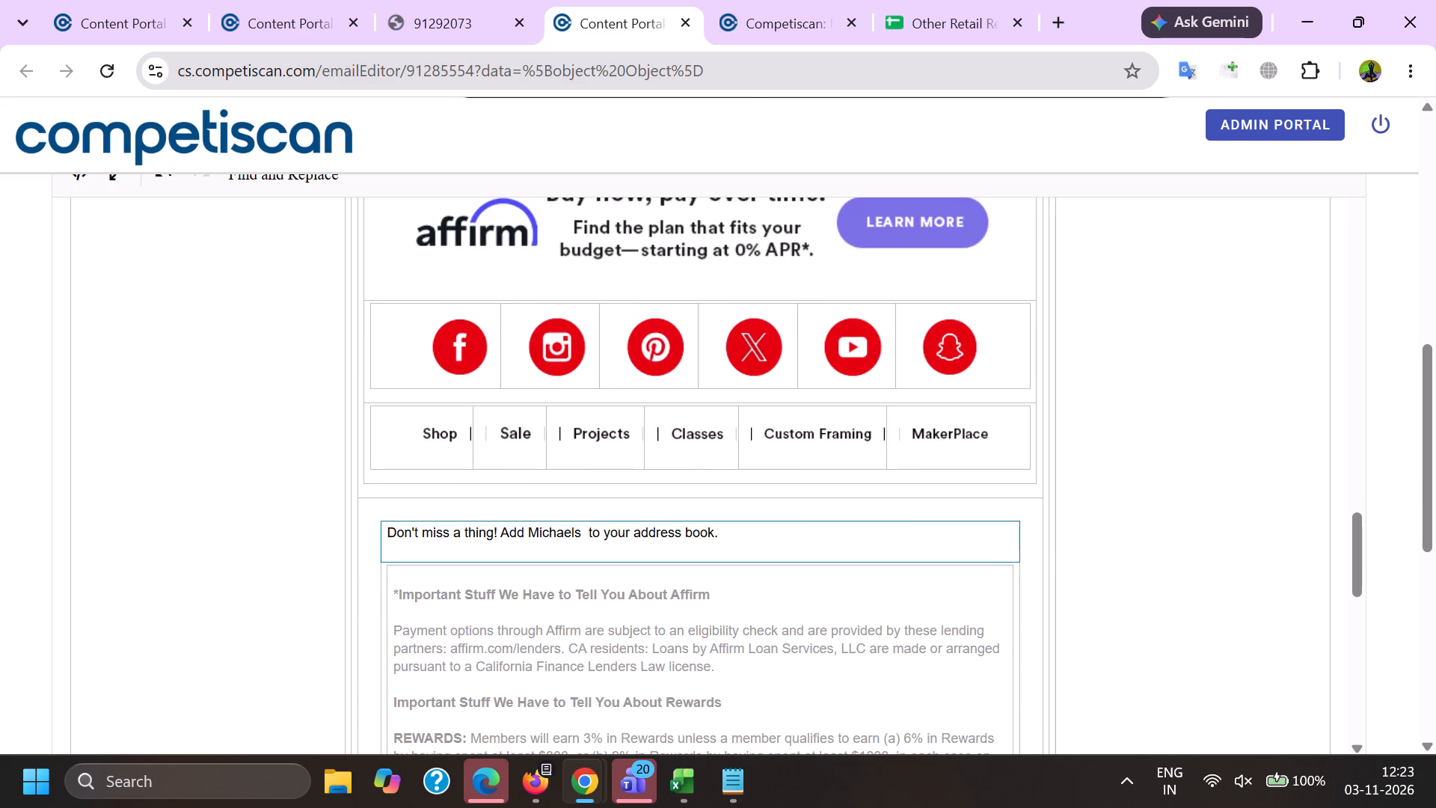
Remove the links from the "If you no longer wish to receive these emails" line, Unsubscribe and Contact Us in the footer.
scroll(573, 554, "down", 12)
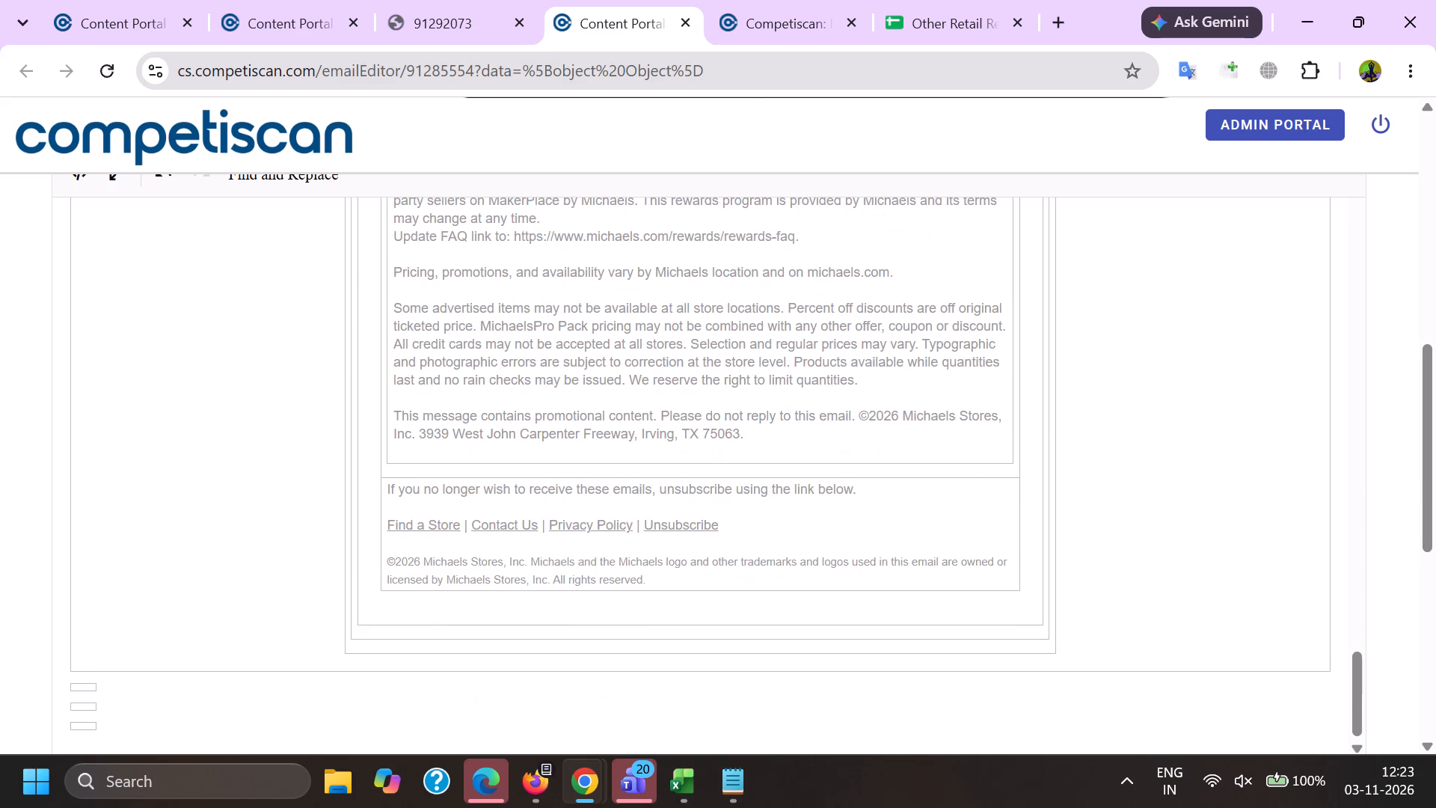
left_click(536, 490)
left_click(654, 532)
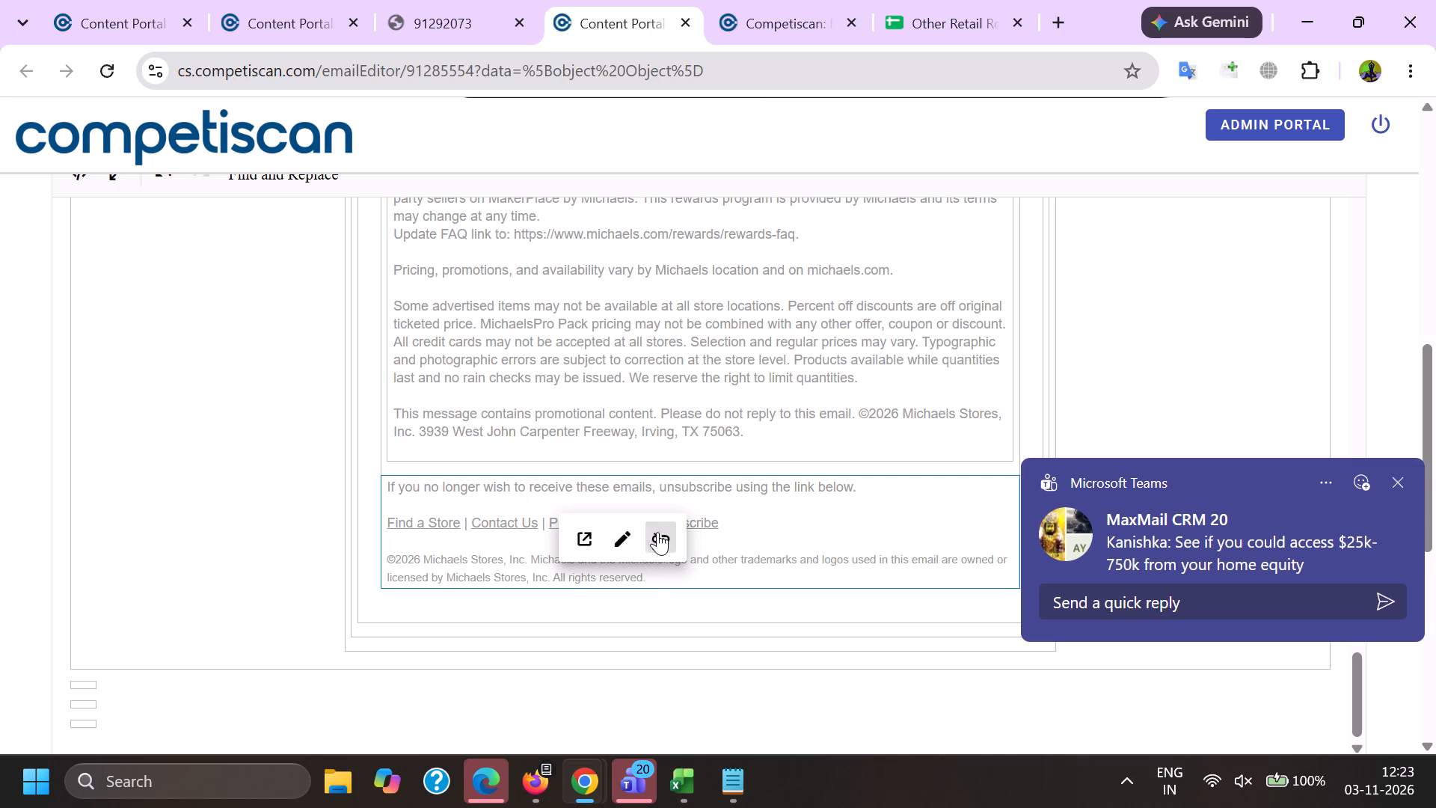
left_click(671, 515)
left_click(797, 574)
left_click(531, 521)
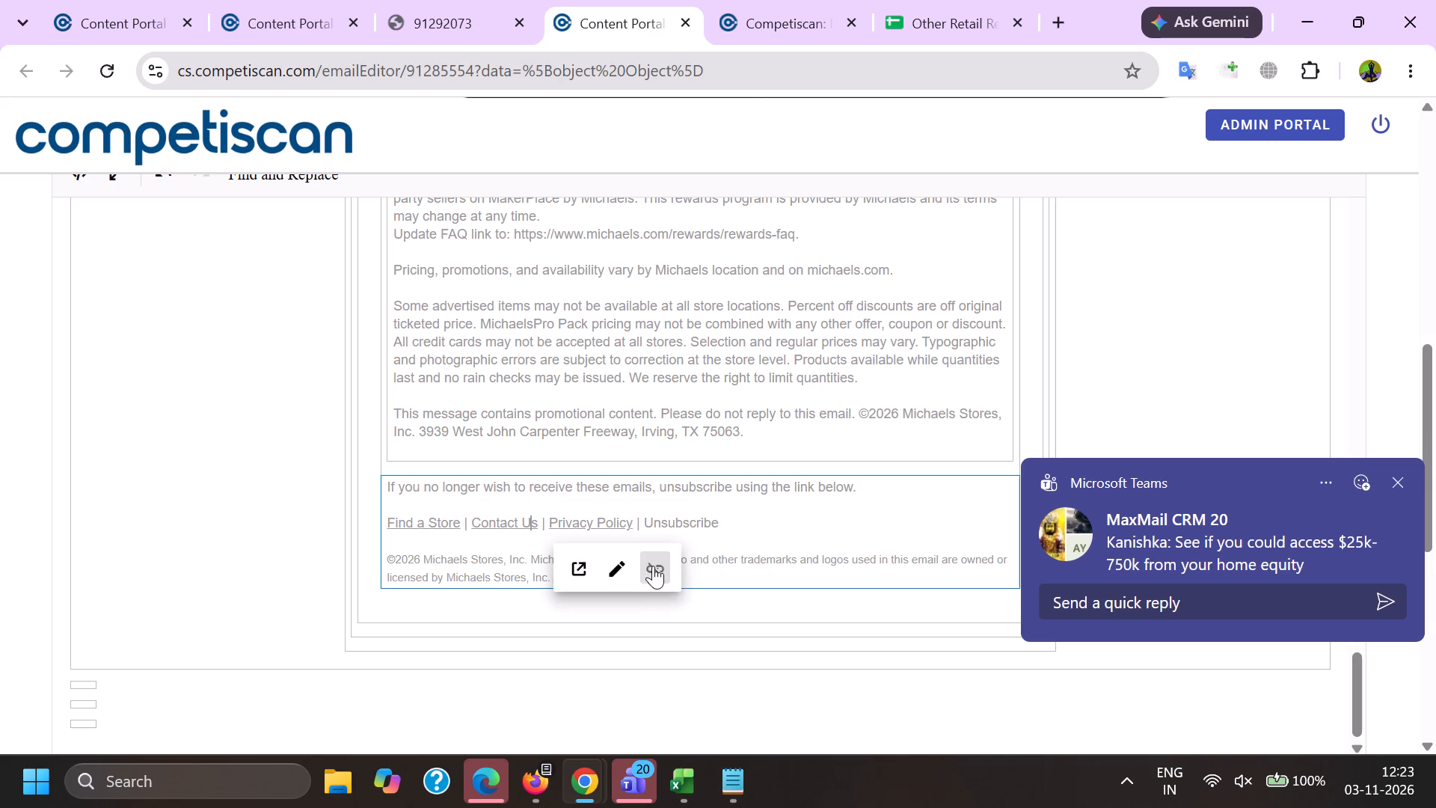
left_click(654, 566)
Save the product info of email 91285554.
scroll(628, 513, "down", 9)
left_click(558, 550)
left_click(741, 467)
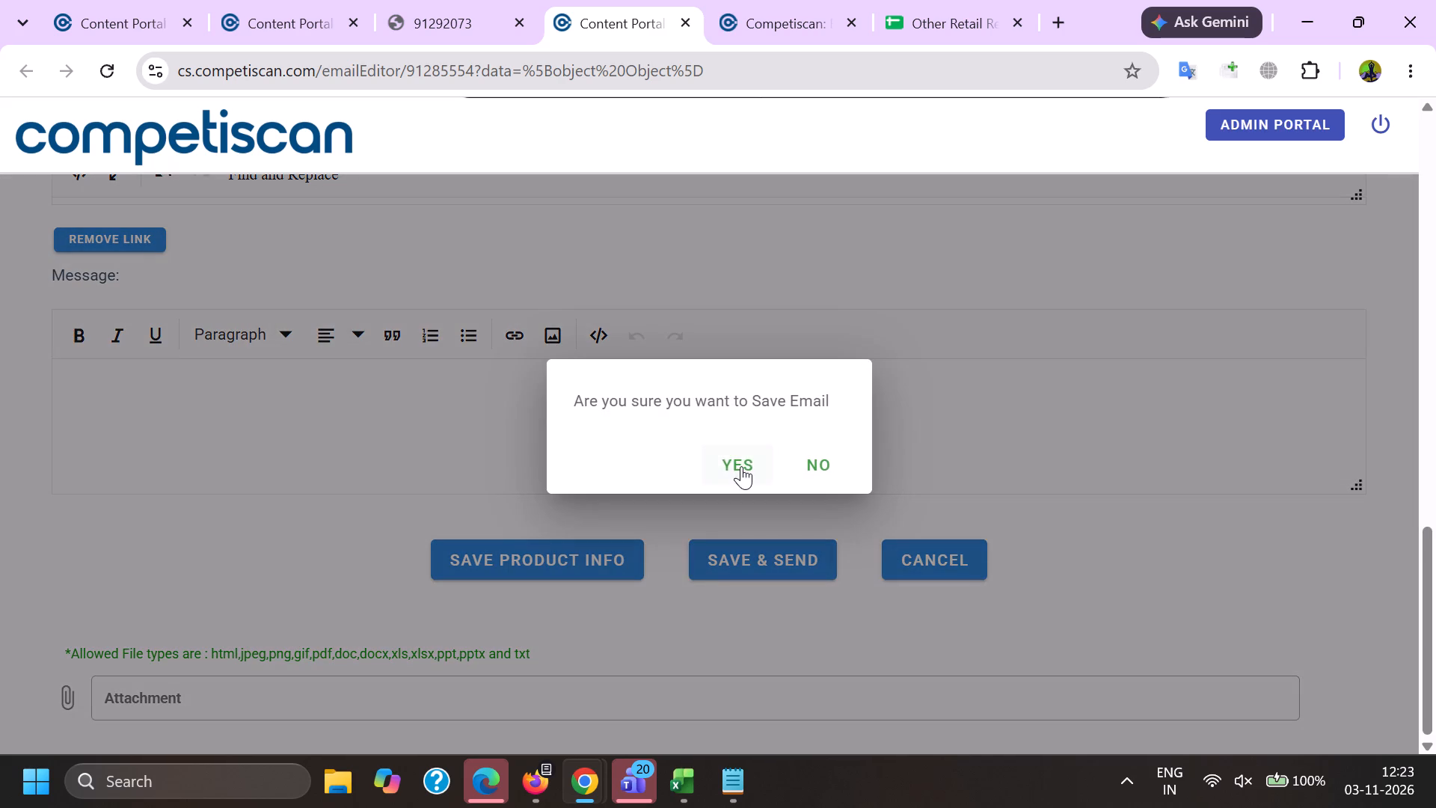
Switch to the Excel tracking workbook and enter EM SENT in column E for email 91292073.
left_click(694, 783)
left_click(892, 704)
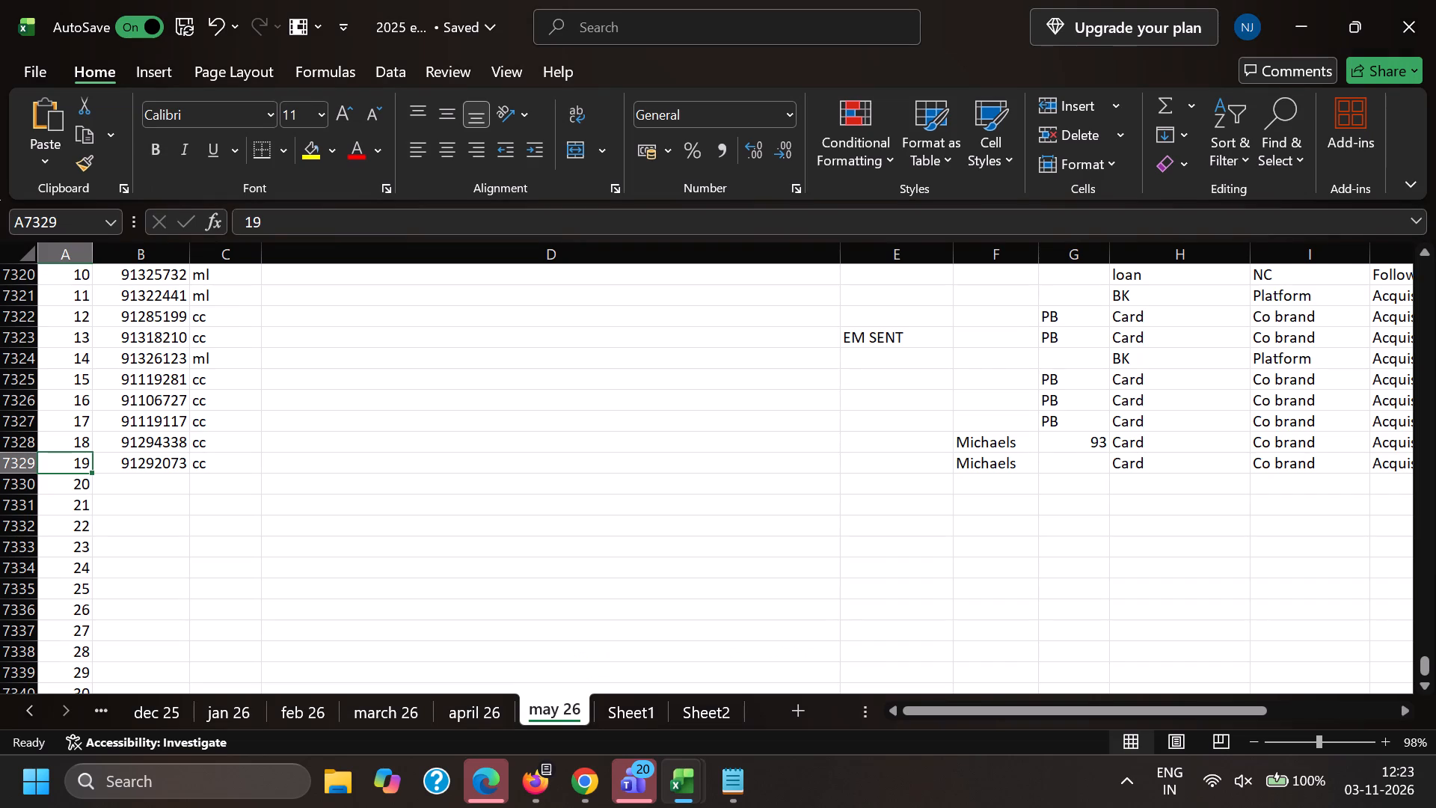
left_click(948, 459)
key("e")
left_click(822, 530)
key("alt+Tab")
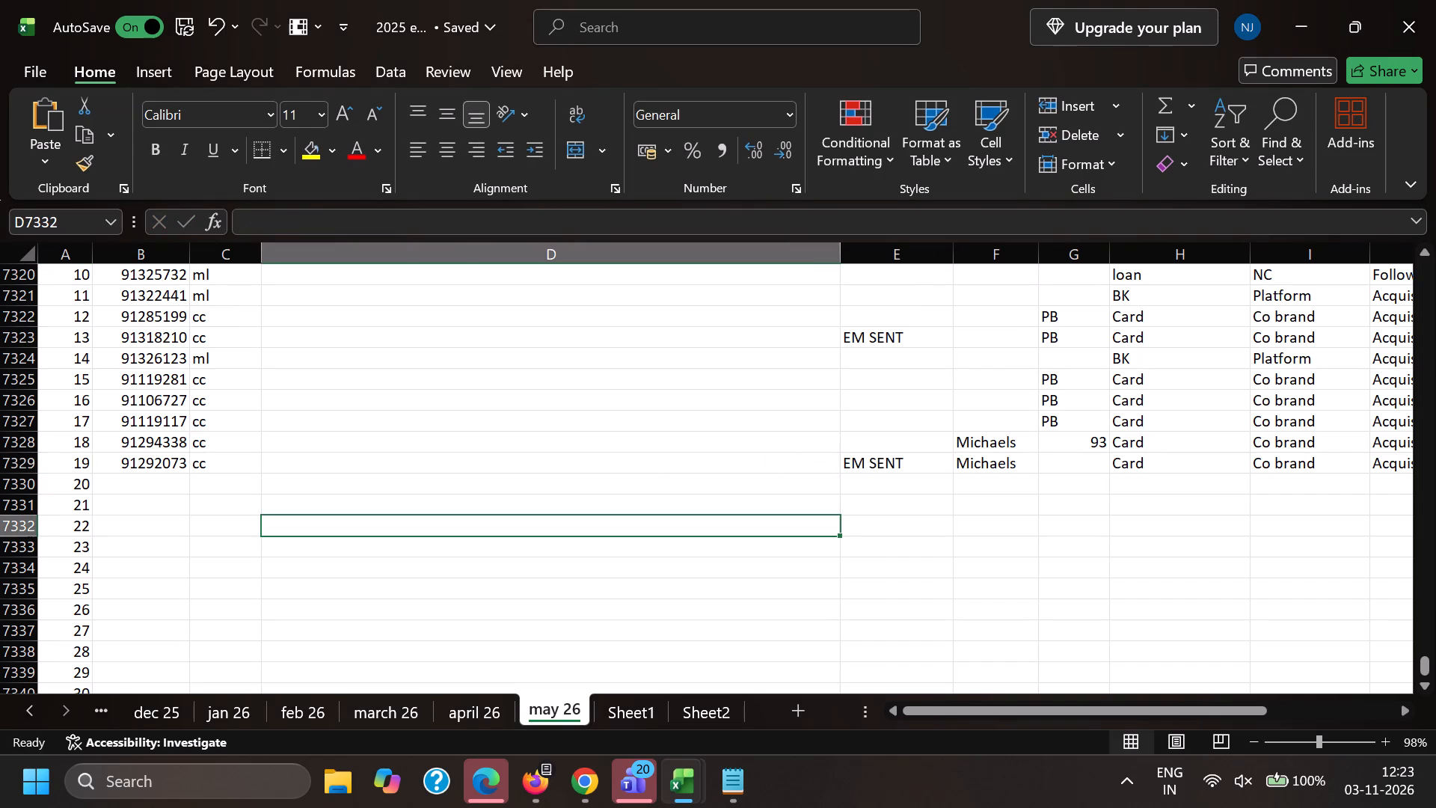
double_click(455, 76)
key("ctrl+c")
key("alt+Tab")
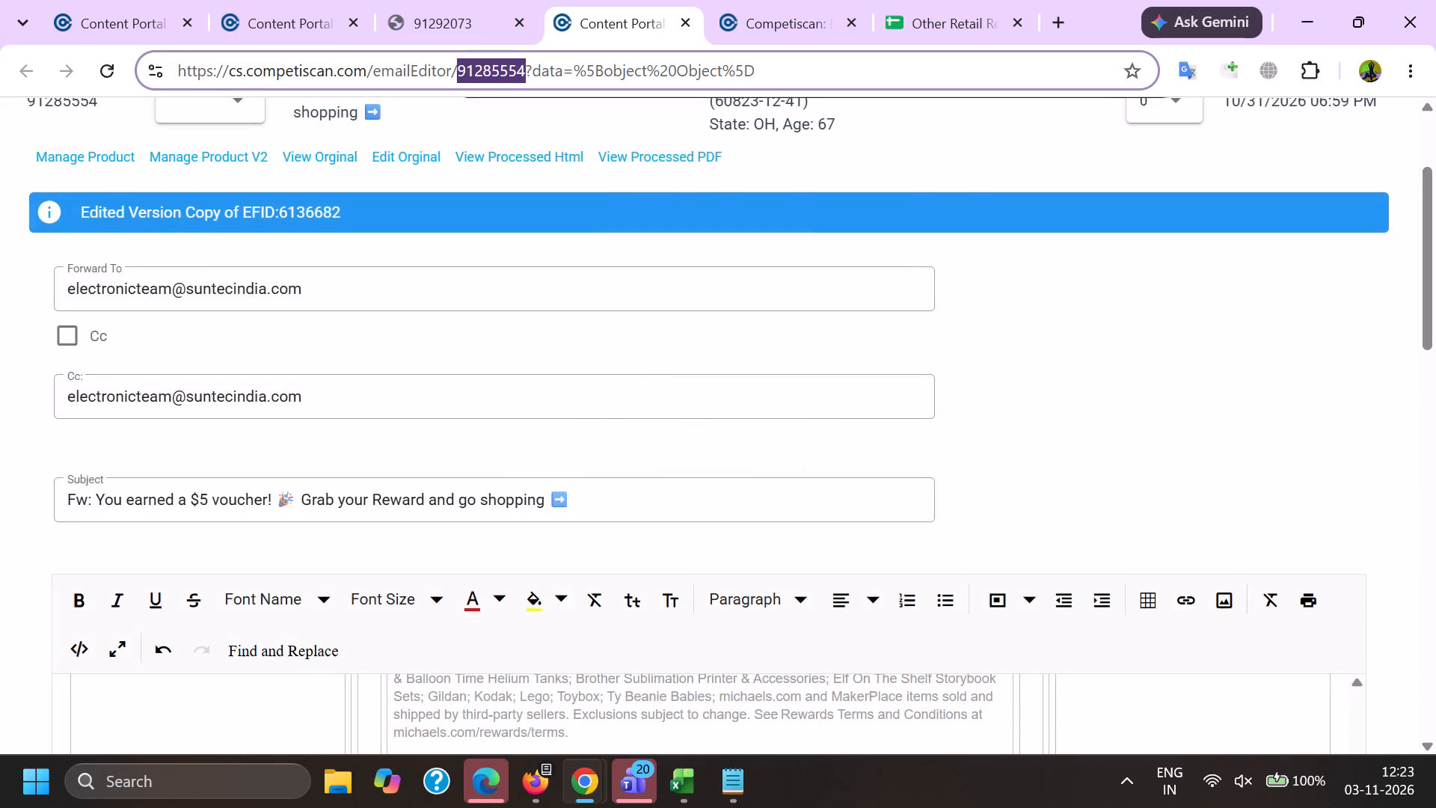
left_click(119, 485)
key("ctrl+v")
left_click(231, 483)
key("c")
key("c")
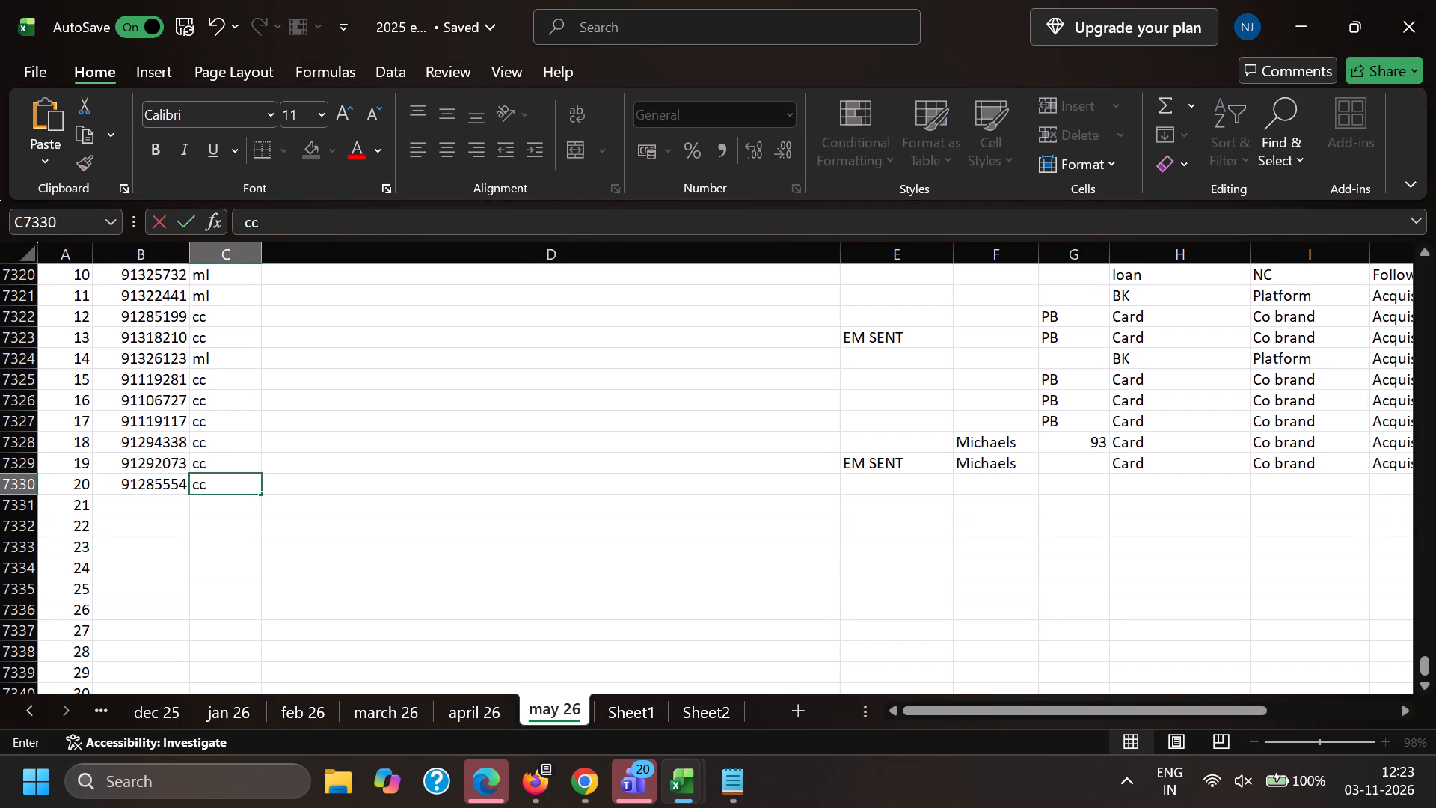
Fill in row 20 with Michaels in column F, Card in H, Co brand in I and Acquisition in J.
key("Right")
key("Right")
key("Right")
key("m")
key("Right")
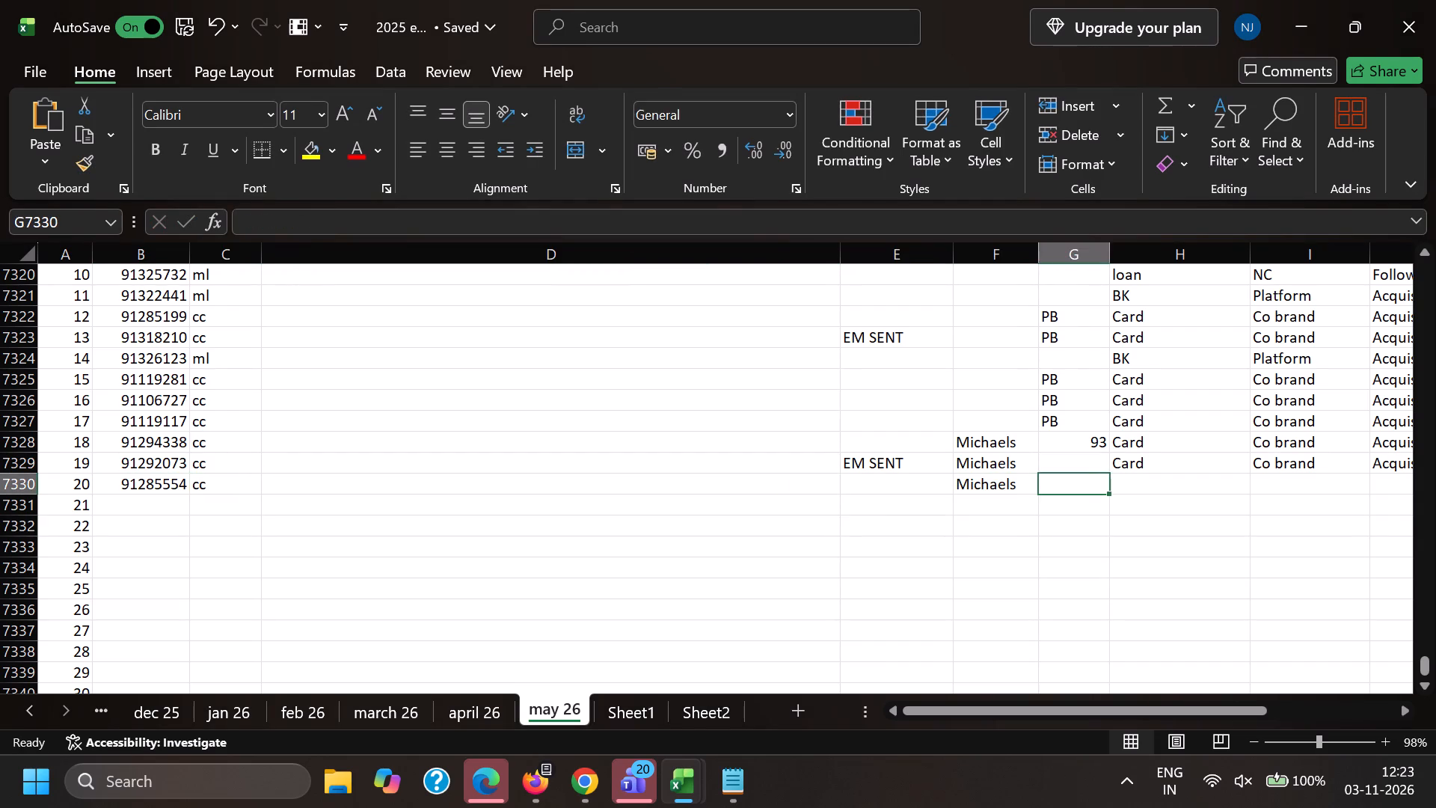
key("Right")
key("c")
key("Right")
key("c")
key("Right")
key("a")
key("Left")
key("Left")
key("Left")
key("Left")
key("Left")
key("Left")
key("Left")
key("Left")
key("Left")
key("Left")
key("Left")
key("Left")
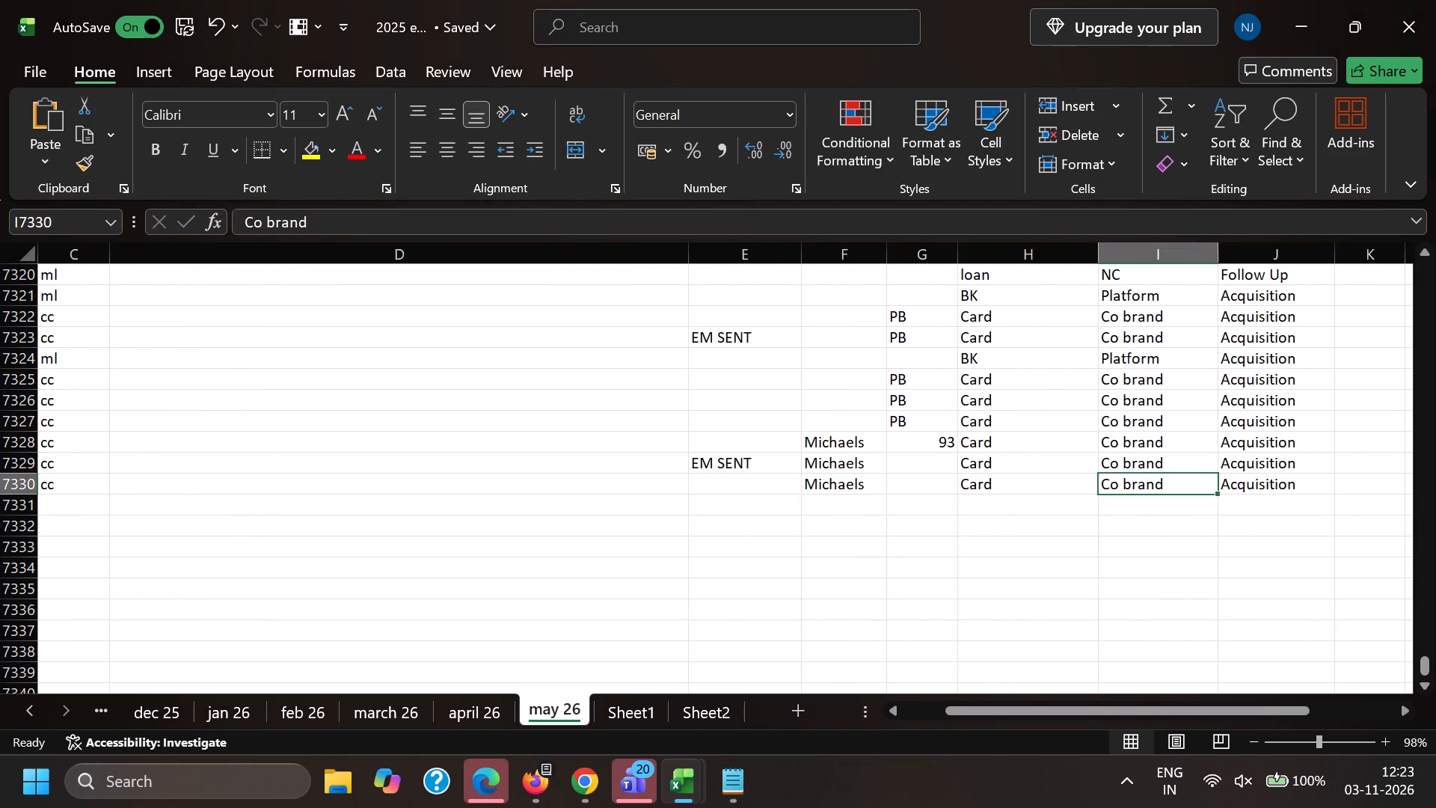
Switch to Chrome and close the 91292073 PDF and the finished Content Portal page beside it.
key("alt+Tab")
left_click(347, 0)
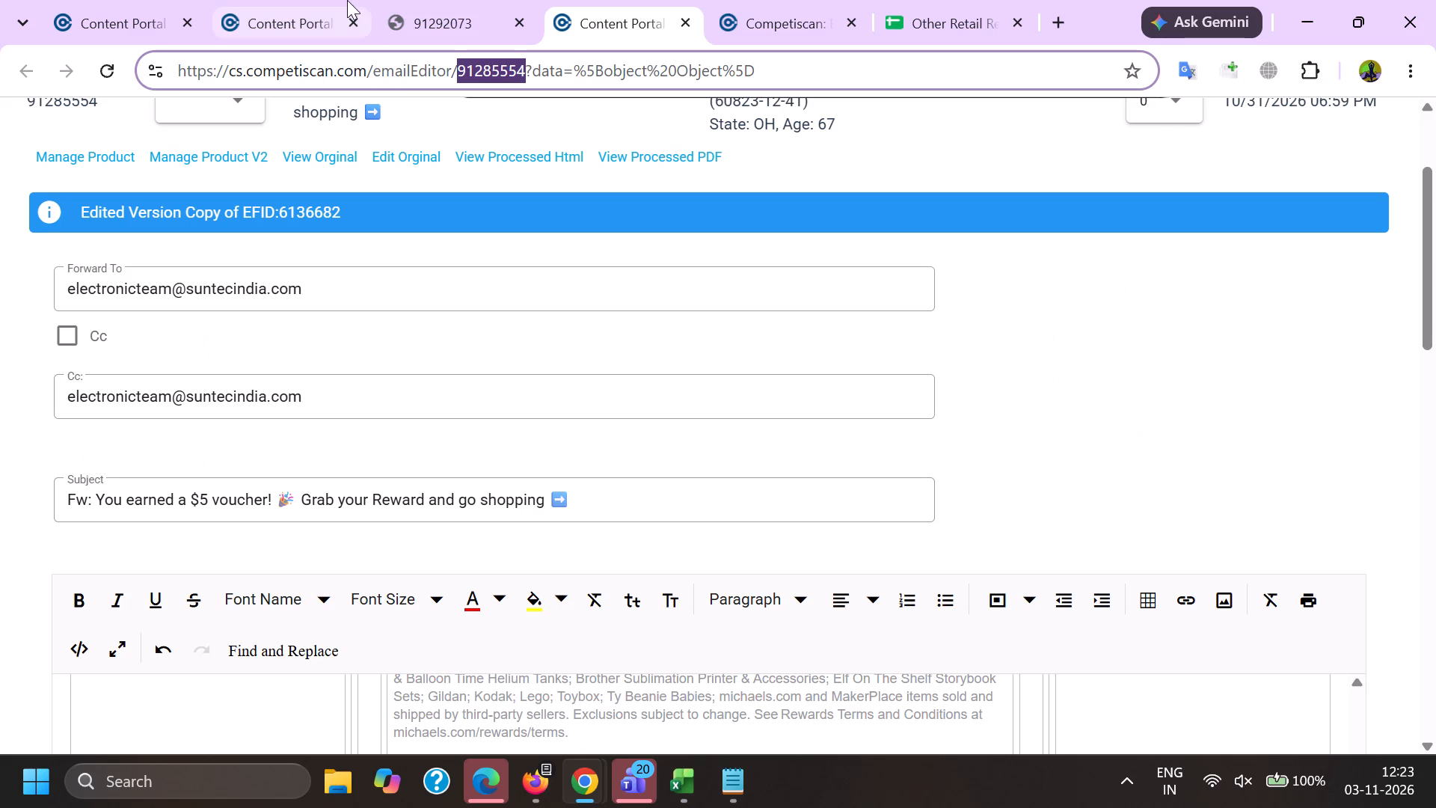
left_click(420, 0)
left_click(339, 11)
left_click(365, 19)
double_click(361, 19)
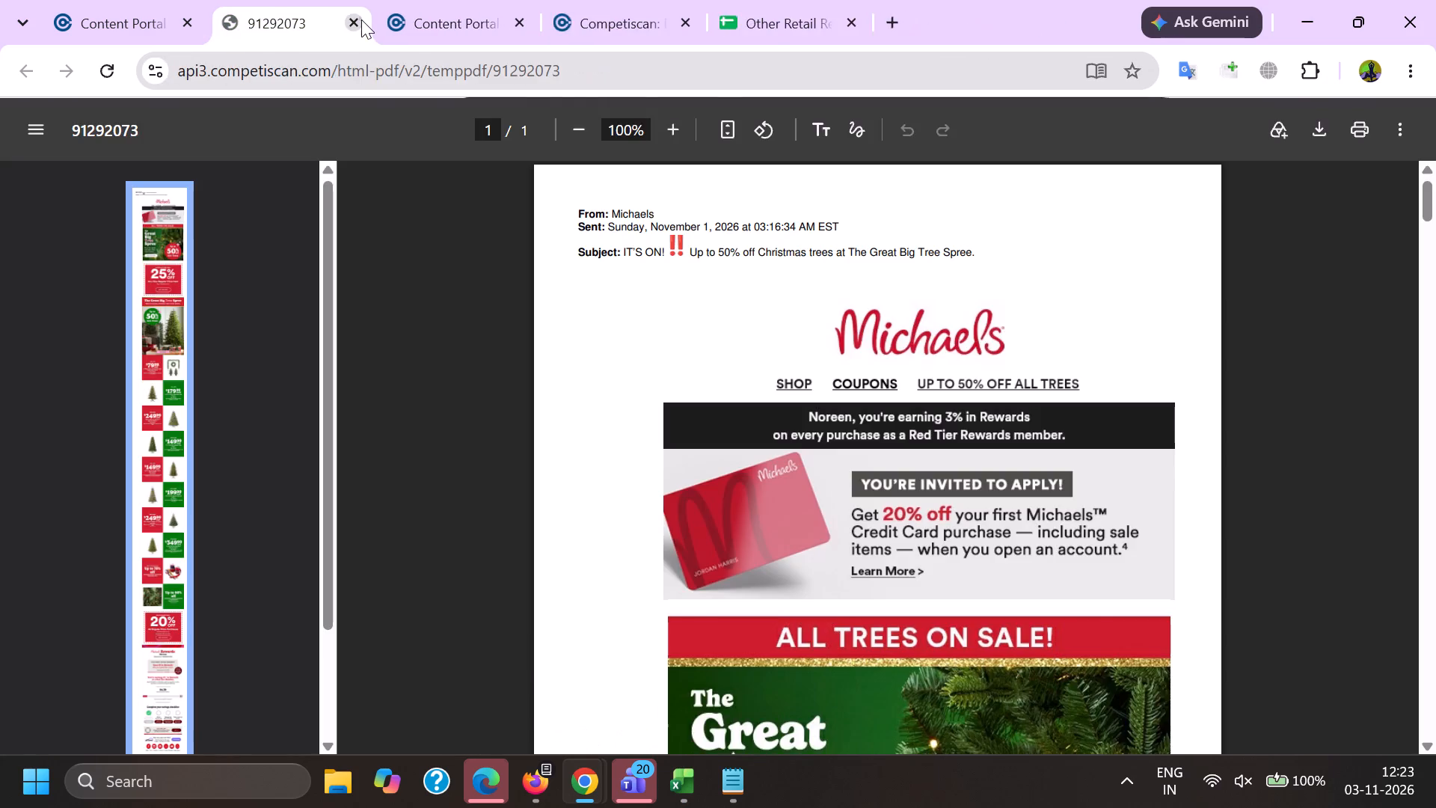
Open the product form for email 91285554, and copy the name Michaels from the From line at the start of the email body.
left_click(105, 156)
key("alt+Tab")
scroll(276, 186, "down", 5)
left_click(215, 388)
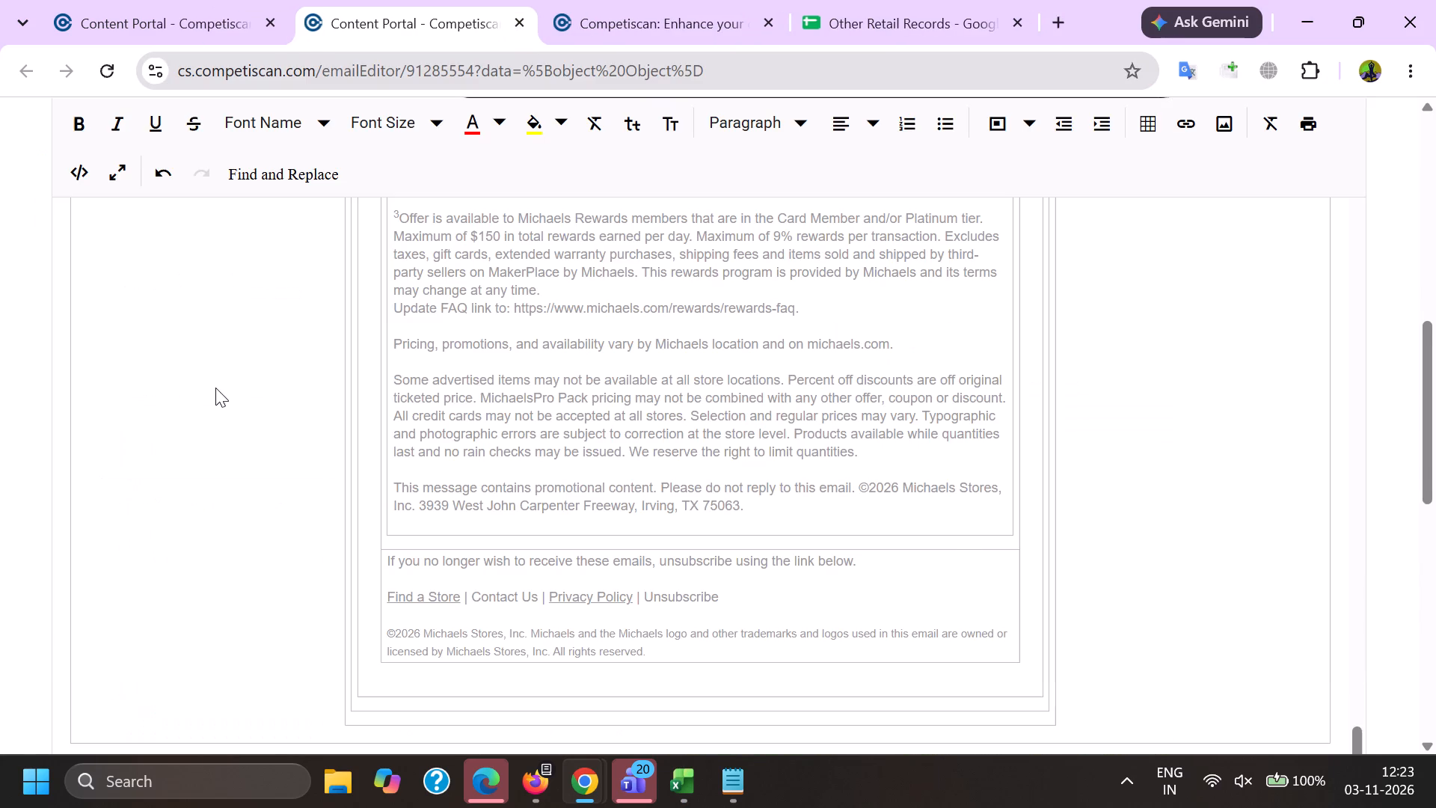
left_click(214, 386)
key("Page_Up")
key("Page_Up")
key("Page_Up")
key("Page_Up")
key("Page_Up")
key("Page_Up")
key("Page_Up")
key("Page_Up")
key("Page_Up")
key("Page_Up")
key("Page_Up")
key("Page_Up")
key("Page_Up")
key("Page_Up")
key("Page_Up")
key("Page_Up")
key("Page_Up")
key("Page_Up")
key("Page_Up")
key("Page_Up")
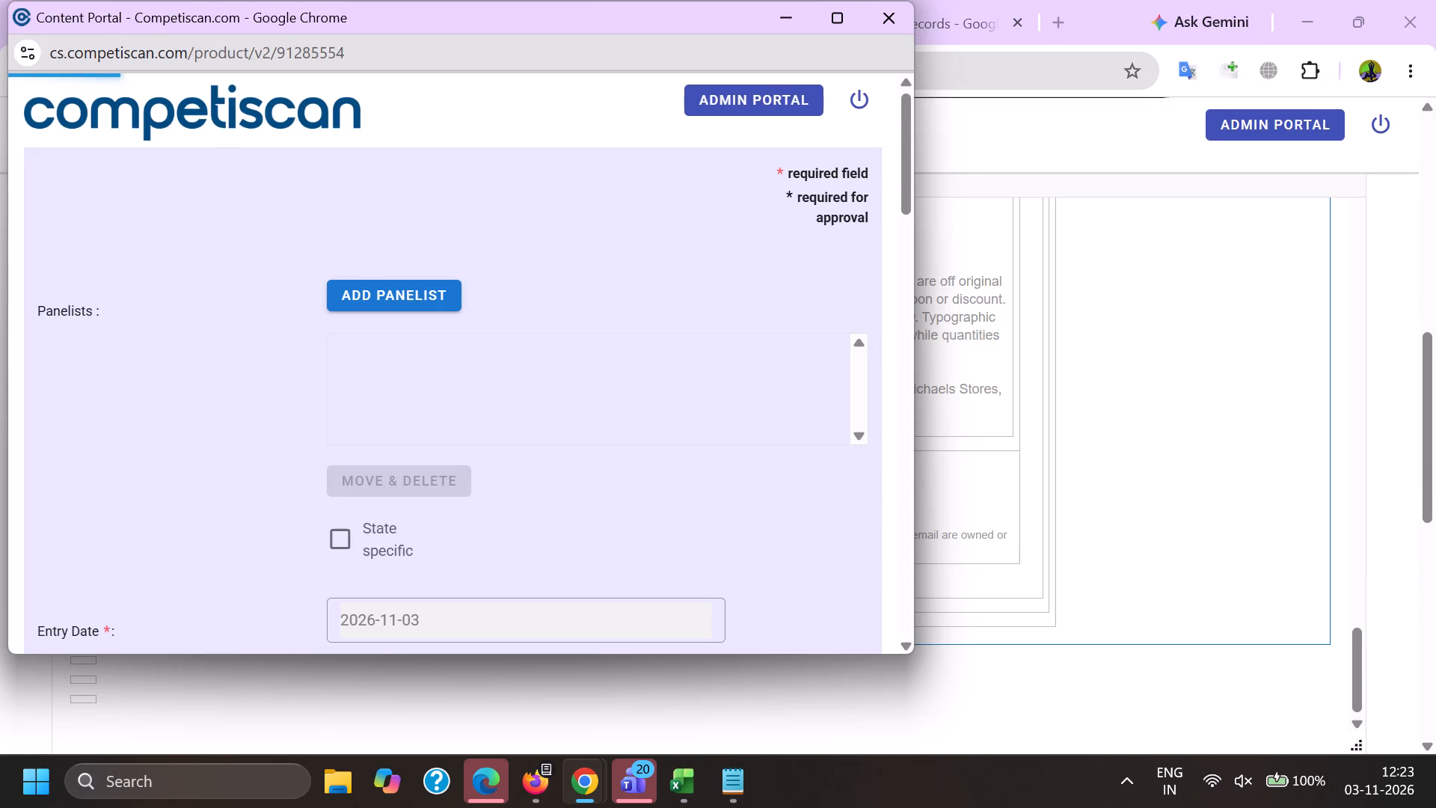
left_click(1117, 320)
left_click(36, 476)
left_click(172, 450)
key("Page_Up")
key("Page_Up")
key("Page_Up")
key("Page_Up")
key("Page_Up")
key("Page_Up")
key("Page_Up")
key("Page_Up")
key("Page_Up")
key("Page_Up")
key("Page_Up")
key("Page_Up")
key("Page_Up")
key("Page_Up")
key("Page_Up")
key("Page_Up")
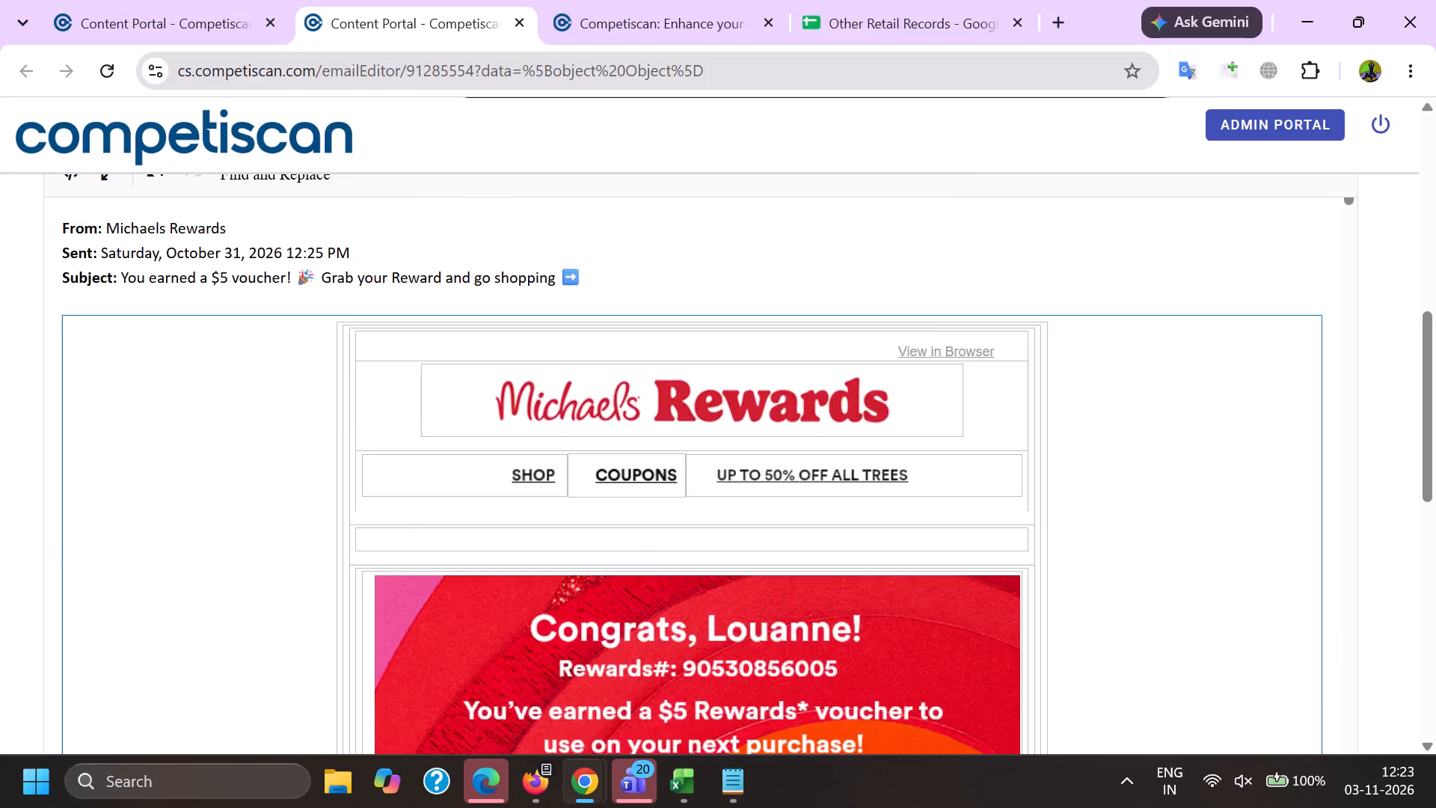
scroll(176, 359, "down", 4)
double_click(143, 454)
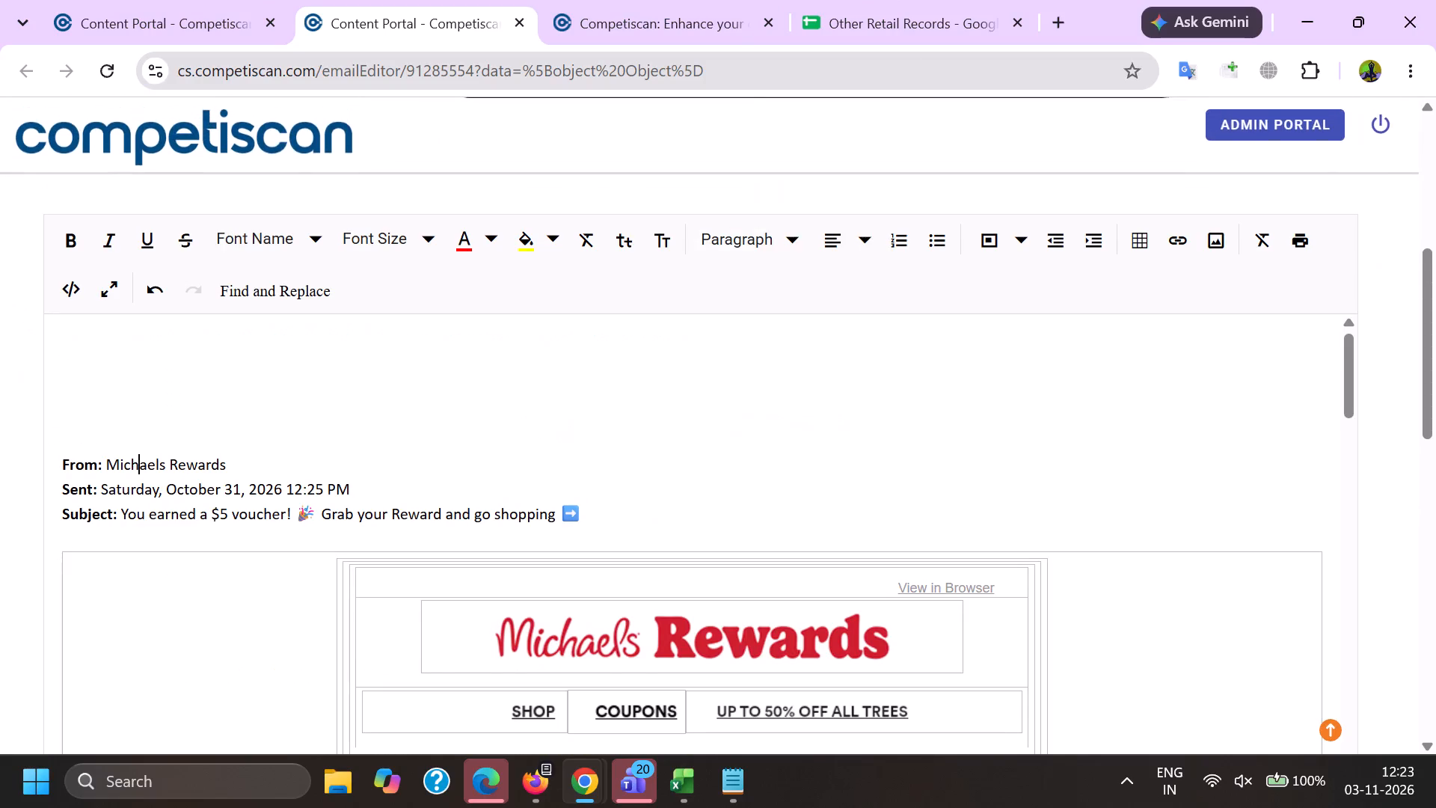
key("shift+Left")
key("ctrl+c")
key("alt+Tab")
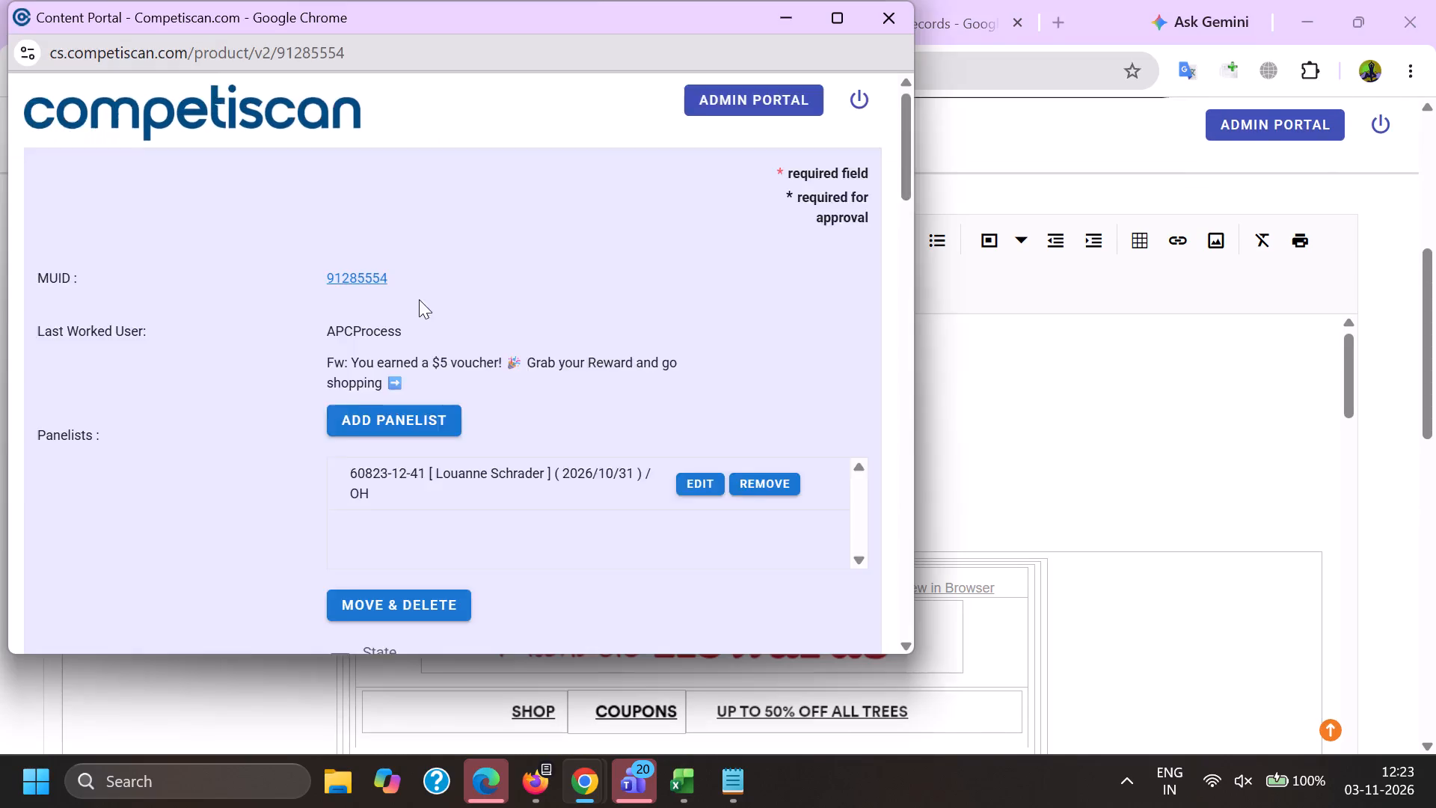
In the product form, replace the company apc-na with Michaels Stores and enter Michaels in the affinity/association search.
scroll(417, 292, "down", 5)
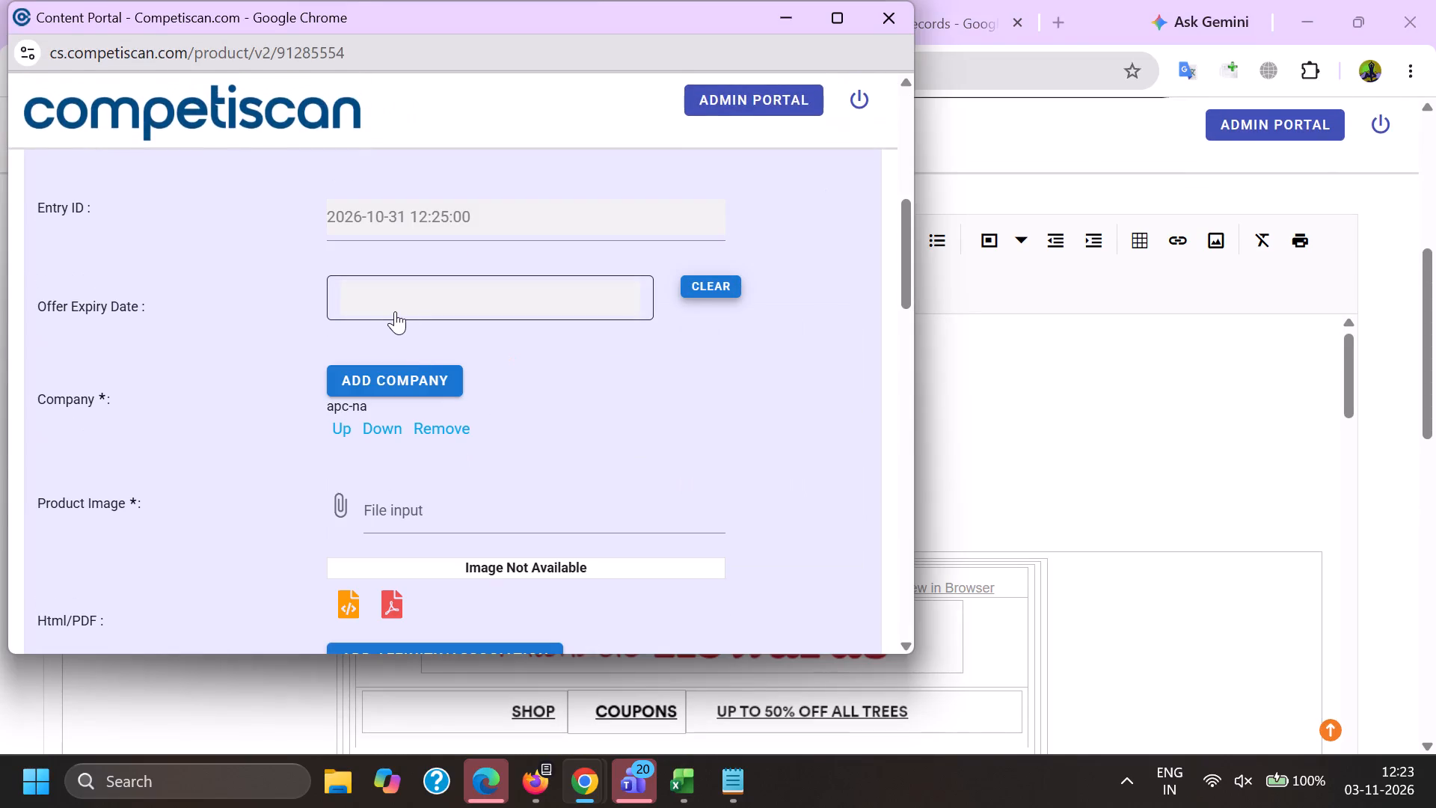
left_click(434, 430)
left_click(408, 385)
key("ctrl+v")
scroll(426, 331, "down", 2)
left_click(438, 386)
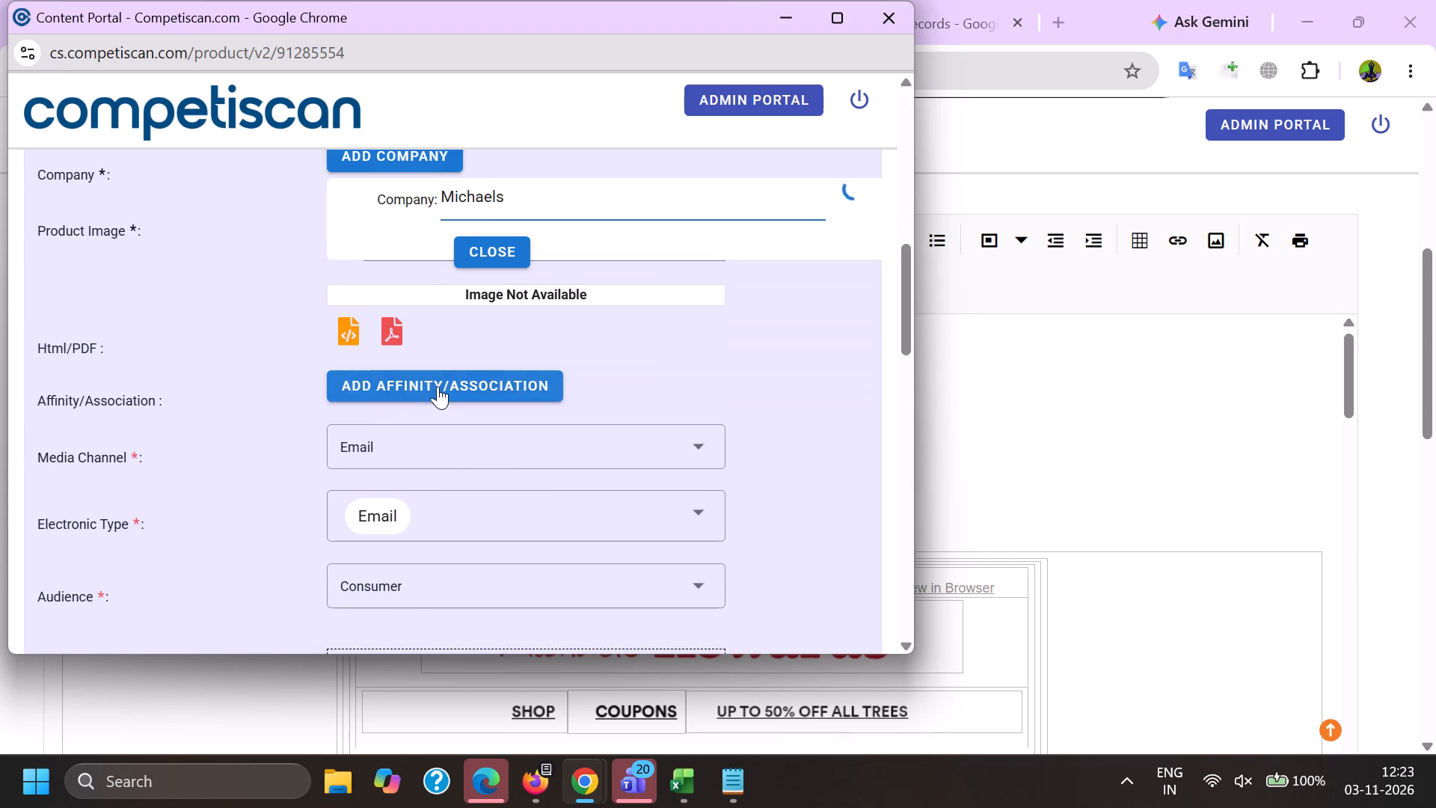
left_click(594, 447)
key("ctrl+v")
scroll(476, 533, "up", 2)
left_click(497, 514)
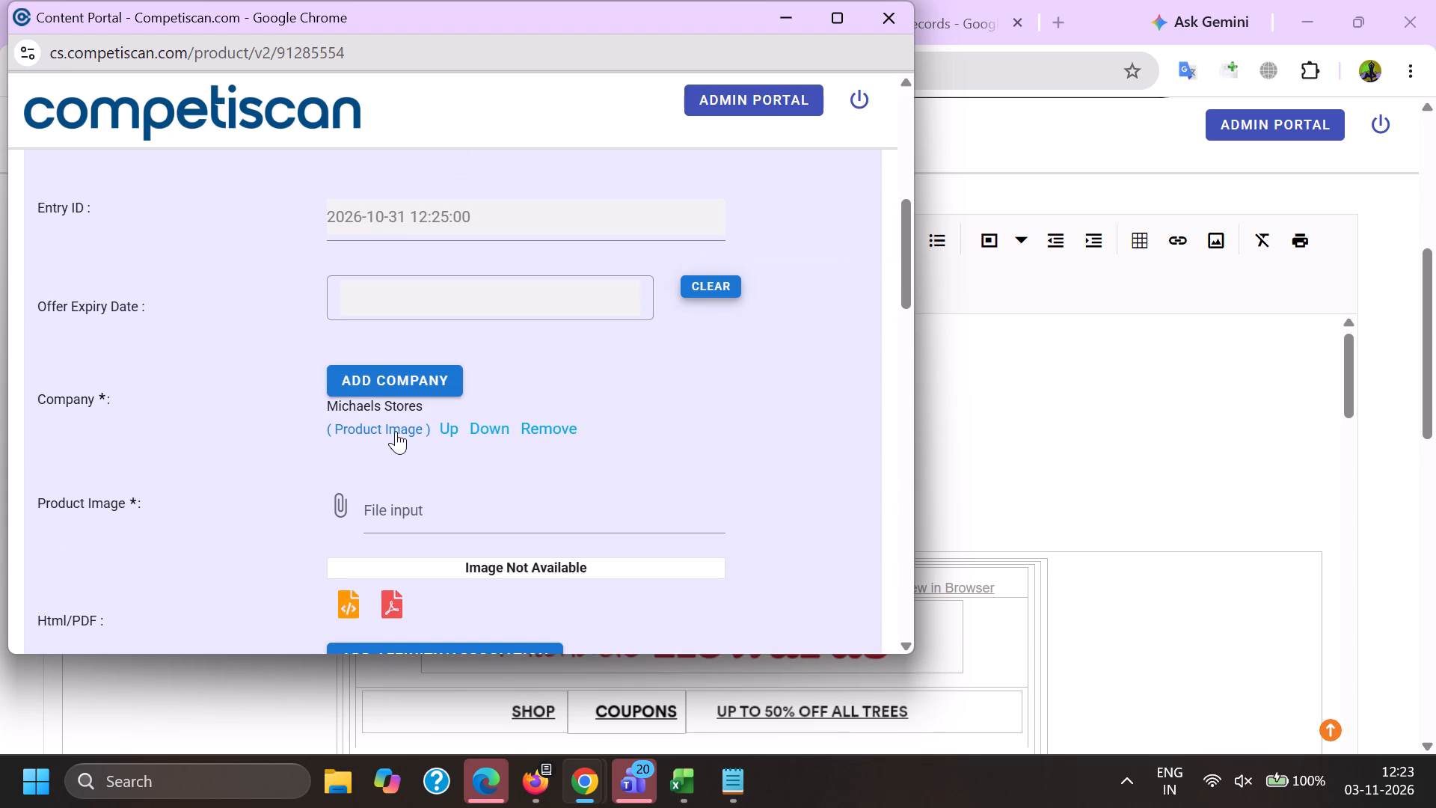
Use the Michaels Stores company image as the product image.
left_click(396, 431)
Add Comenity as a further company of product 91285554.
left_click(412, 383)
key("c")
type("om")
type("en")
type("ity")
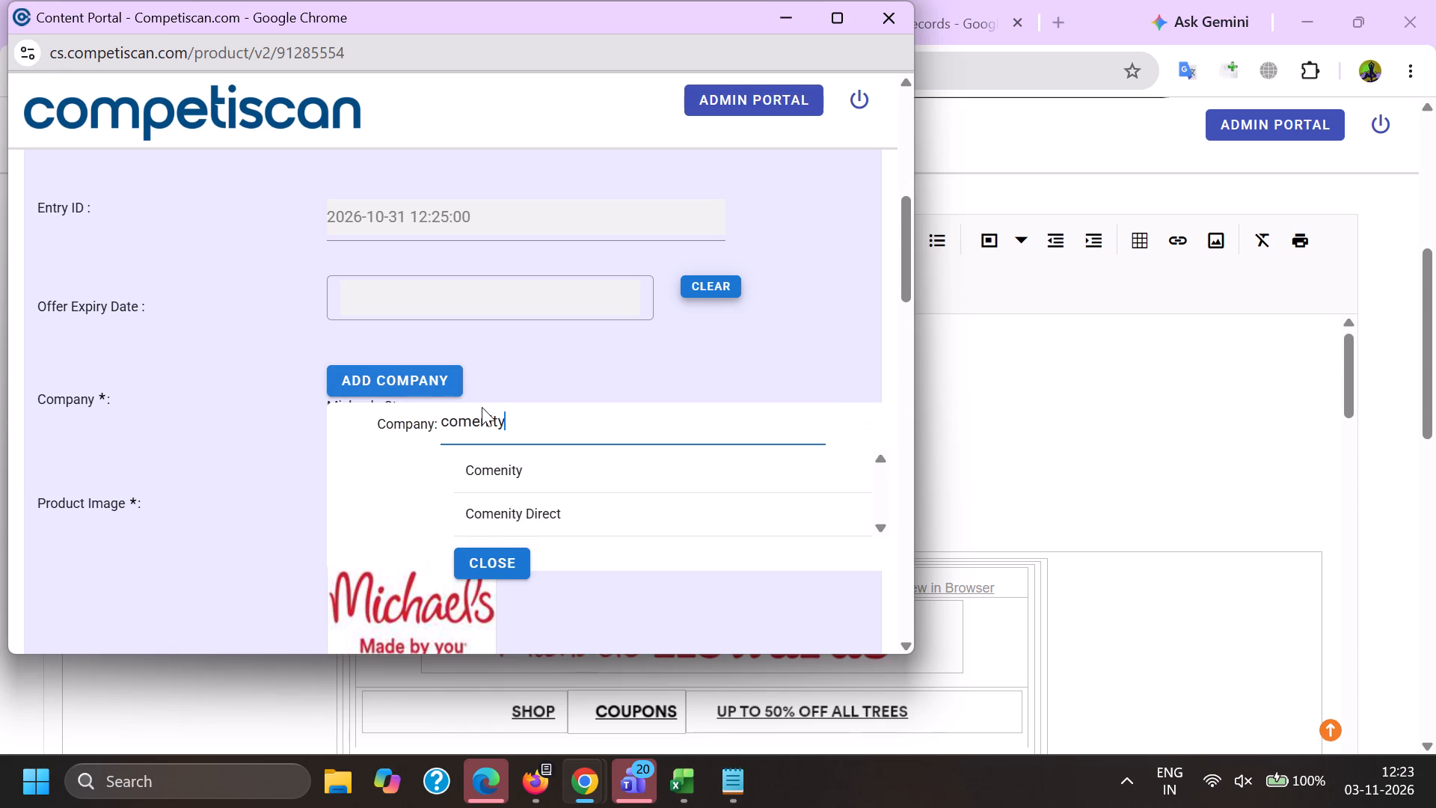
left_click(487, 483)
Add Affirm as another company, also searching the email's text for "as".
left_click(438, 390)
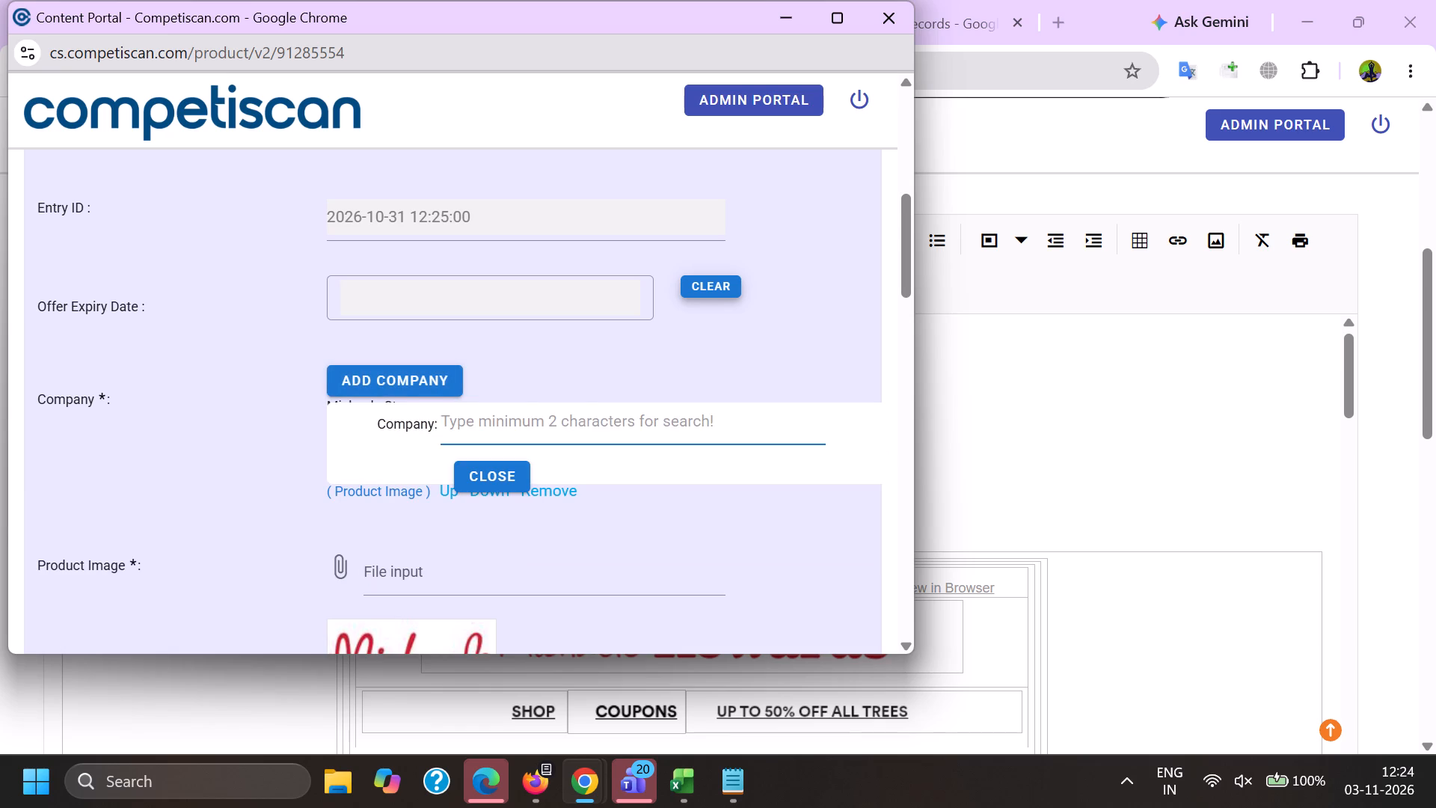
key("a")
key("f")
type("fi")
type("rm")
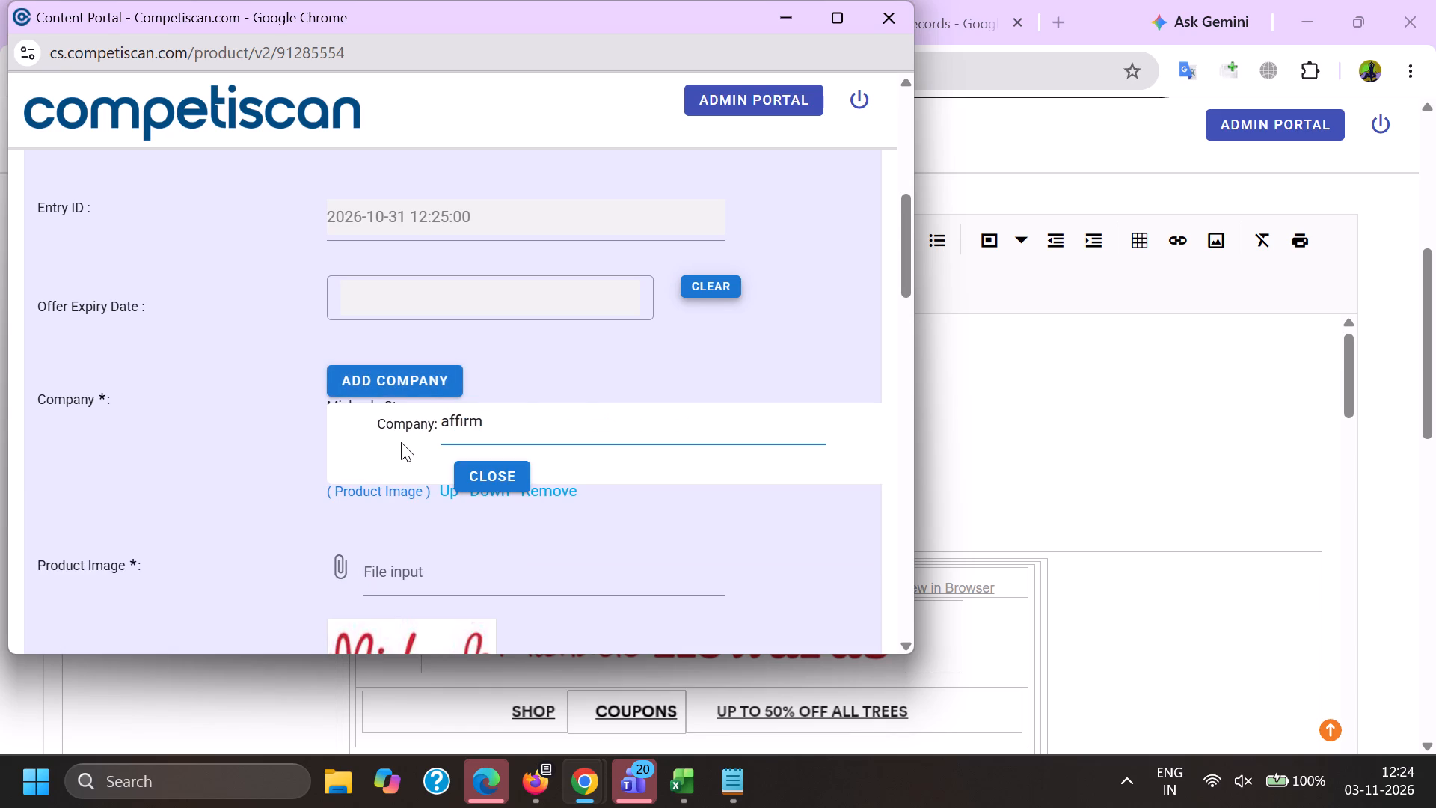
key("alt+Tab")
scroll(431, 465, "down", 13)
key("ctrl+f")
type("as")
key("alt+Tab")
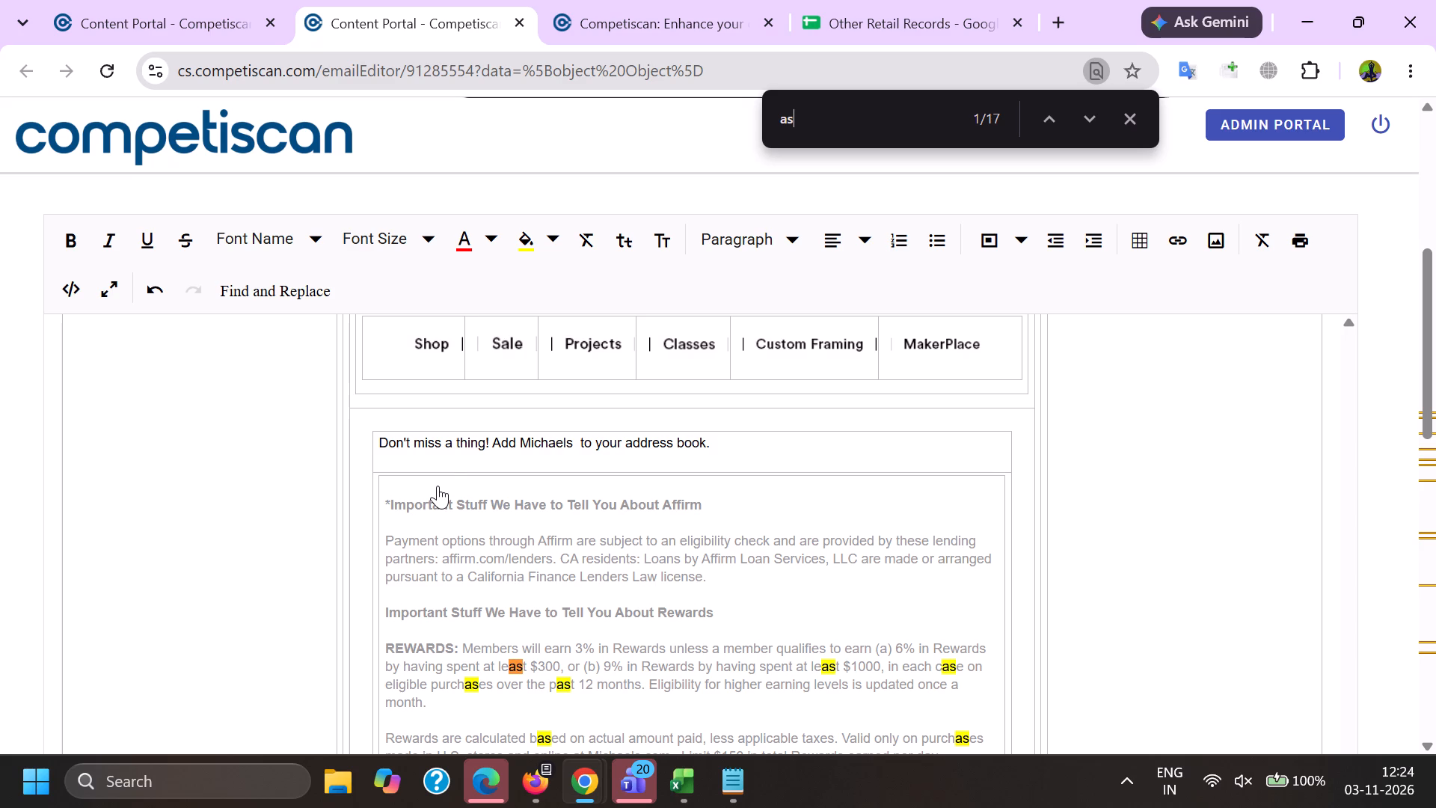
left_click(506, 478)
Pick Michaels Stores (Retail) as the affinity/association.
scroll(452, 333, "down", 6)
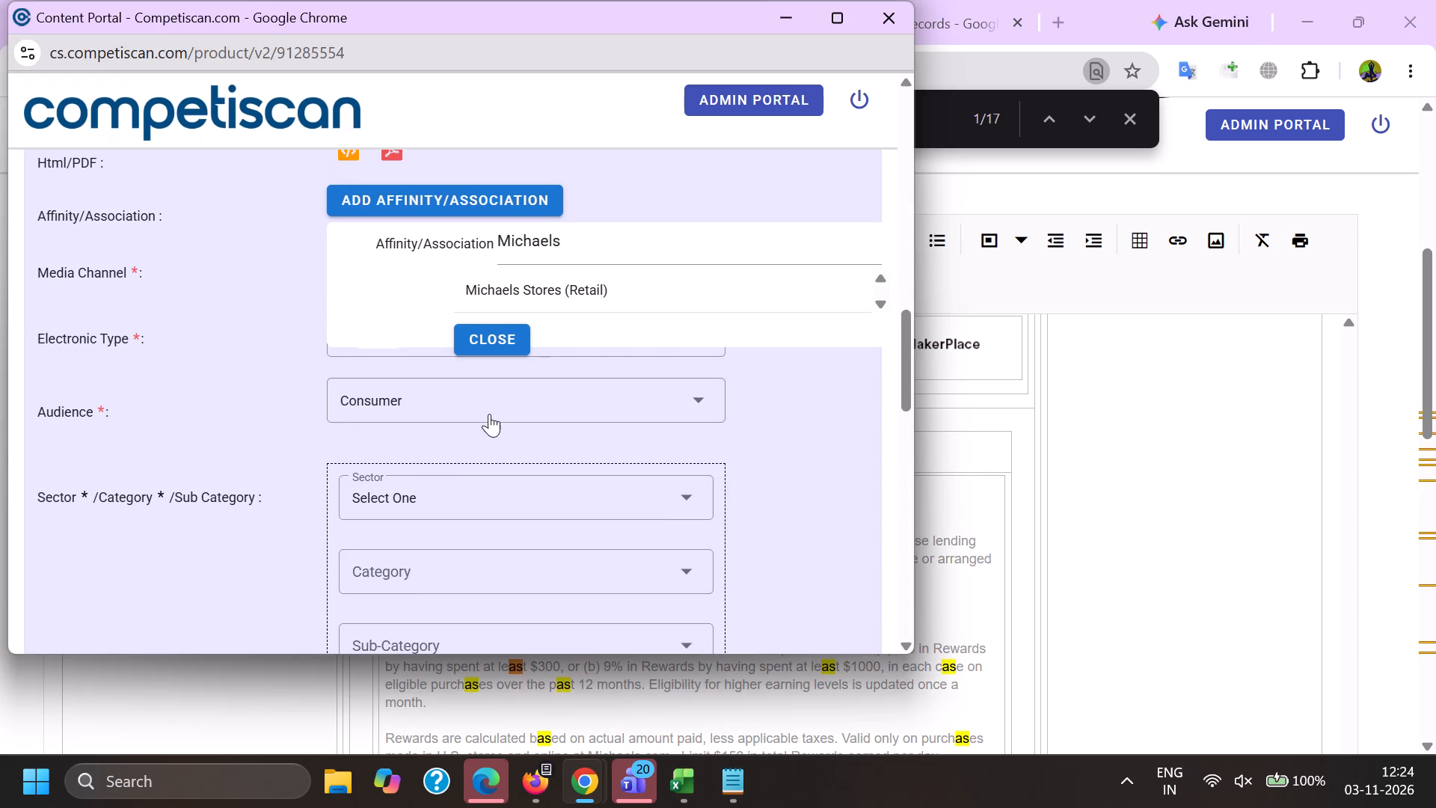
left_click(500, 298)
Add the category path Retail / Home / Arts, Crafts & Hobbies to the product.
scroll(479, 213, "down", 2)
left_click(428, 309)
scroll(426, 302, "down", 6)
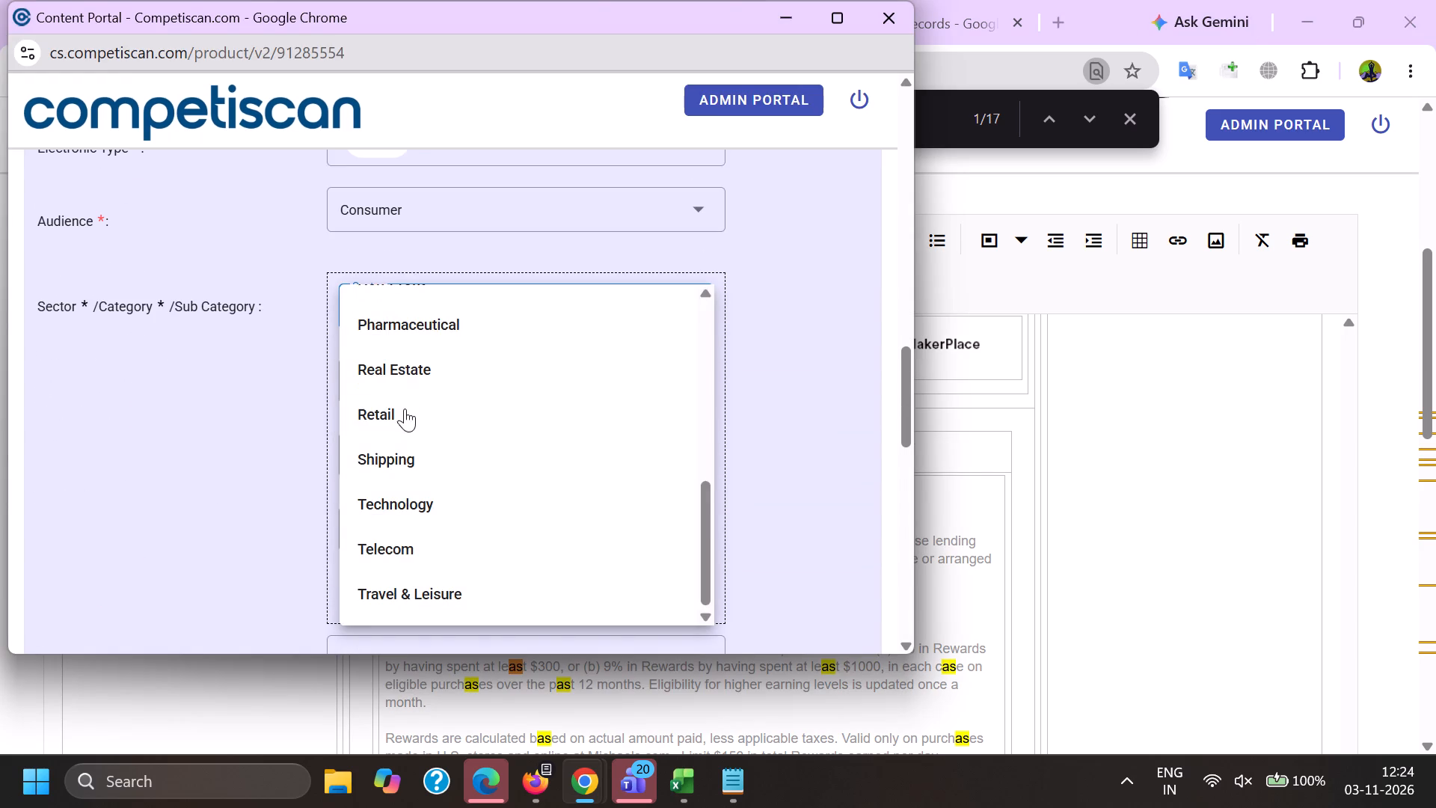
left_click(405, 411)
left_click(326, 405)
left_click(414, 382)
scroll(414, 382, "down", 6)
left_click(428, 368)
left_click(428, 390)
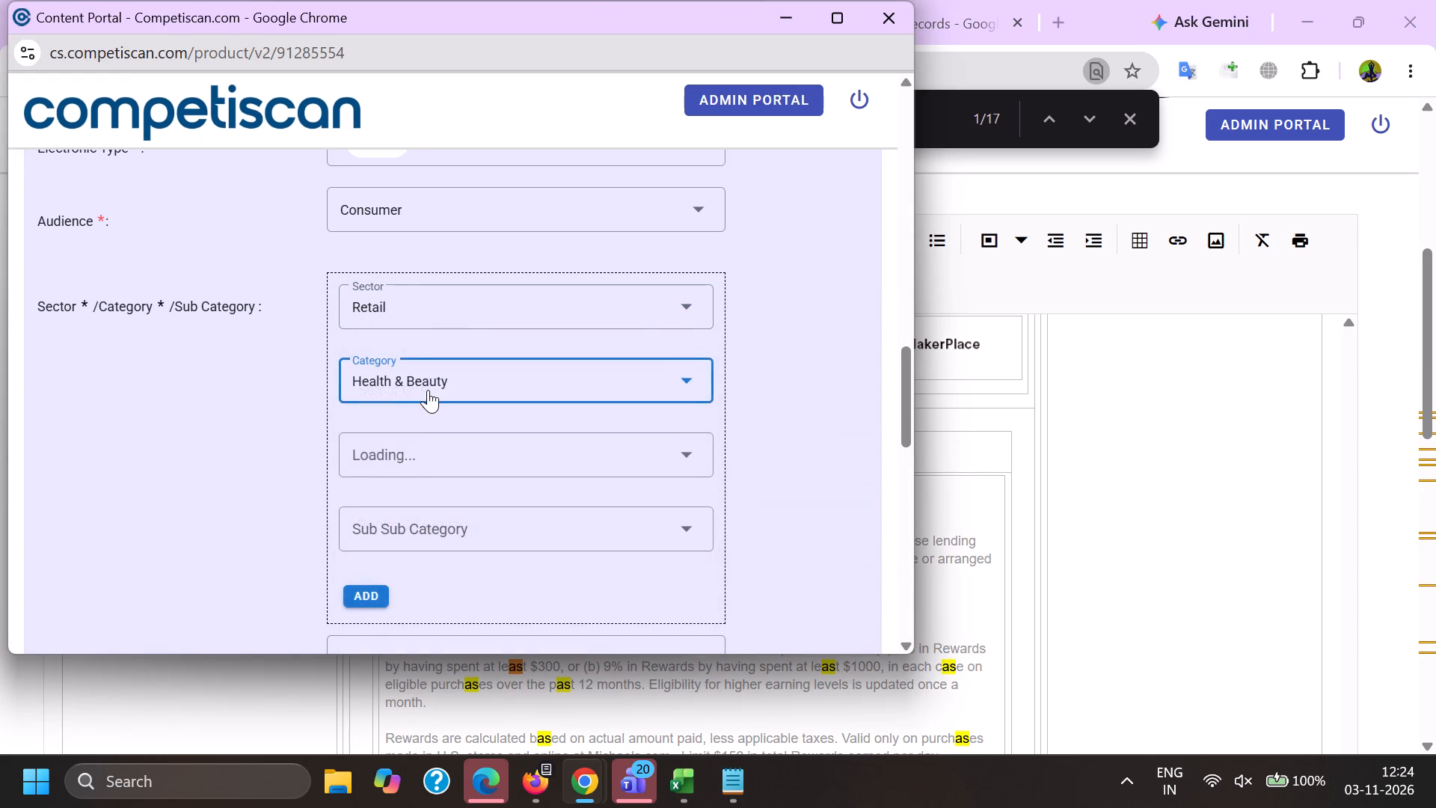
scroll(405, 420, "down", 4)
left_click(410, 421)
left_click_drag(239, 422, 277, 424)
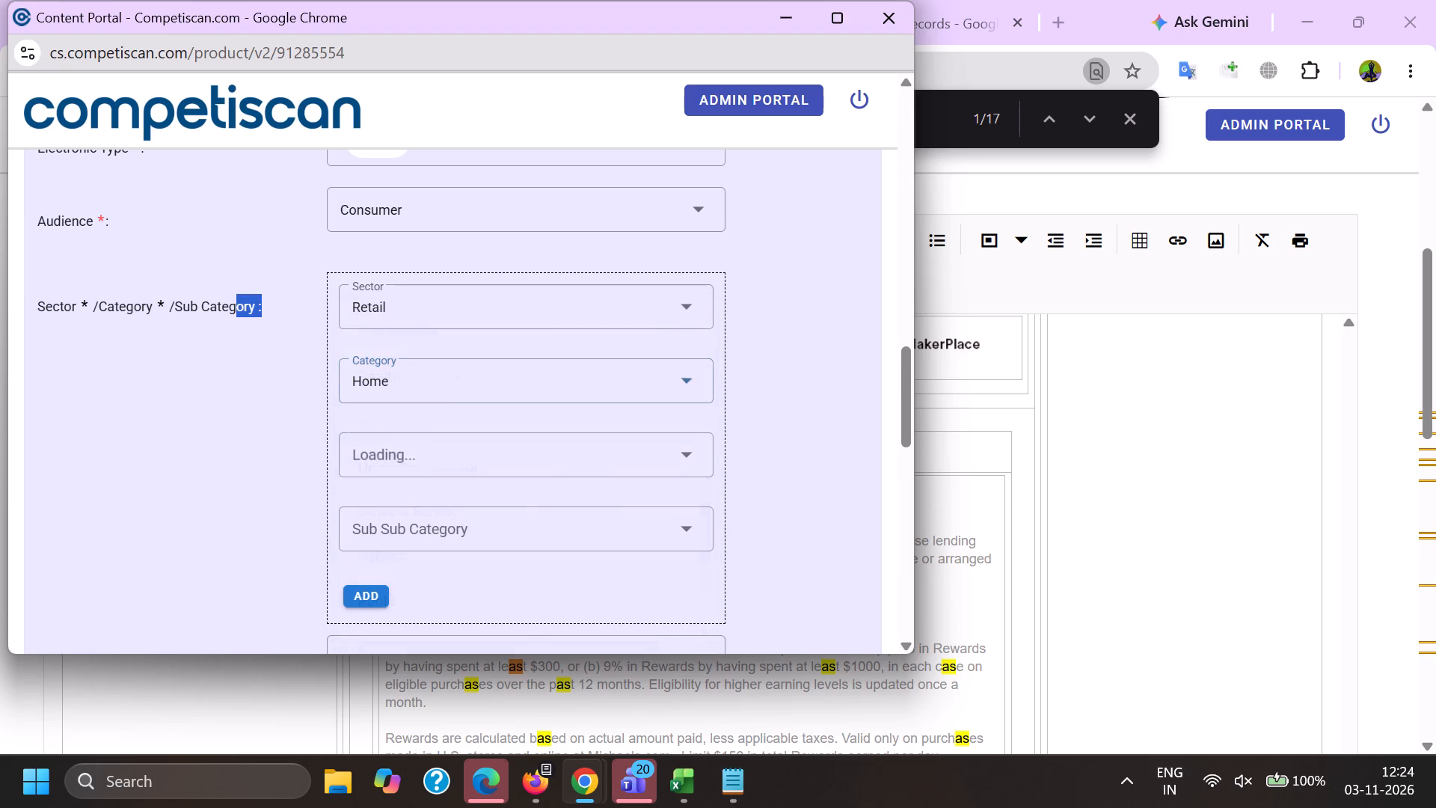
left_click(387, 448)
scroll(439, 293, "down", 1)
left_click(423, 284)
left_click(275, 299)
left_click(370, 479)
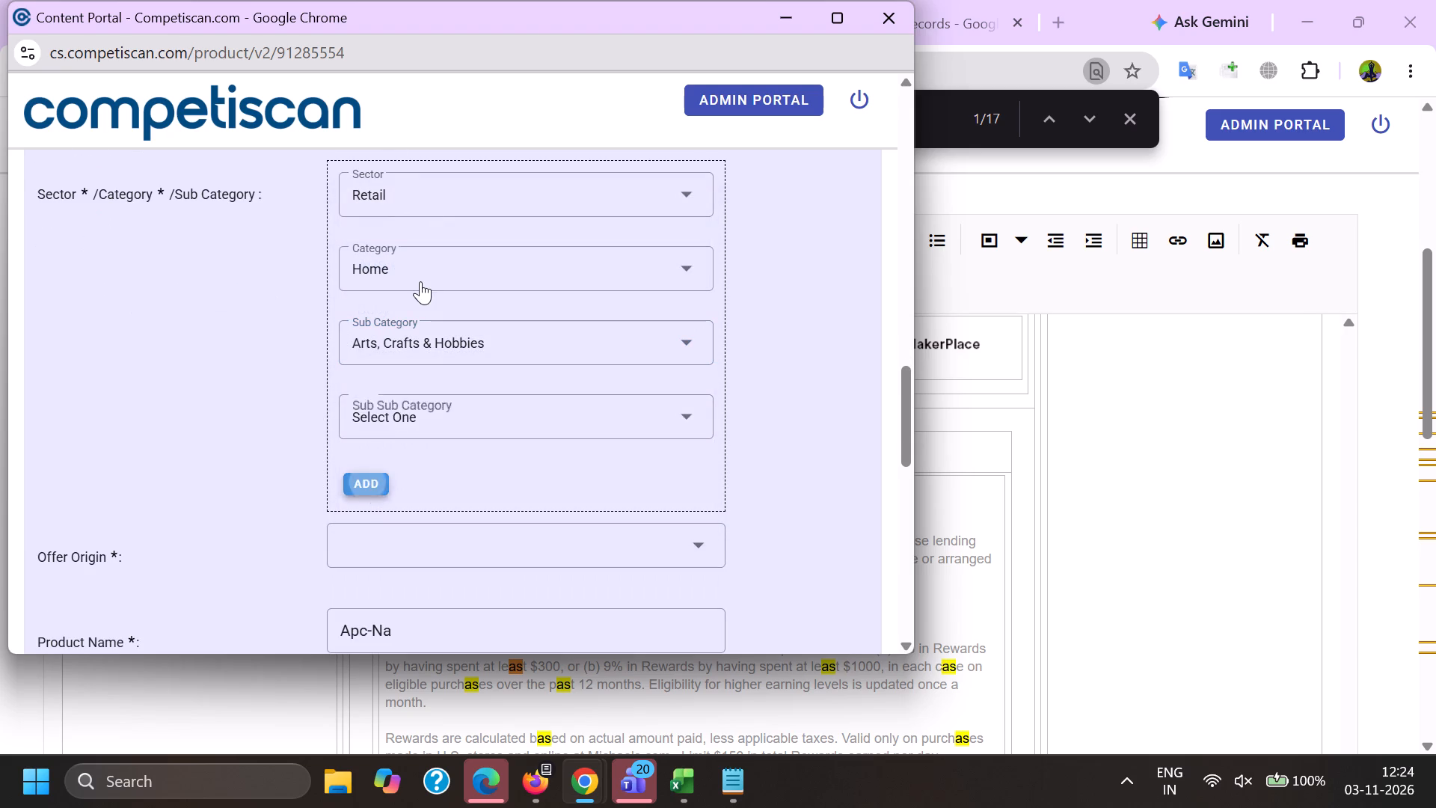
Add a second category path, Credit Cards / Payment Cards / Private Label Cards.
left_click(394, 233)
scroll(395, 442, "up", 6)
left_click(414, 432)
left_click_drag(248, 398, 257, 398)
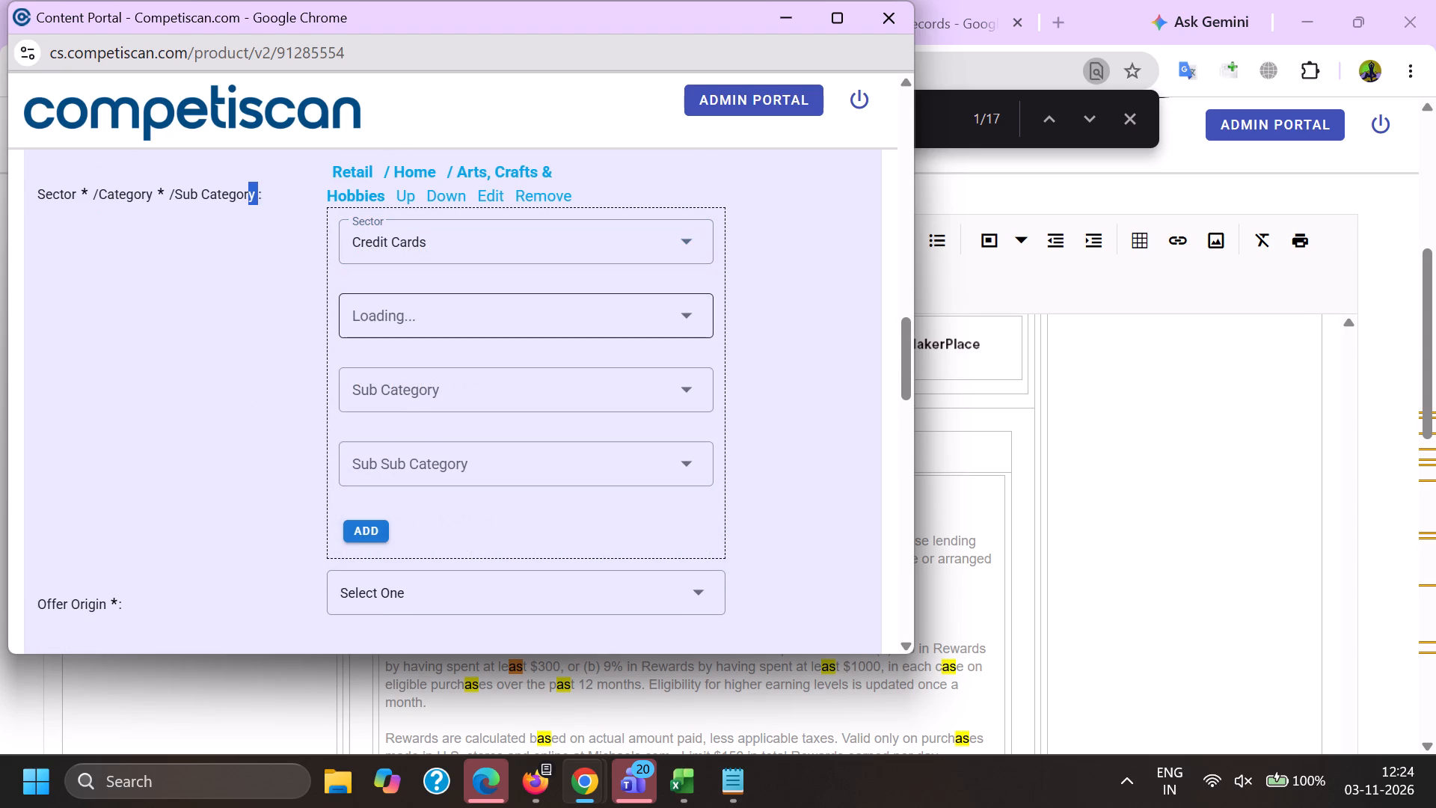
left_click(414, 322)
left_click(394, 416)
left_click(381, 387)
scroll(402, 232, "down", 1)
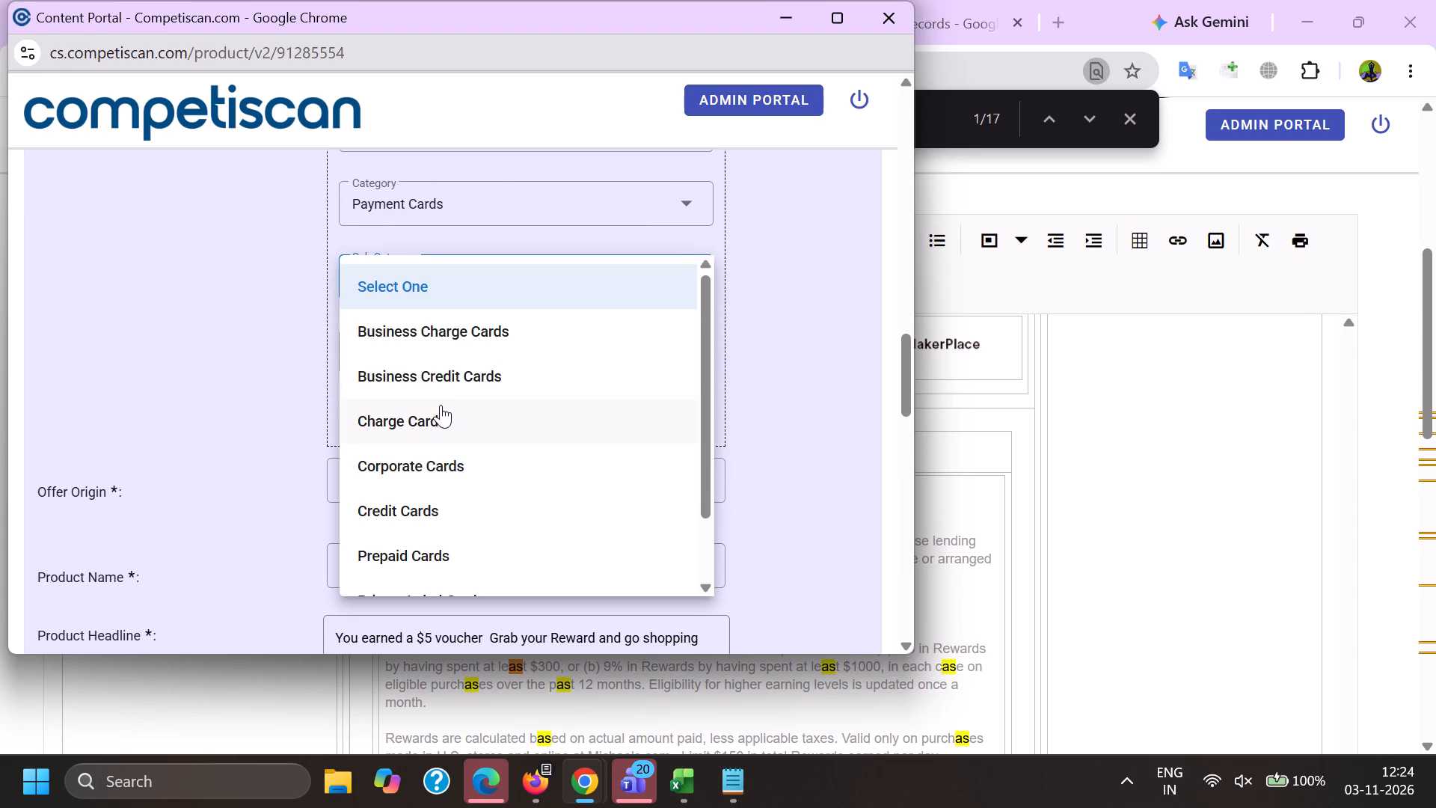
scroll(437, 453, "down", 4)
left_click(459, 509)
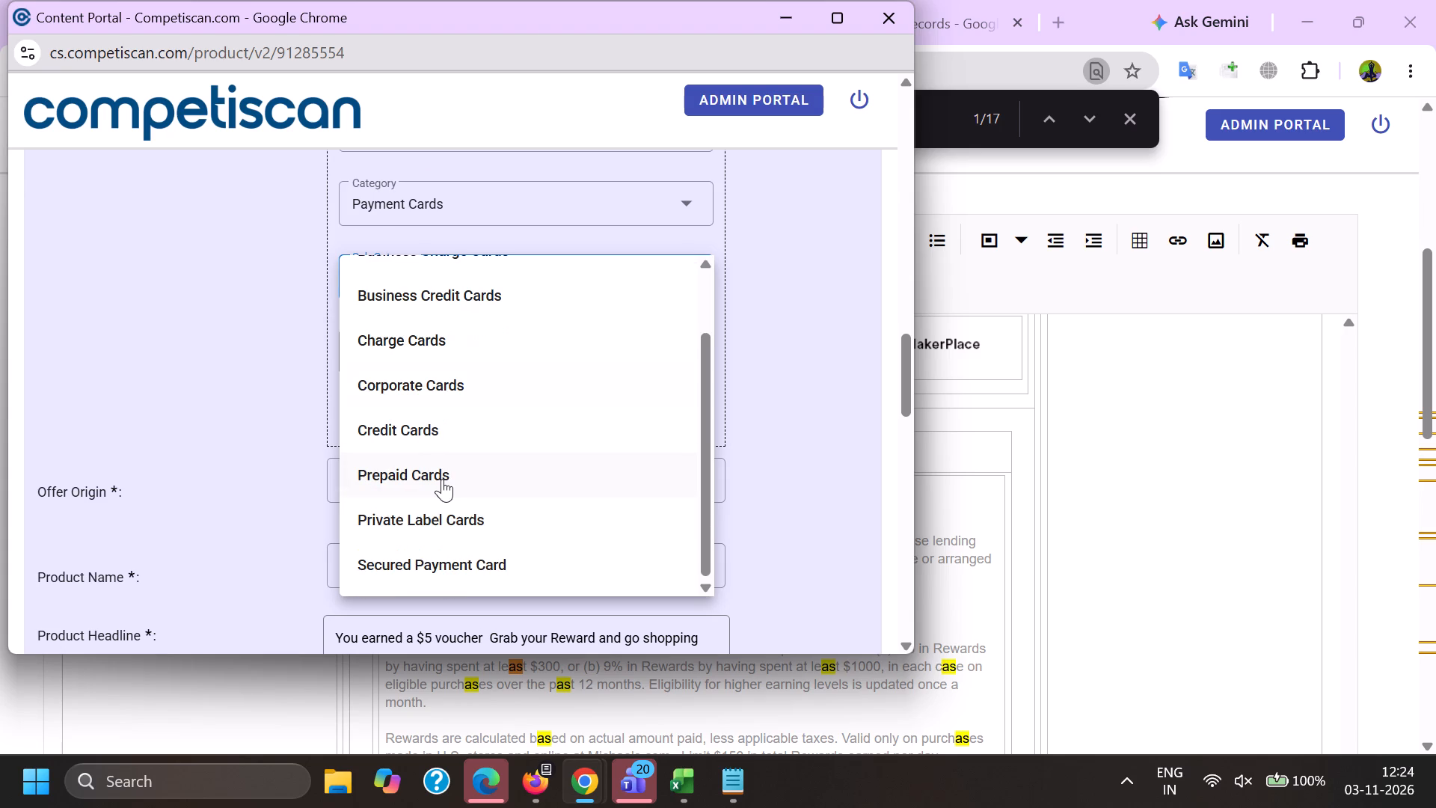
left_click_drag(221, 486, 235, 486)
left_click(368, 417)
Set the offer origin to Provider/Bank and look up Michaels Credit Card as the product name.
scroll(383, 506, "up", 2)
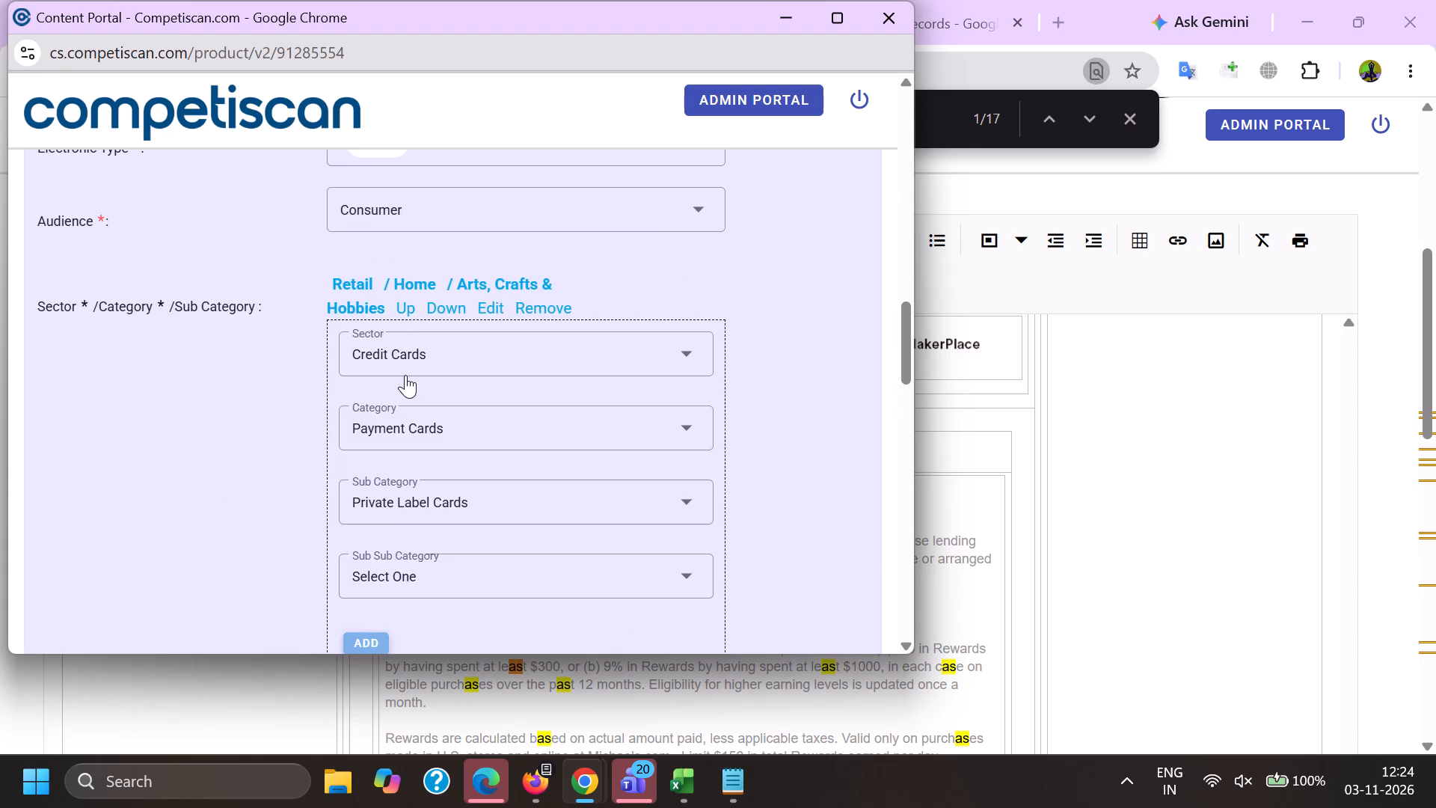
left_click(441, 305)
scroll(430, 300, "down", 5)
left_click(391, 198)
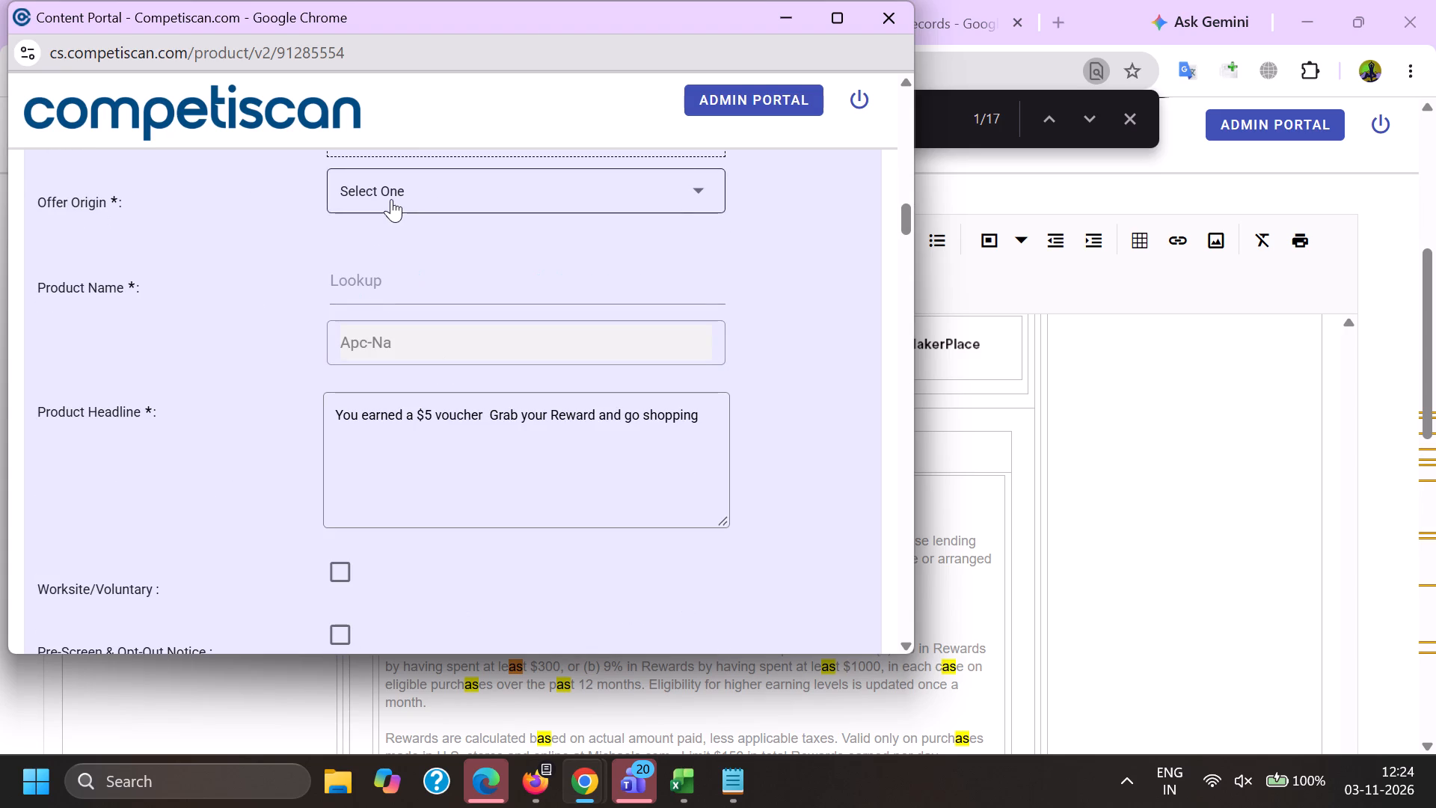
double_click(376, 282)
key("ctrl+v")
left_click(396, 340)
Add a third category entry under Mortgage & Loan with the sub category Point of Sale Financing/BNPL.
scroll(393, 343, "up", 4)
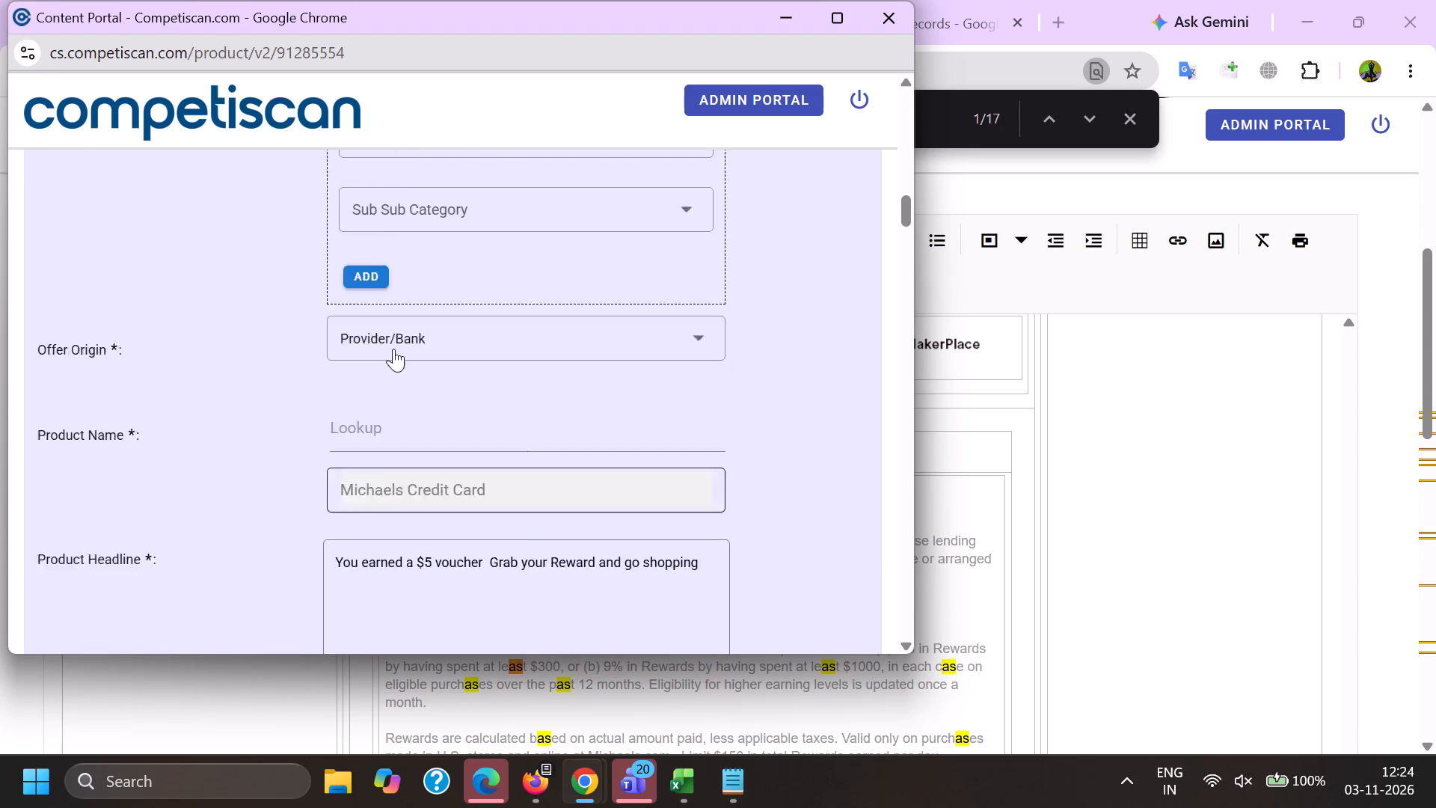
left_click(422, 193)
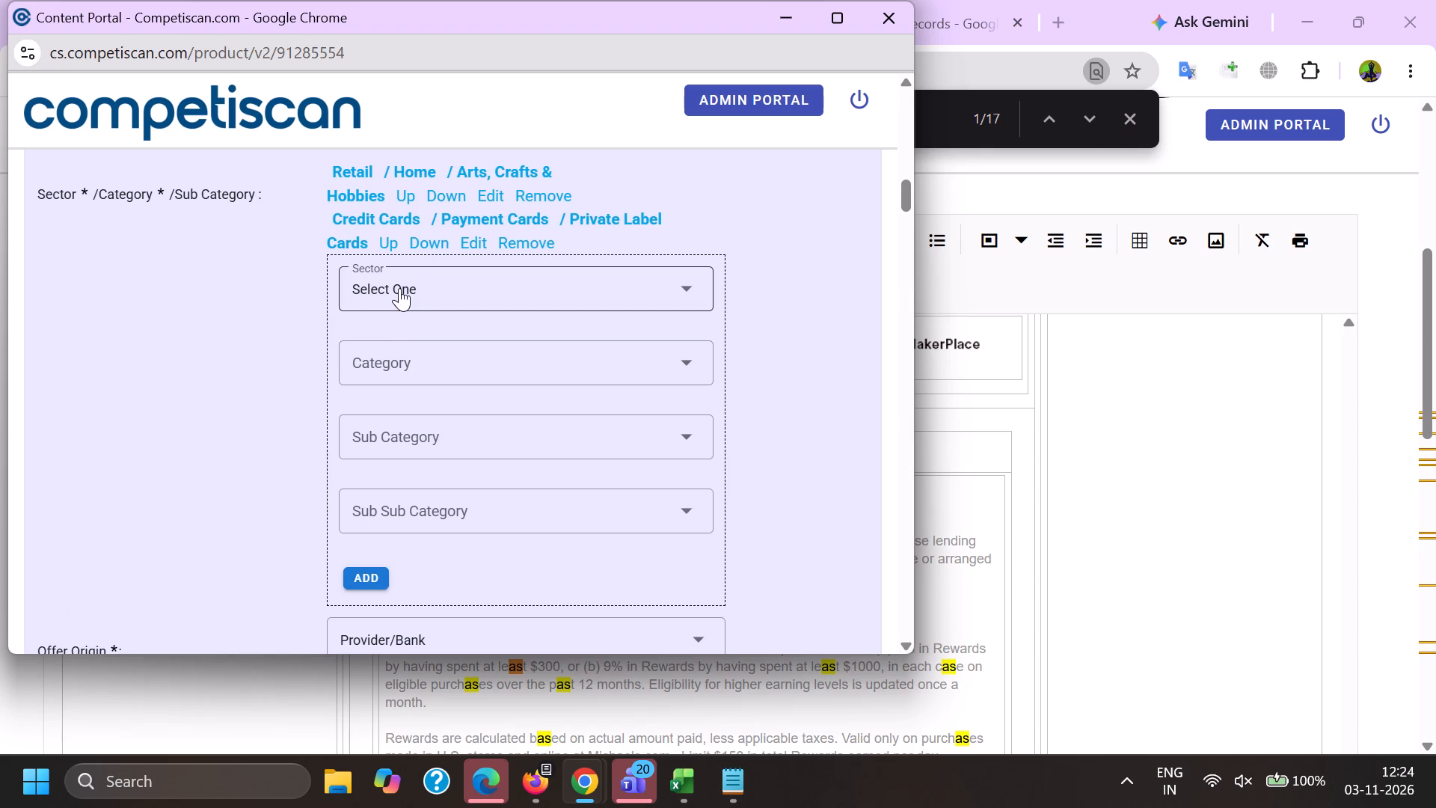
left_click(399, 288)
scroll(406, 429, "down", 2)
left_click(452, 479)
left_click(298, 445)
left_click(380, 360)
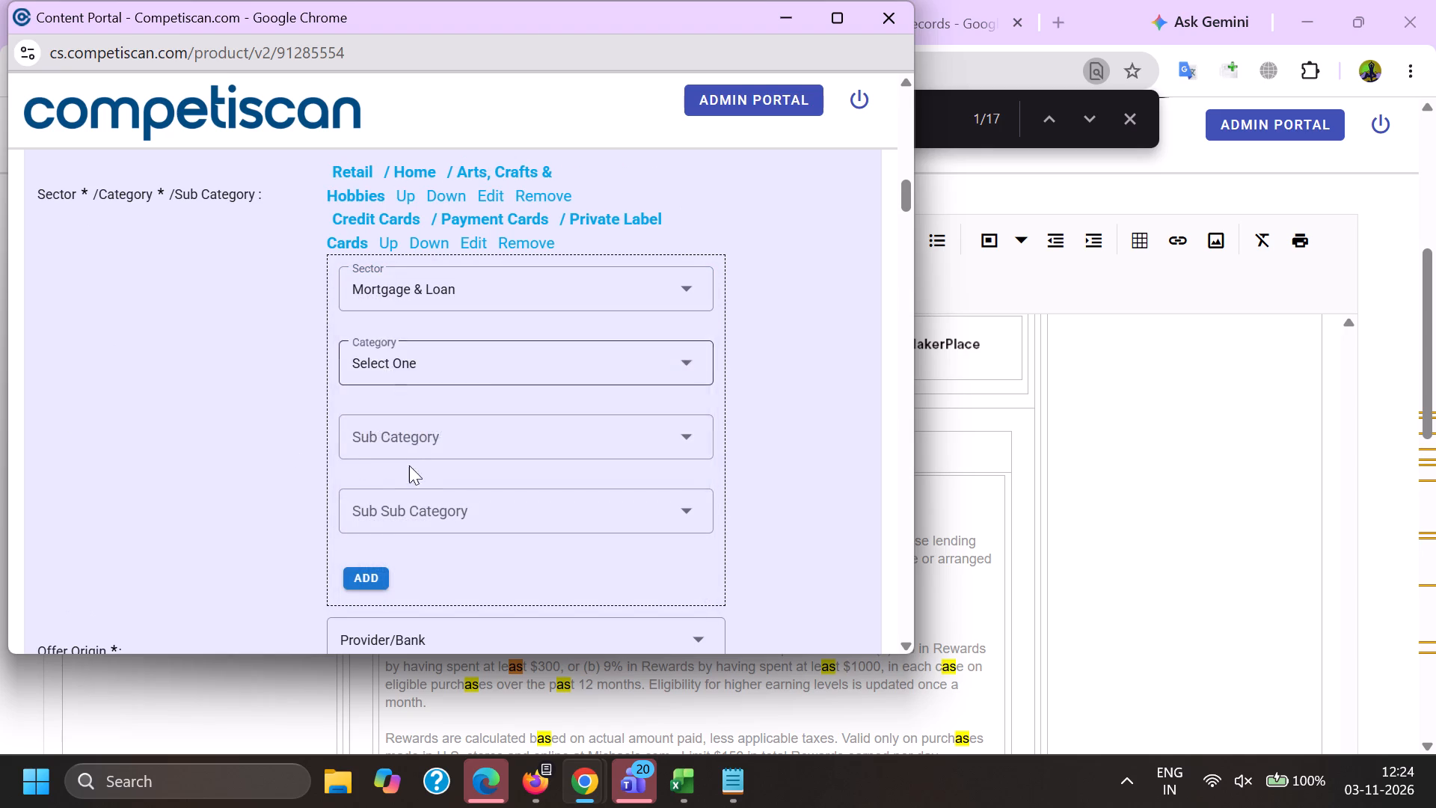
left_click(407, 458)
left_click(391, 434)
scroll(403, 302, "down", 2)
scroll(428, 471, "down", 5)
left_click(447, 501)
left_click_drag(217, 471, 266, 461)
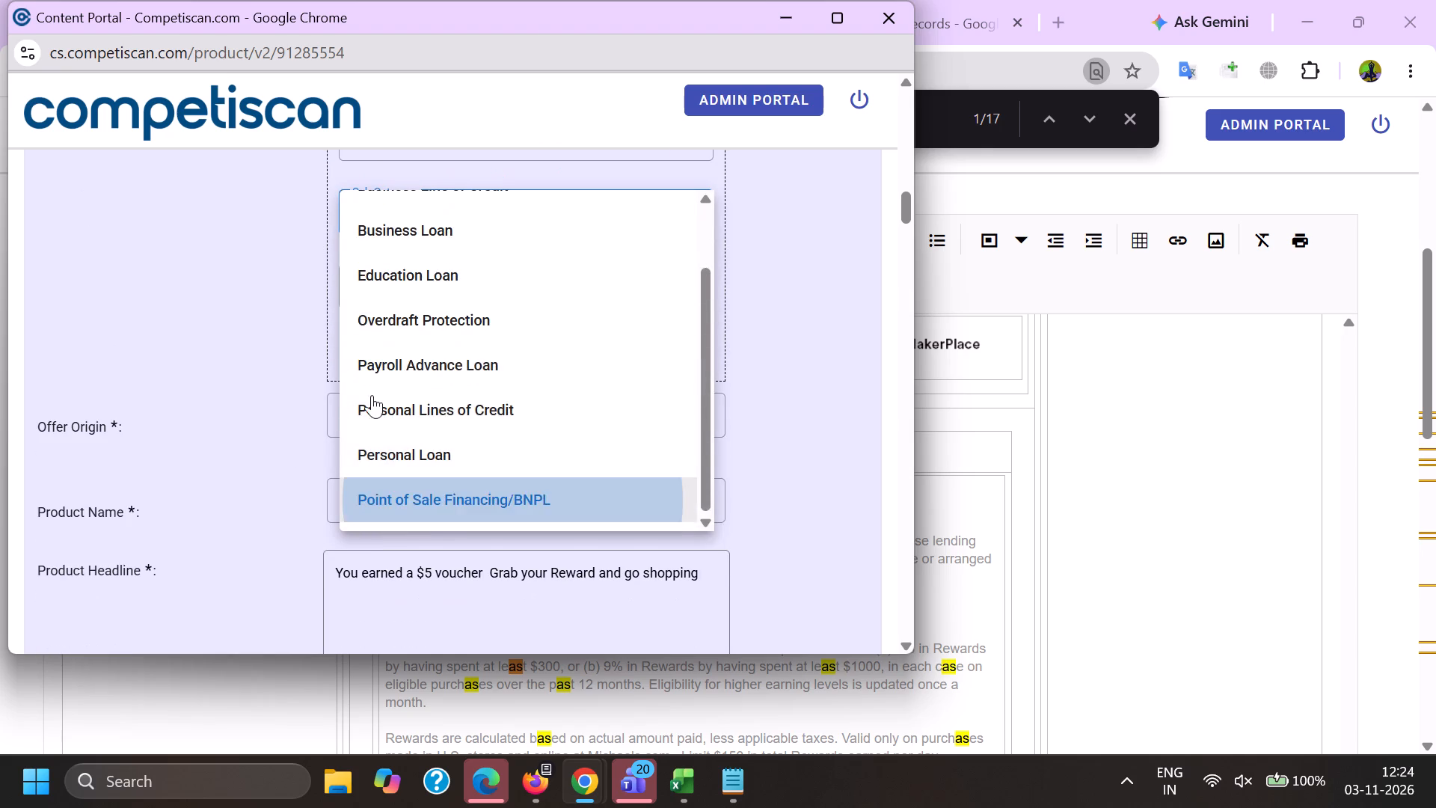
left_click(369, 366)
left_click(360, 347)
Copy the subject line from the email body in the editor and replace the product headline with it.
scroll(399, 257, "down", 3)
key("alt+Tab")
scroll(275, 485, "up", 16)
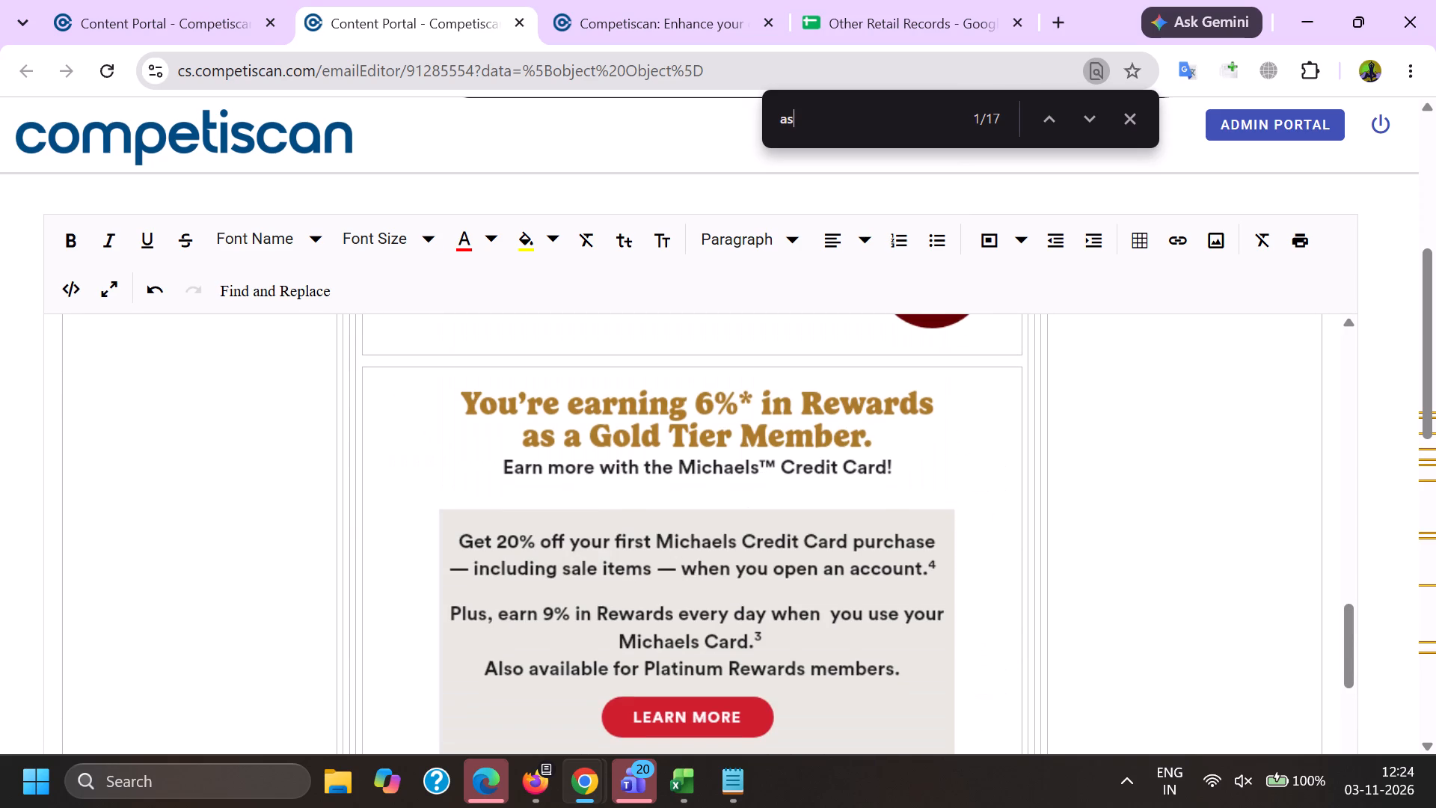
scroll(240, 470, "up", 20)
scroll(240, 470, "up", 5)
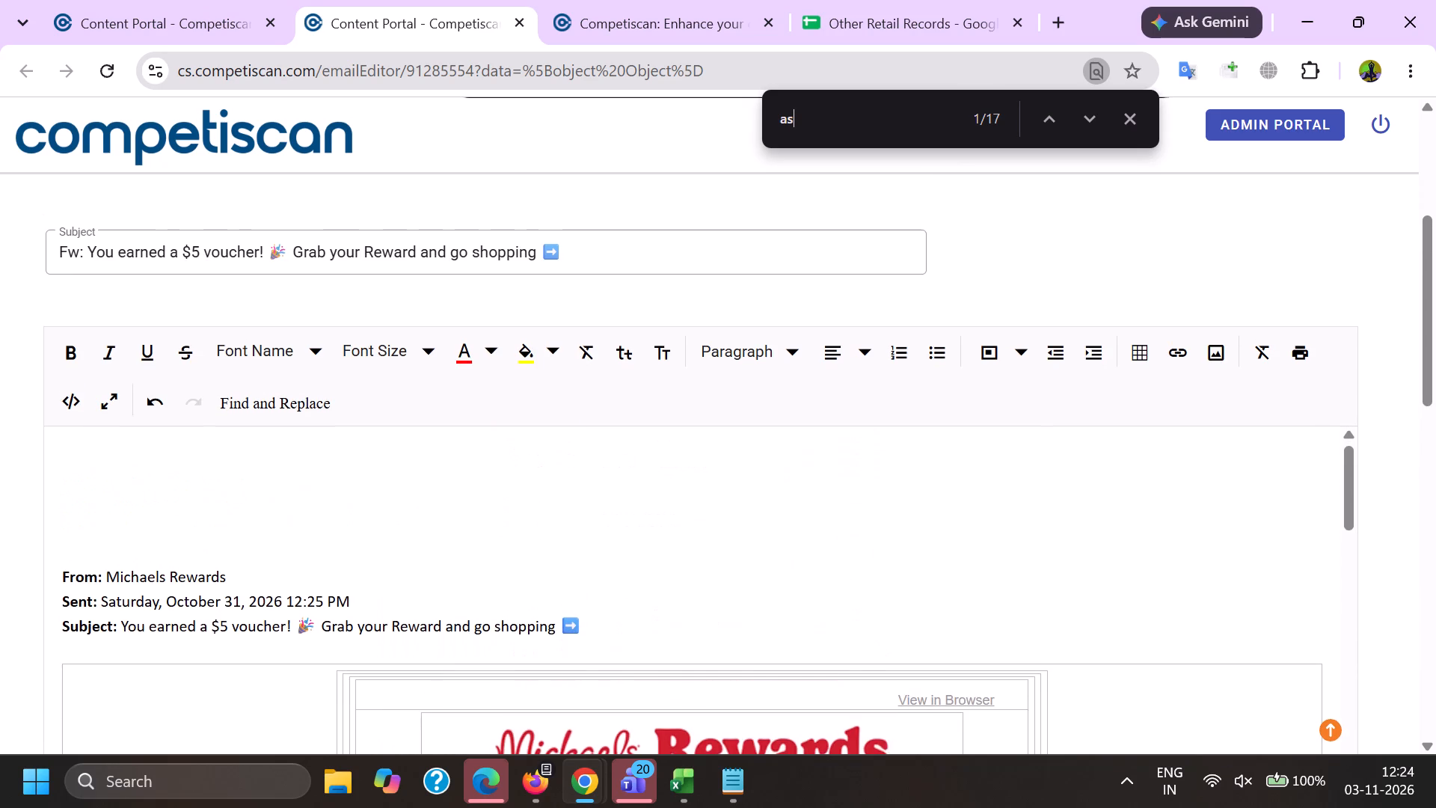
left_click_drag(118, 628, 629, 632)
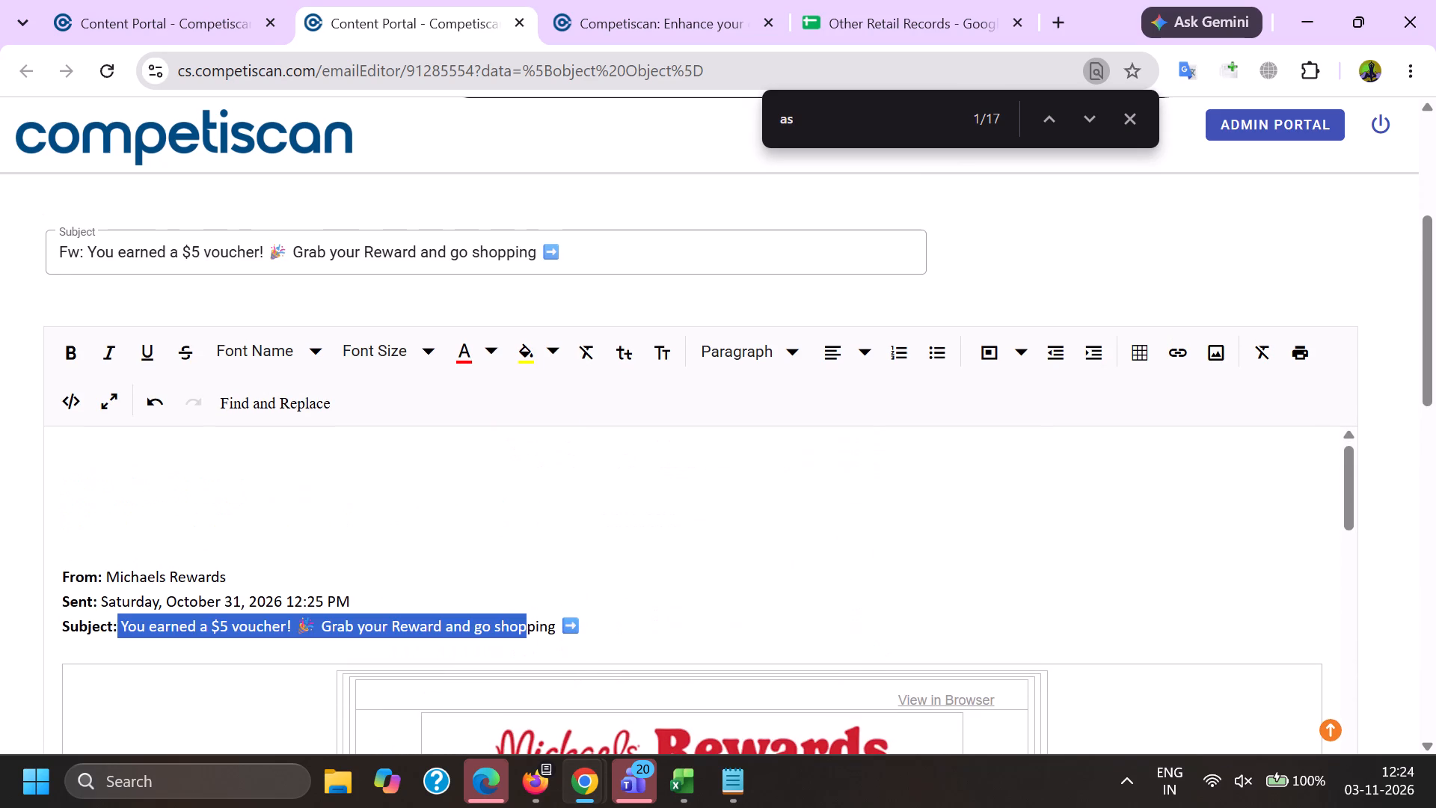
key("ctrl+c")
key("alt+Tab")
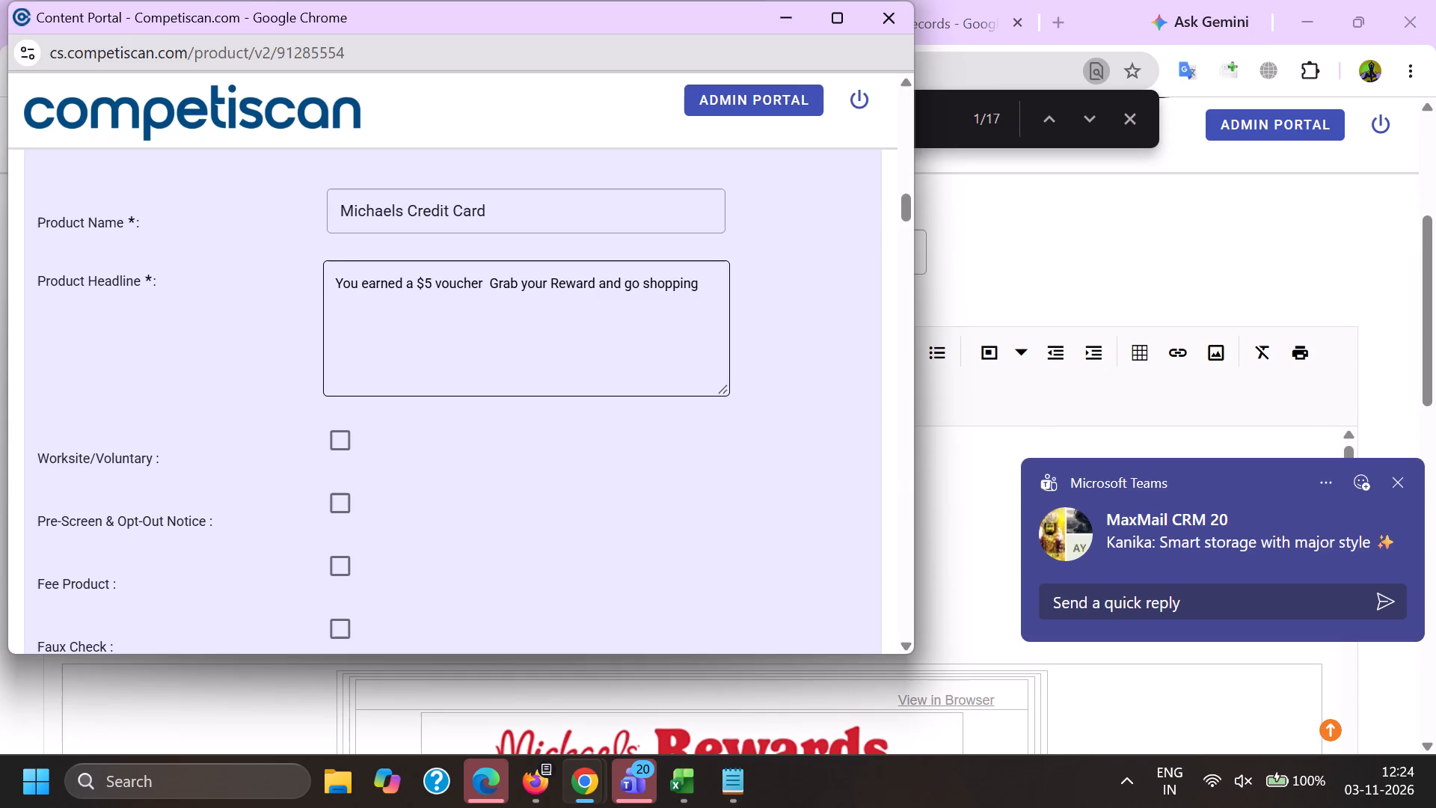
left_click_drag(717, 288, 233, 278)
key("ctrl+v")
Clean the headline of emojis and extra spaces, ending it with a period: "You earned a $5 voucher! Grab your Reward and go shopping.".
left_click(335, 284)
key("Right")
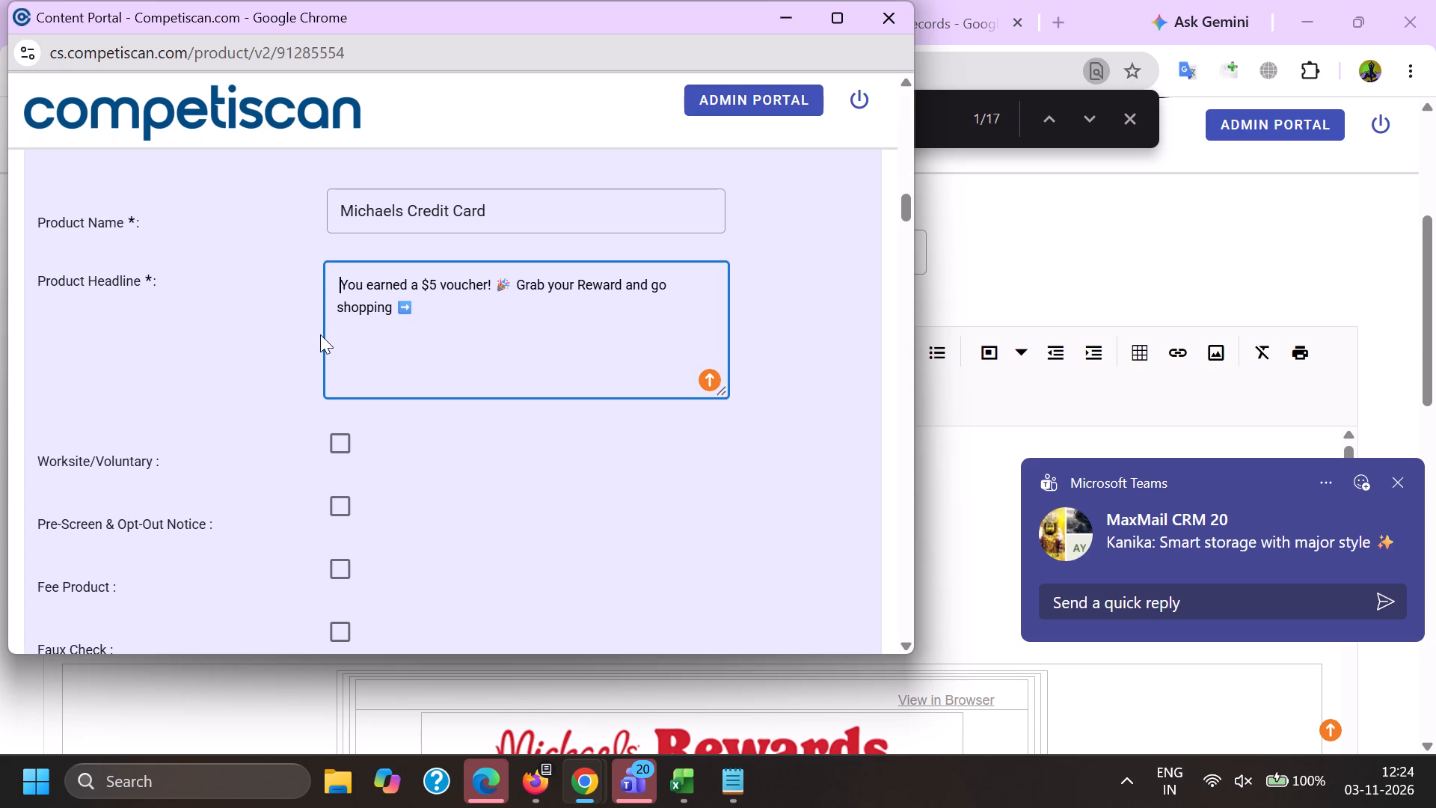
key("BackSpace")
key("BackSpace")
key("BackSpace")
key("Down")
key("Down")
key("BackSpace")
key("BackSpace")
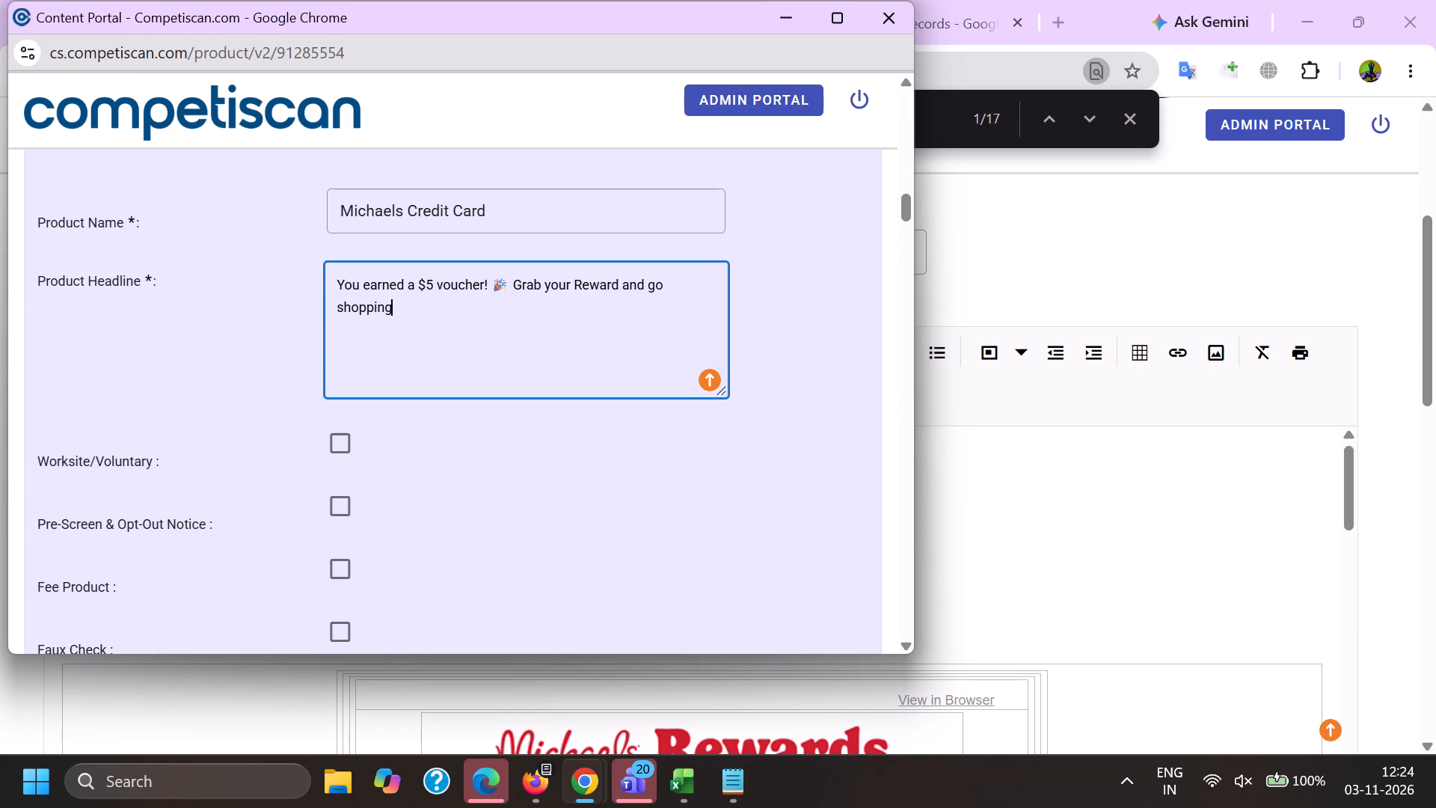
left_click(515, 293)
key("BackSpace")
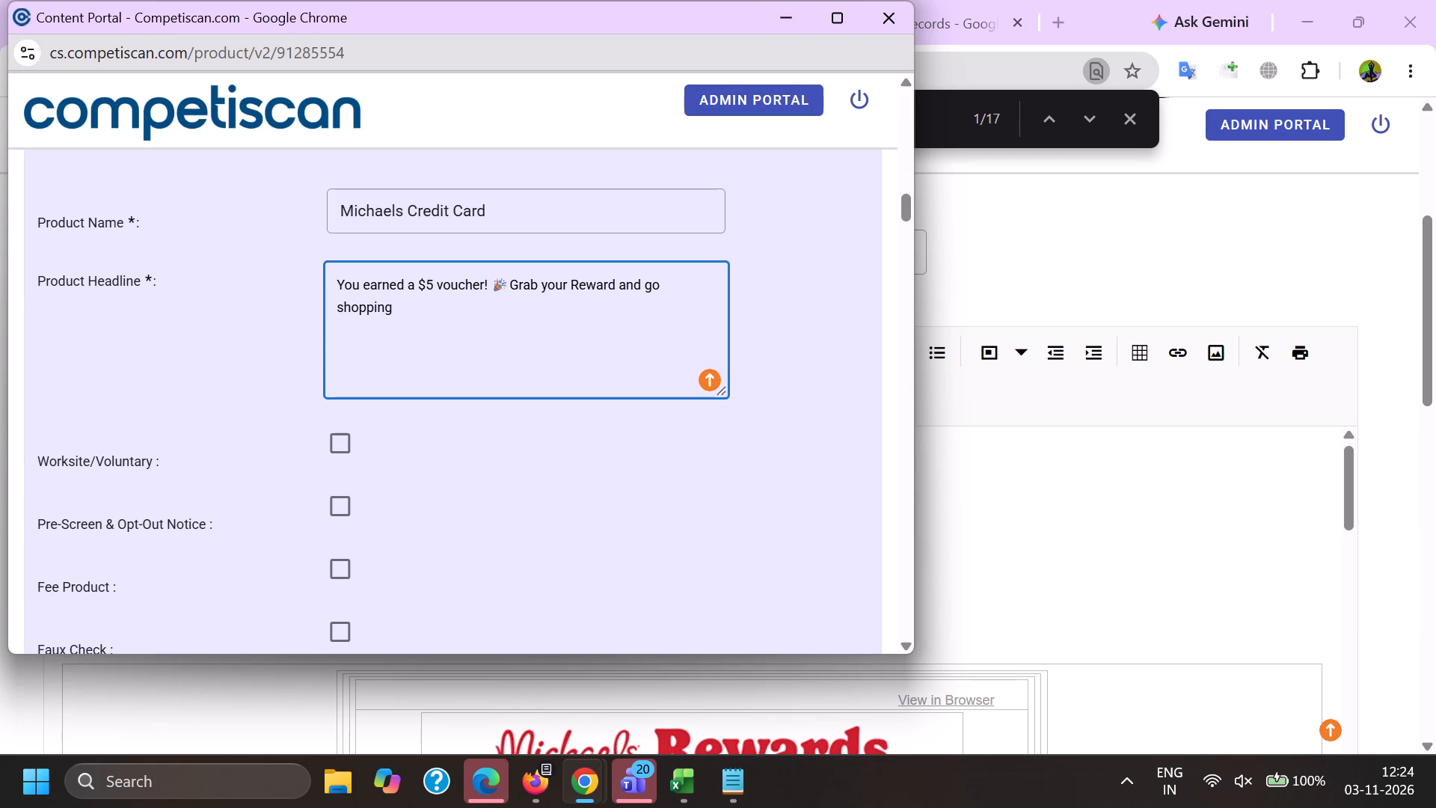
key("BackSpace")
left_click(730, 304)
left_click(719, 288)
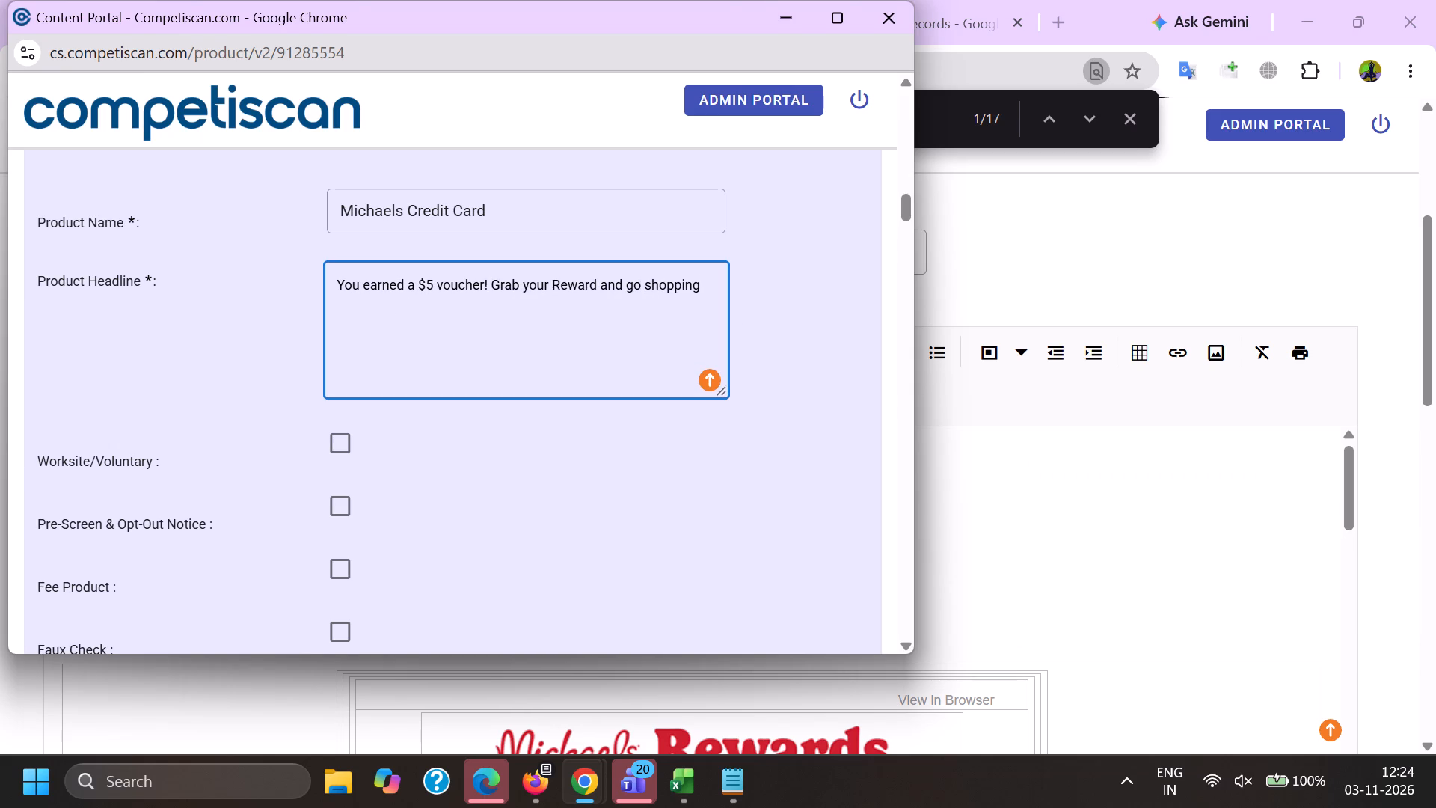
key("period")
key("space")
Append "Get 20% off your first Michaels Credit Card purchase - including sale items - when you open an account" from Notepad to the headline.
key("alt+Tab")
scroll(688, 438, "down", 1)
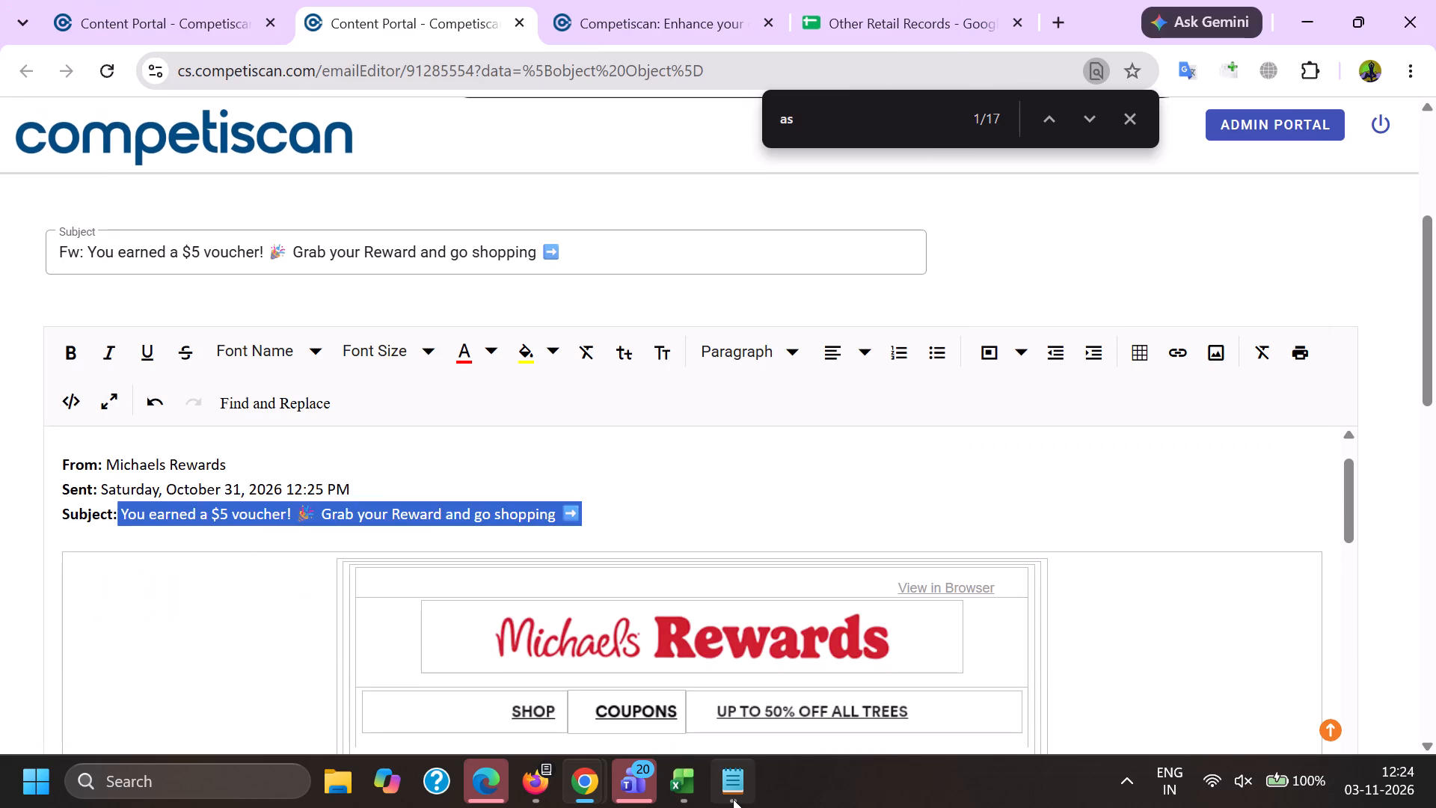
left_click(733, 799)
left_click(406, 196)
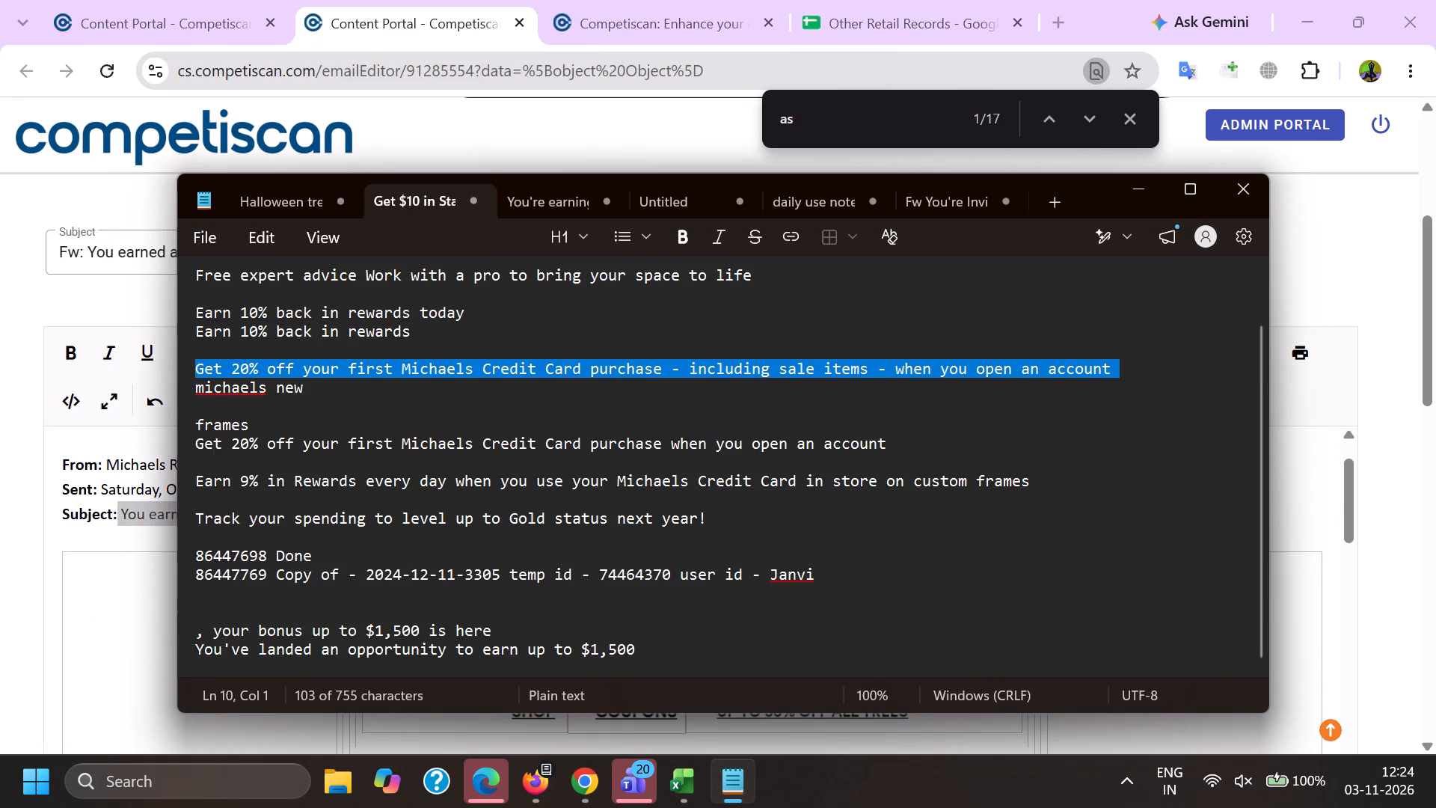
key("ctrl+c")
key("alt+Tab")
key("alt+Tab")
key("ctrl+v")
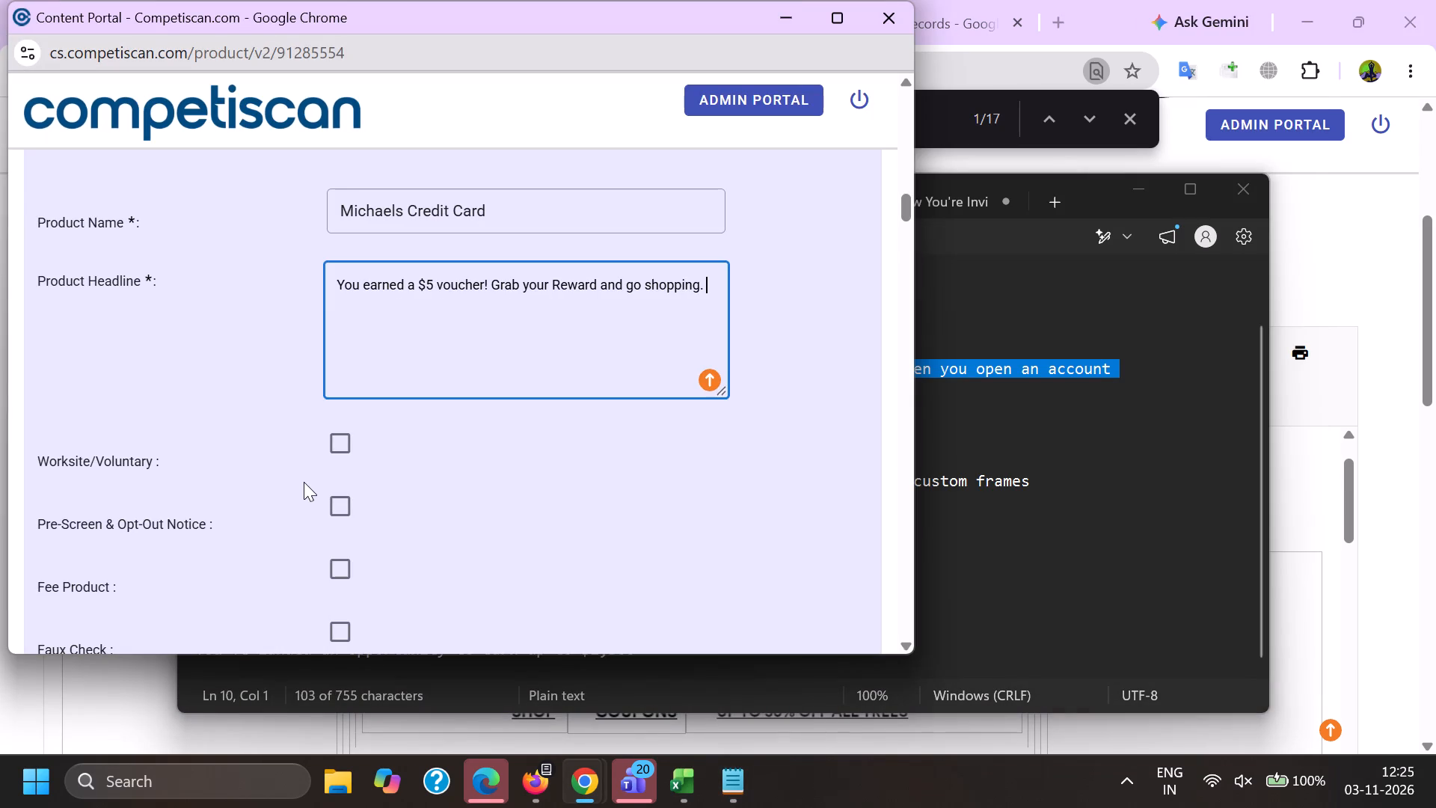
key("BackSpace")
Choose URL/Website as the response mechanism and Acquisition as the mailing type.
scroll(390, 398, "down", 5)
left_click(420, 219)
scroll(417, 385, "down", 6)
left_click(436, 525)
left_click(275, 501)
left_click(339, 416)
left_click(371, 486)
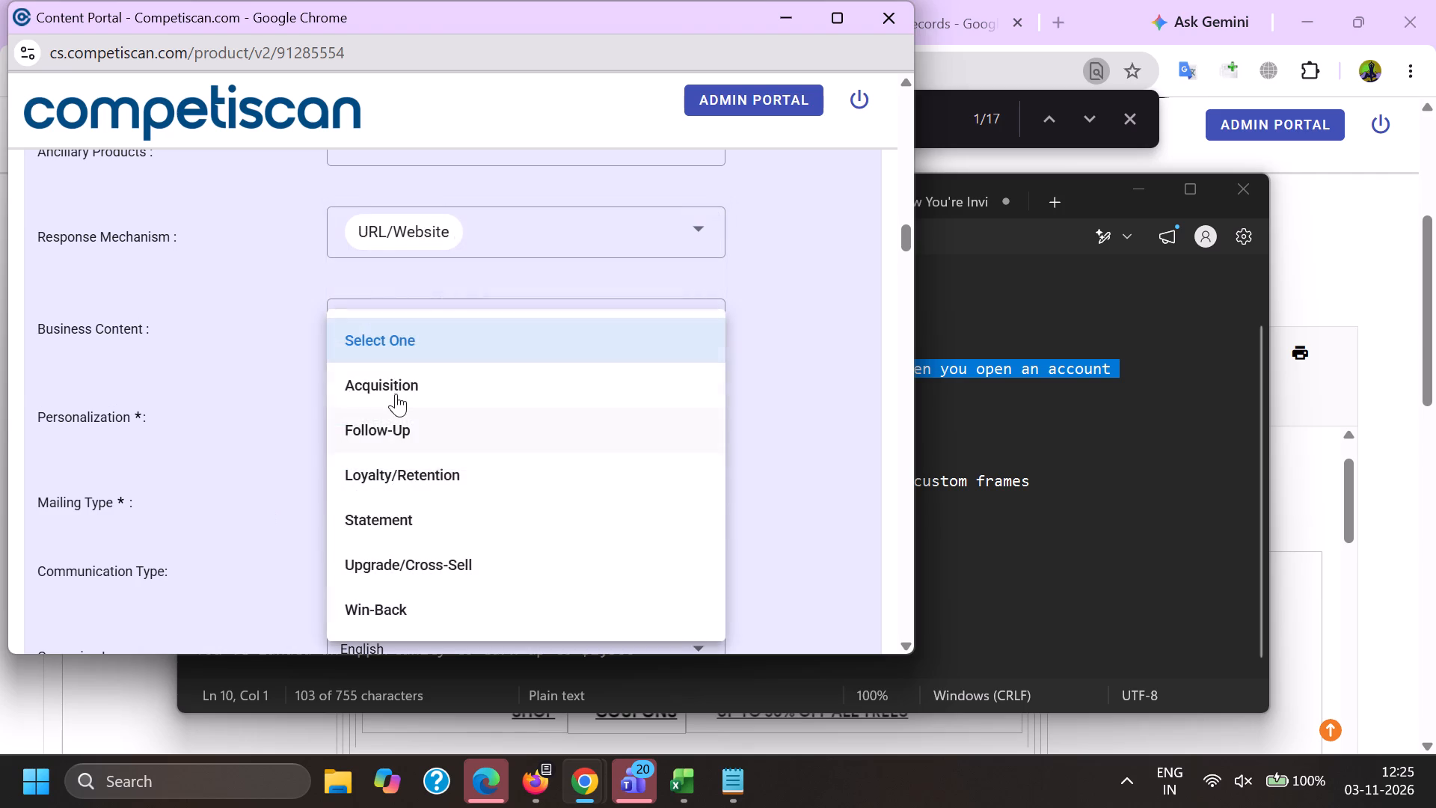
left_click_drag(396, 393, 396, 400)
left_click_drag(232, 466, 251, 487)
Choose Bonuses/Contests/Incentives as the communication type and Co-Brand in the field above Sign-on Incentive #1.
left_click(386, 565)
scroll(402, 318, "down", 4)
left_click(442, 304)
scroll(438, 292, "down", 5)
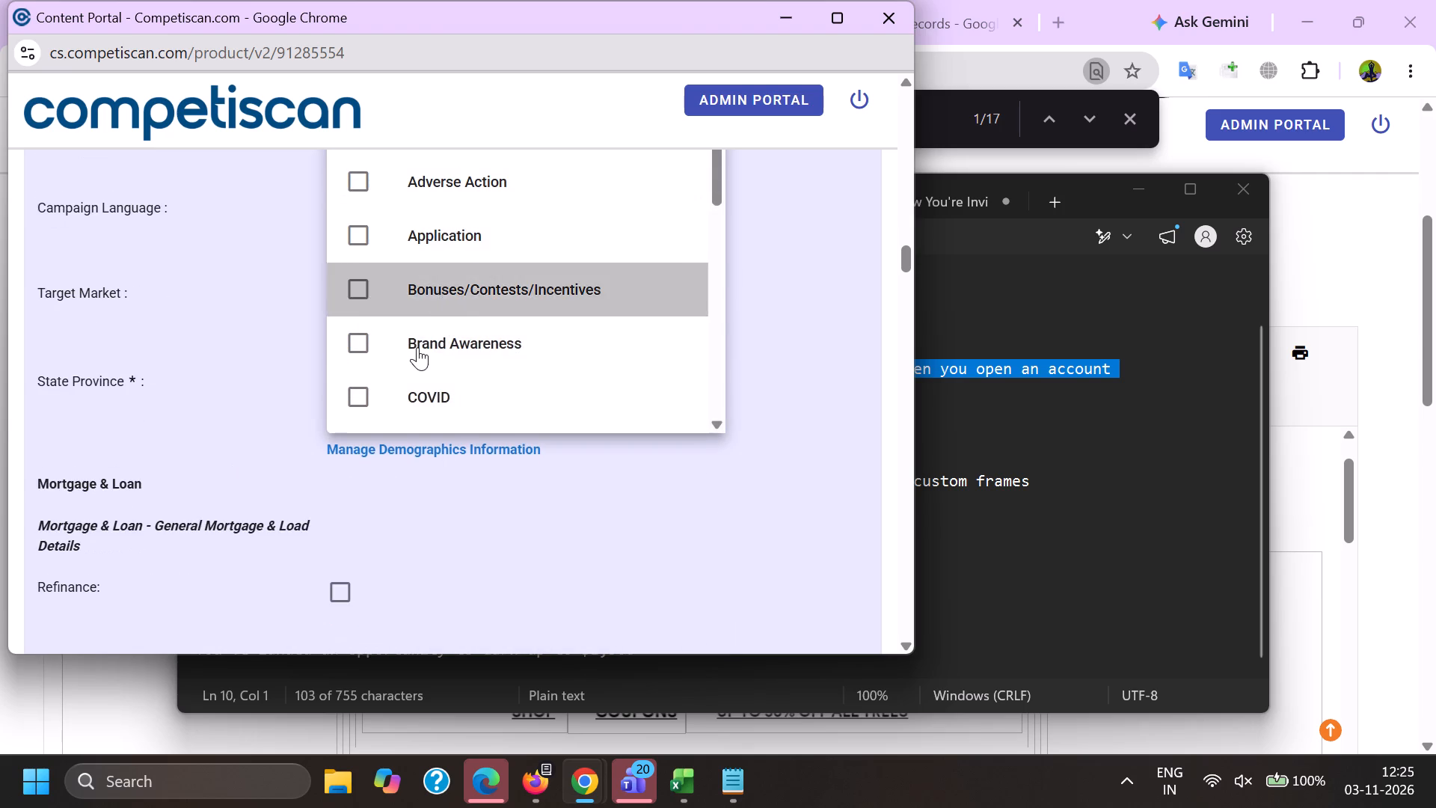
left_click(429, 270)
scroll(428, 269, "down", 5)
left_click(248, 348)
Enter Sign-on Incentive #1 as "20% off your first Michaels Credit Card purchase - including sale items - when you open an account".
left_click(414, 322)
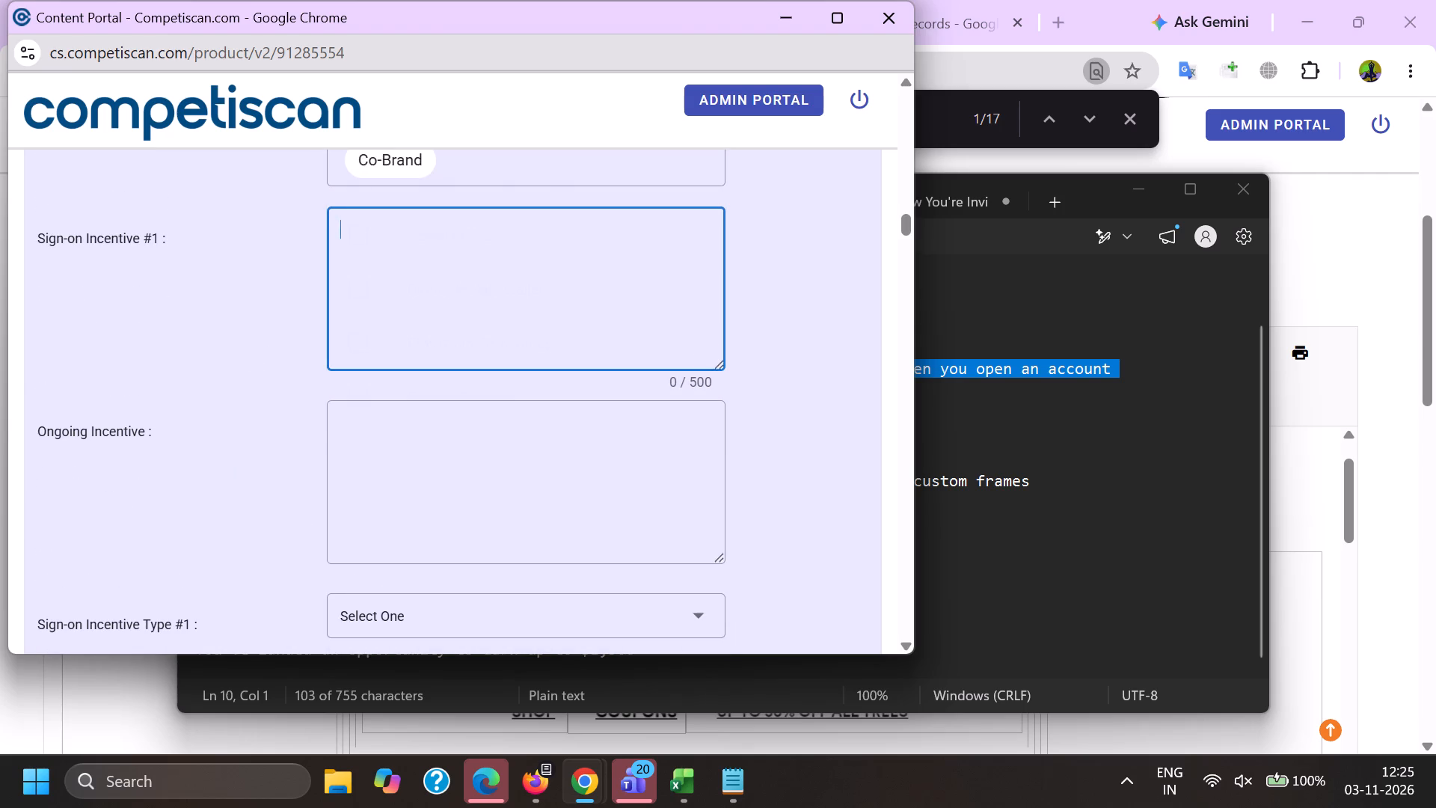
key("ctrl+v")
left_click_drag(367, 230, 189, 241)
key("BackSpace")
Fill the ongoing incentive with "9% in Rewards every day when you use your Michaels Card" from the Notepad notes.
left_click(420, 453)
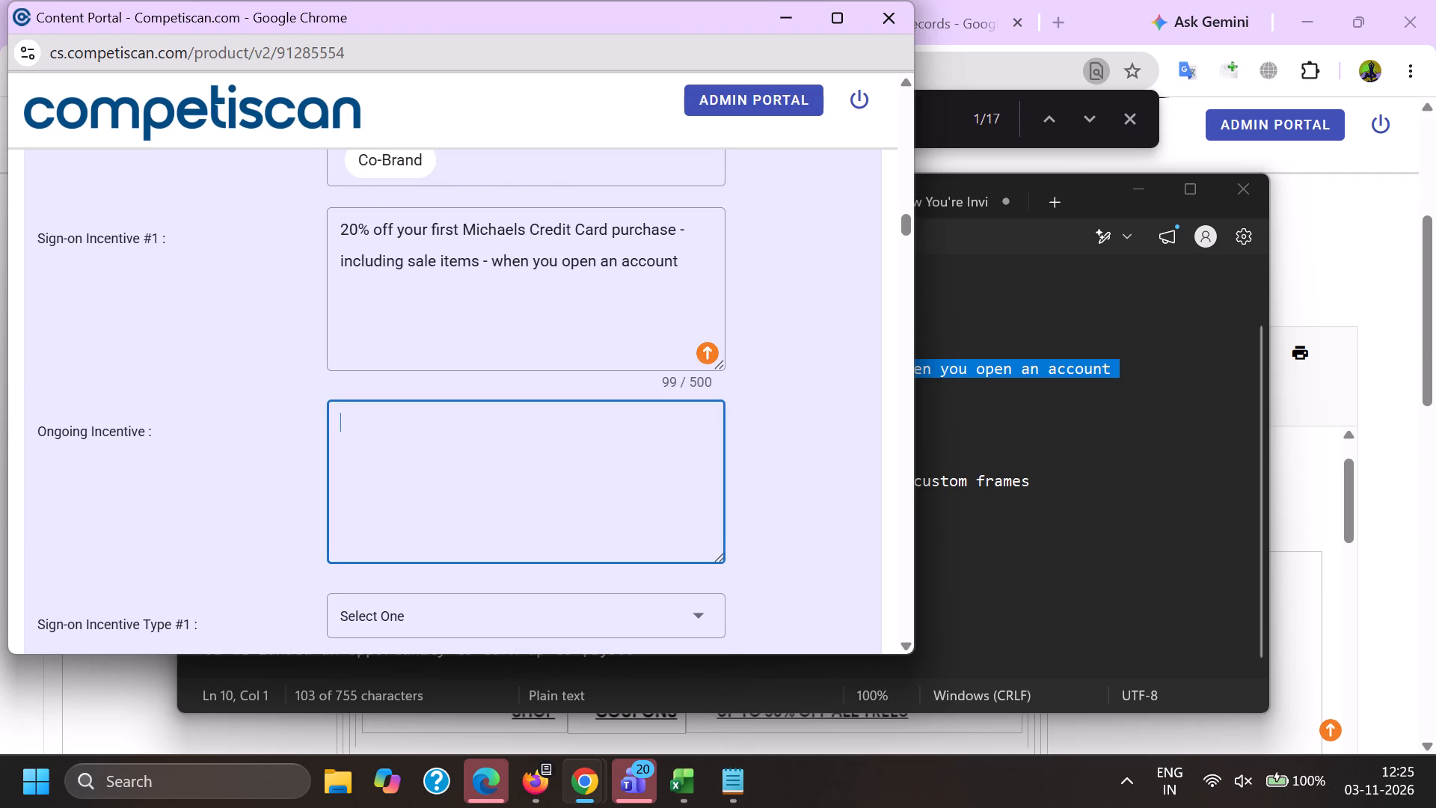
key("alt+Tab")
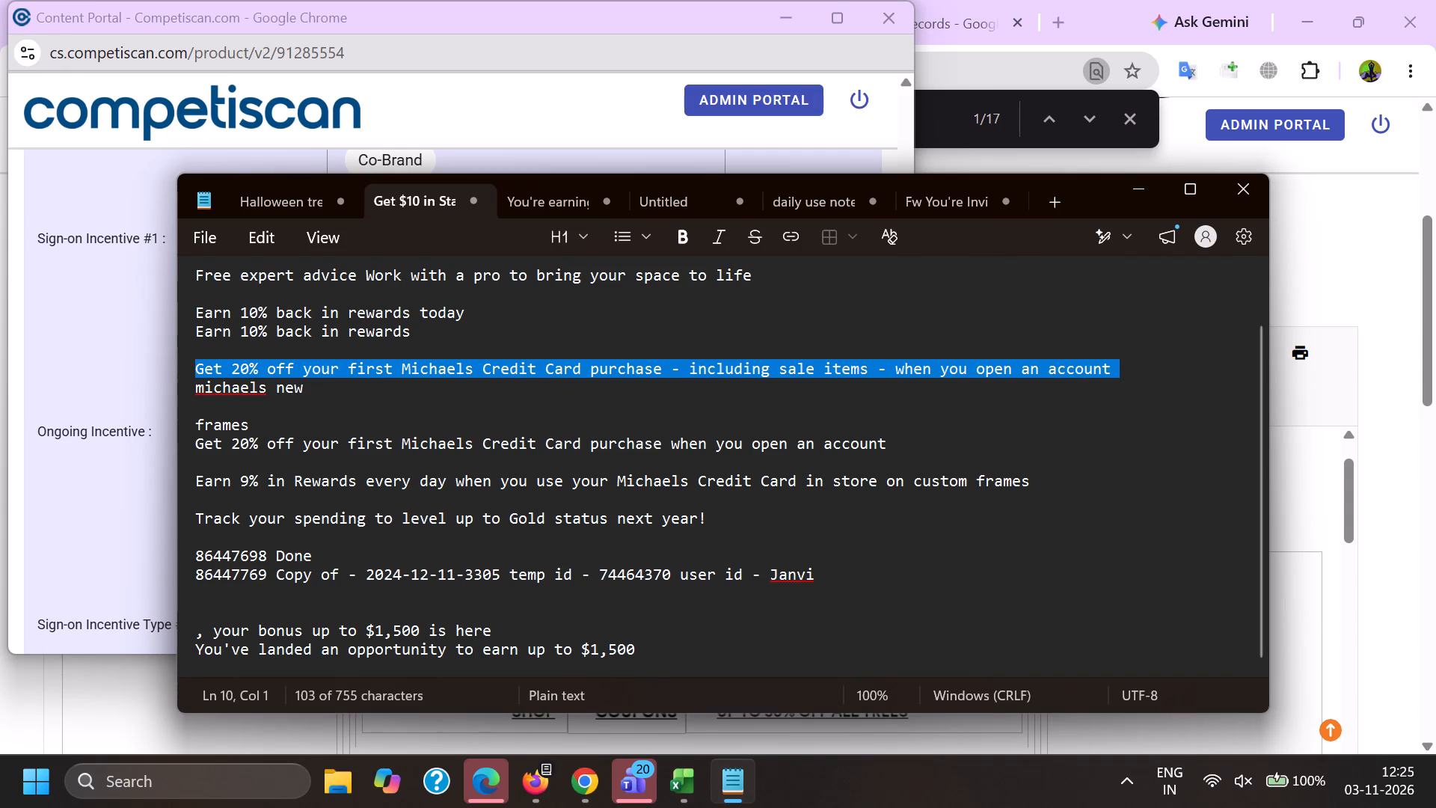
left_click(562, 191)
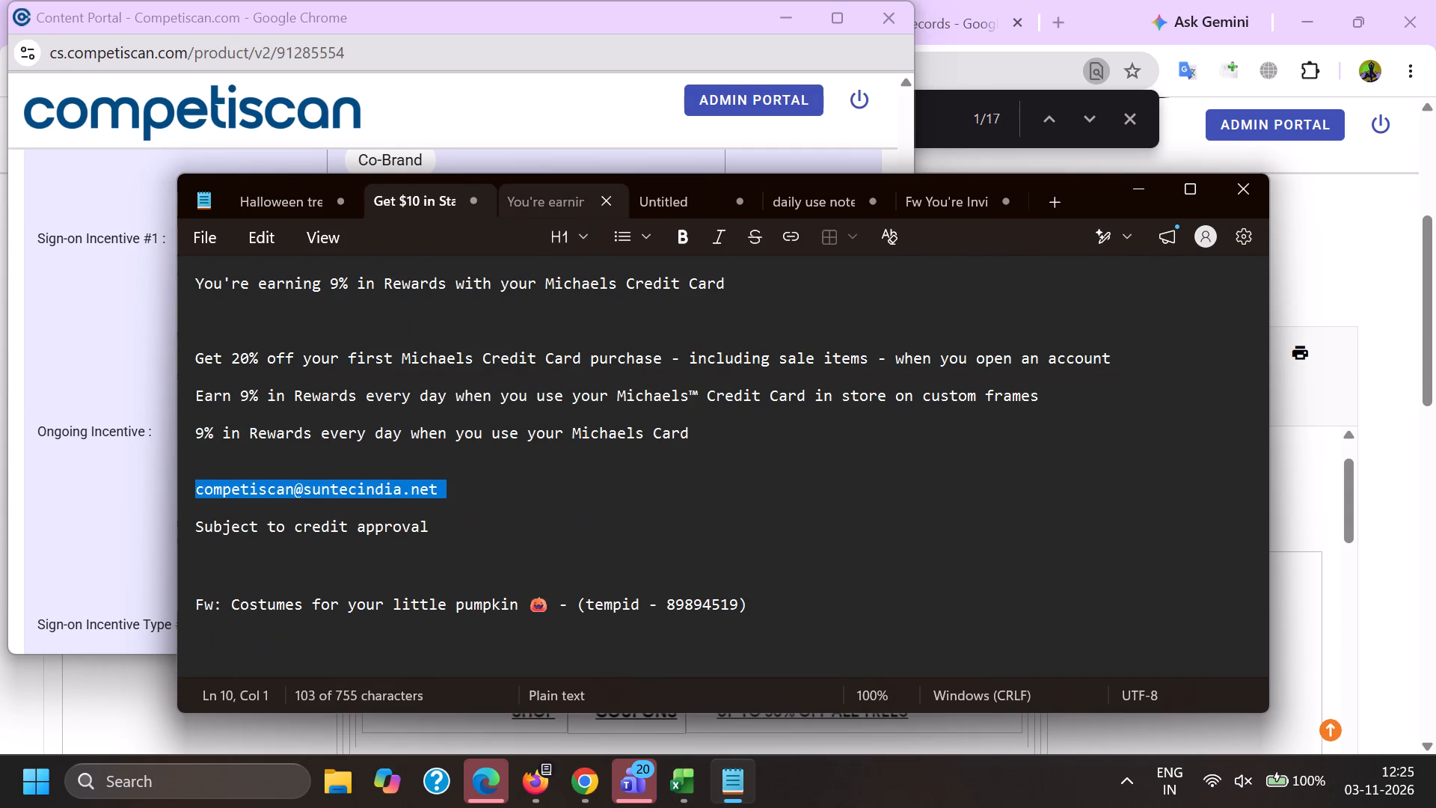
triple_click(255, 438)
key("ctrl+c")
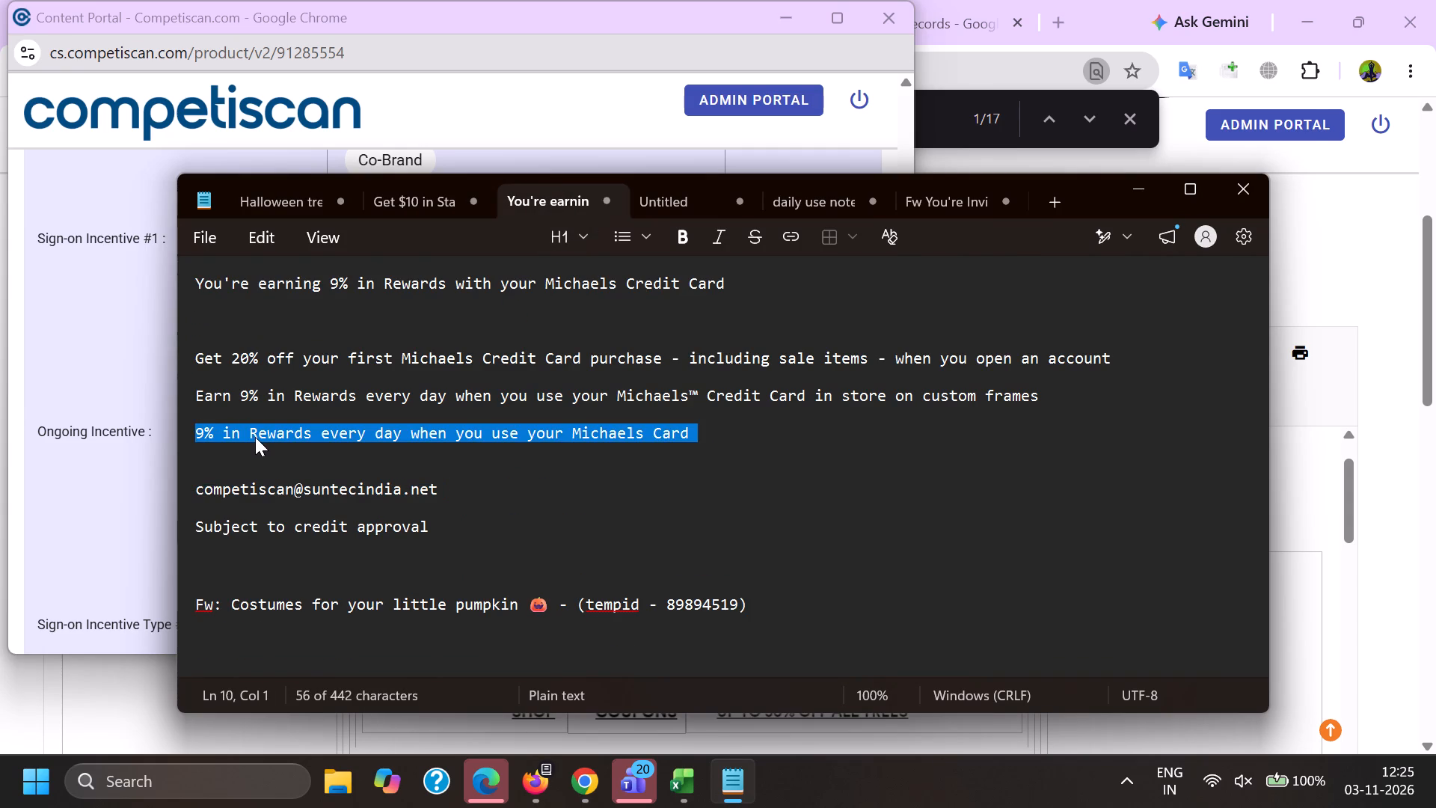
key("alt+Tab")
key("ctrl+v")
scroll(416, 346, "down", 1)
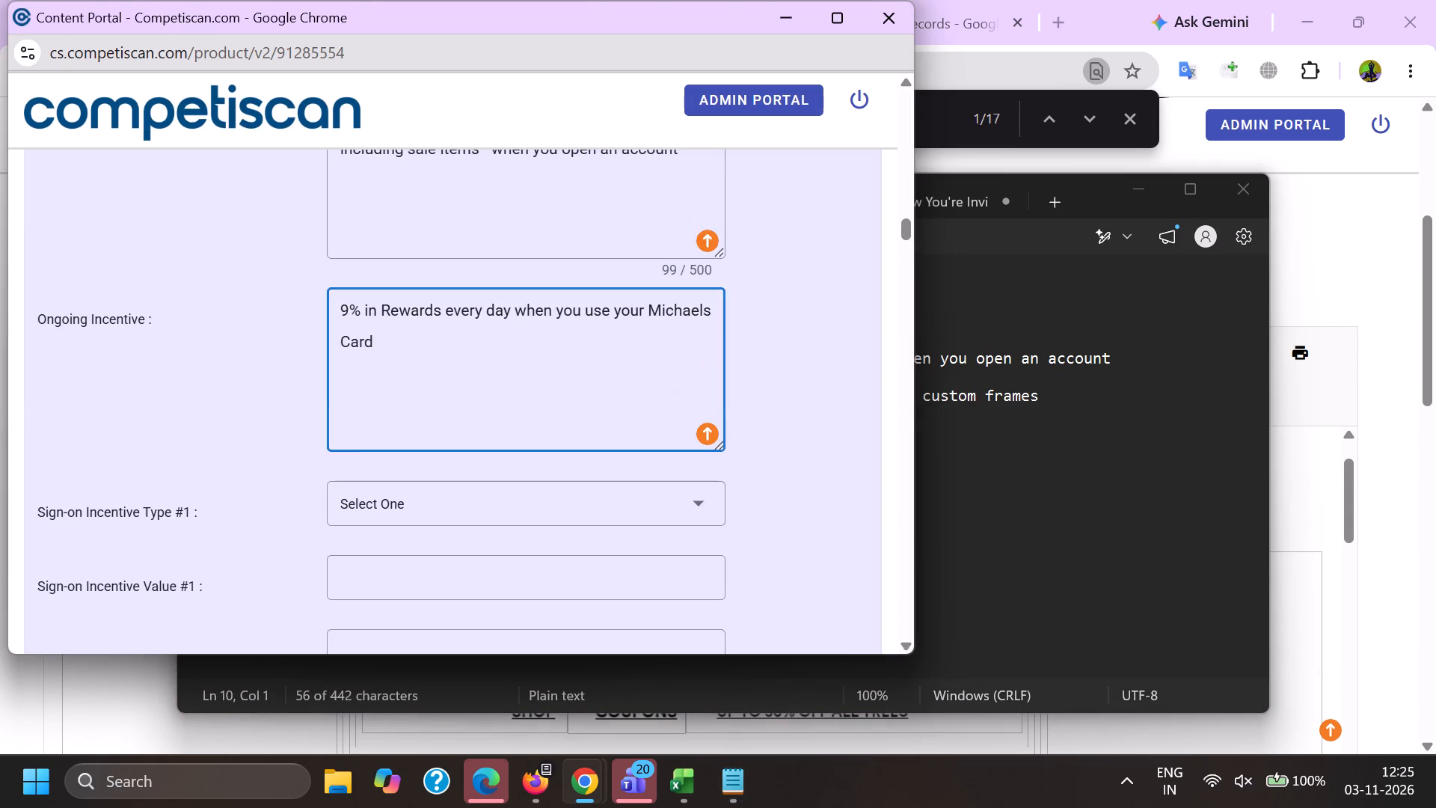
key("BackSpace")
Set Sign-on Incentive Type #1 to Coupon/Discount and its value to 20.00.
scroll(376, 349, "down", 2)
left_click(378, 272)
scroll(378, 275, "down", 7)
left_click(414, 441)
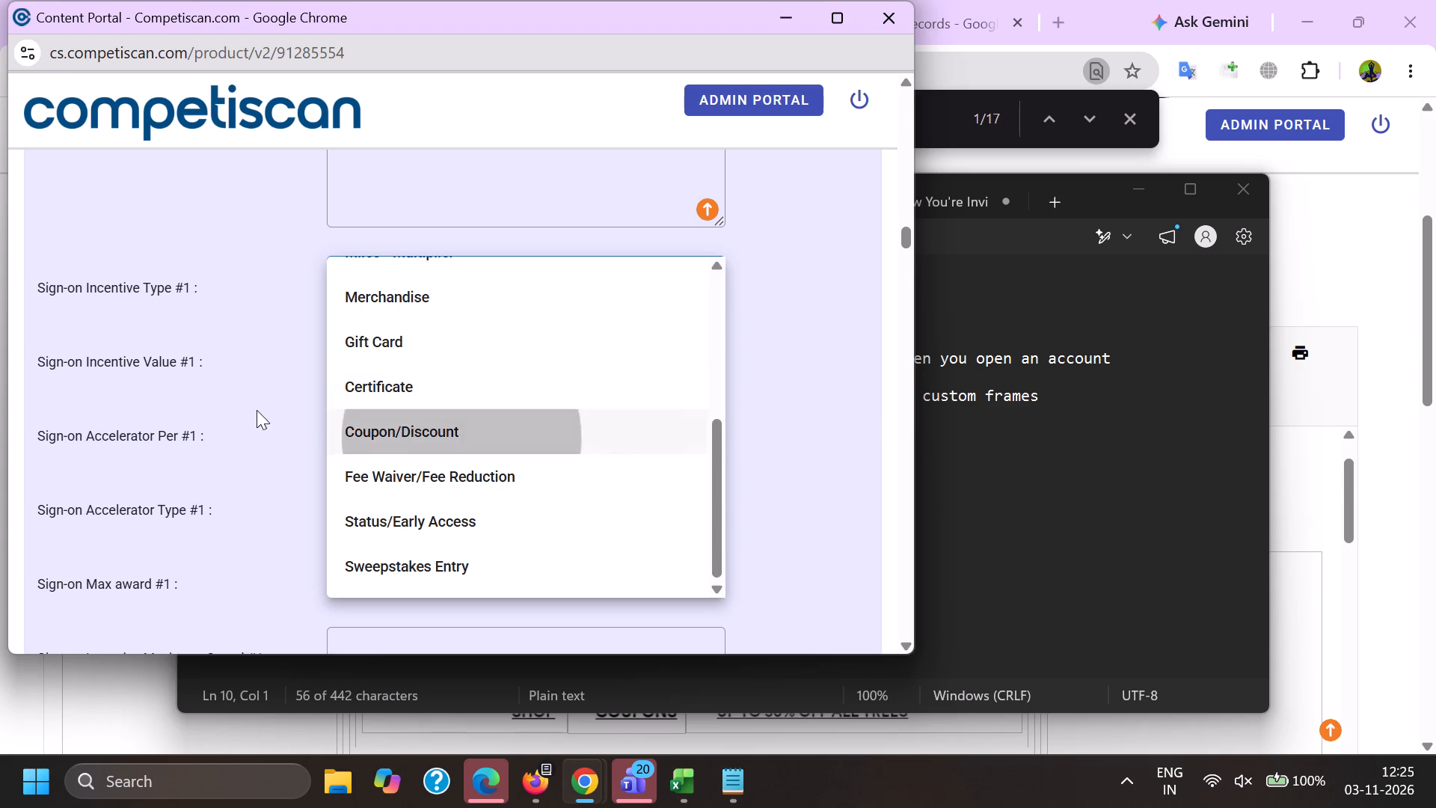
left_click_drag(257, 410, 266, 411)
left_click(346, 363)
key("2")
key("0")
key("period")
key("0")
key("0")
key("Tab")
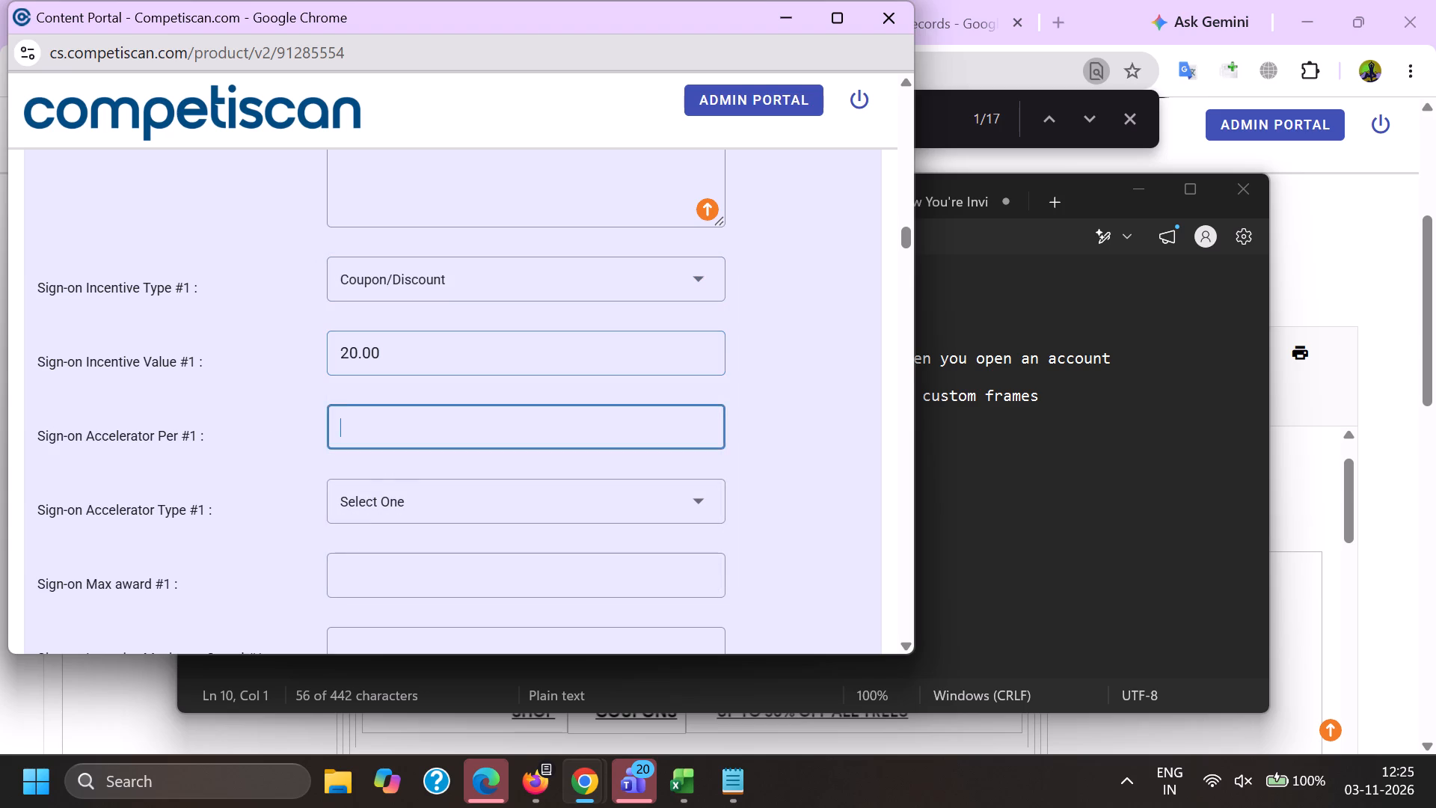
Set Sign-on Max award #1 to 20.00.
key("Tab")
key("Tab")
key("2")
key("0")
key("period")
key("0")
key("0")
key("Tab")
key("Tab")
key("Tab")
scroll(338, 374, "down", 10)
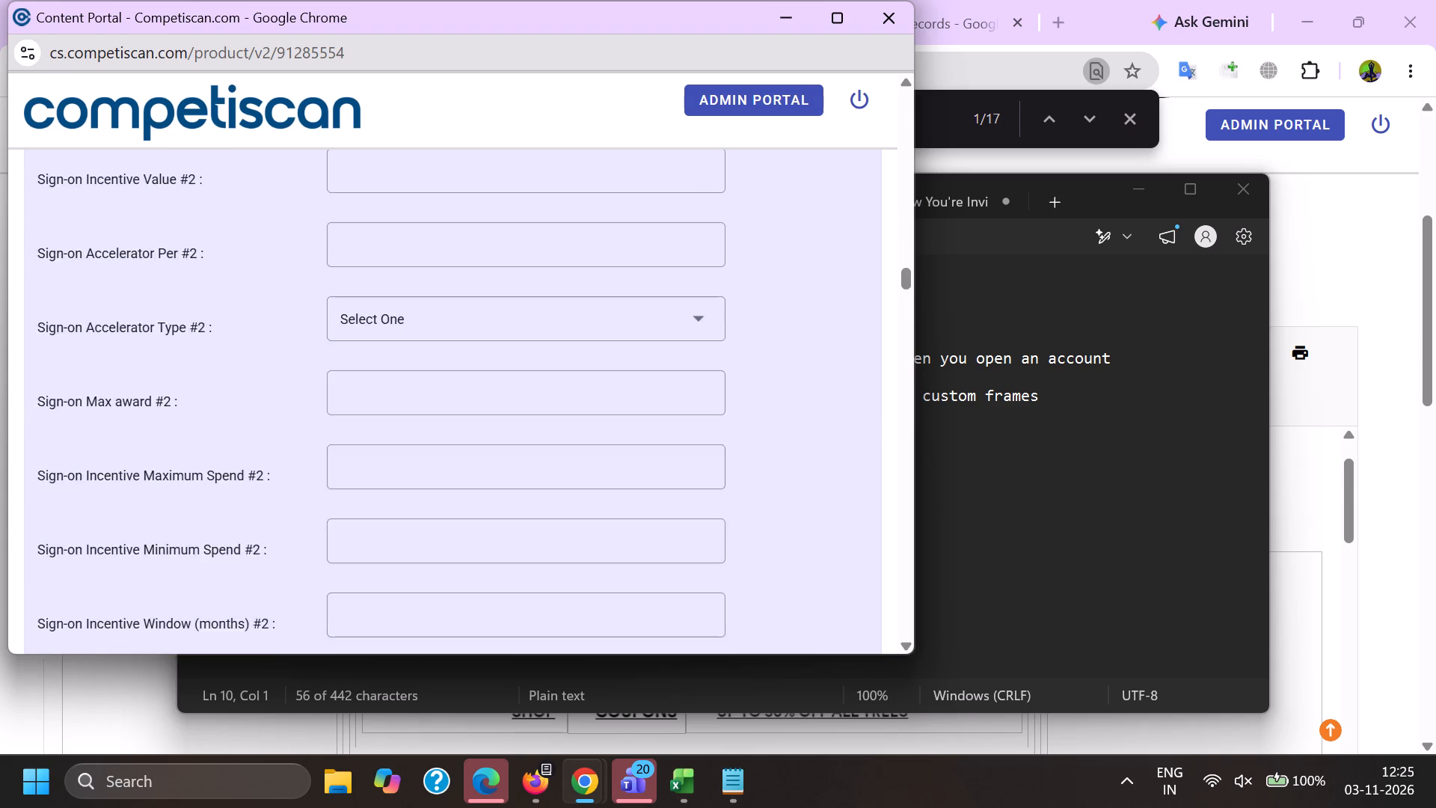
In the payment card offer details, set Primary Card Level to Not Mentioned and Reward Program to Yes.
scroll(341, 336, "down", 13)
scroll(364, 398, "down", 3)
left_click(398, 462)
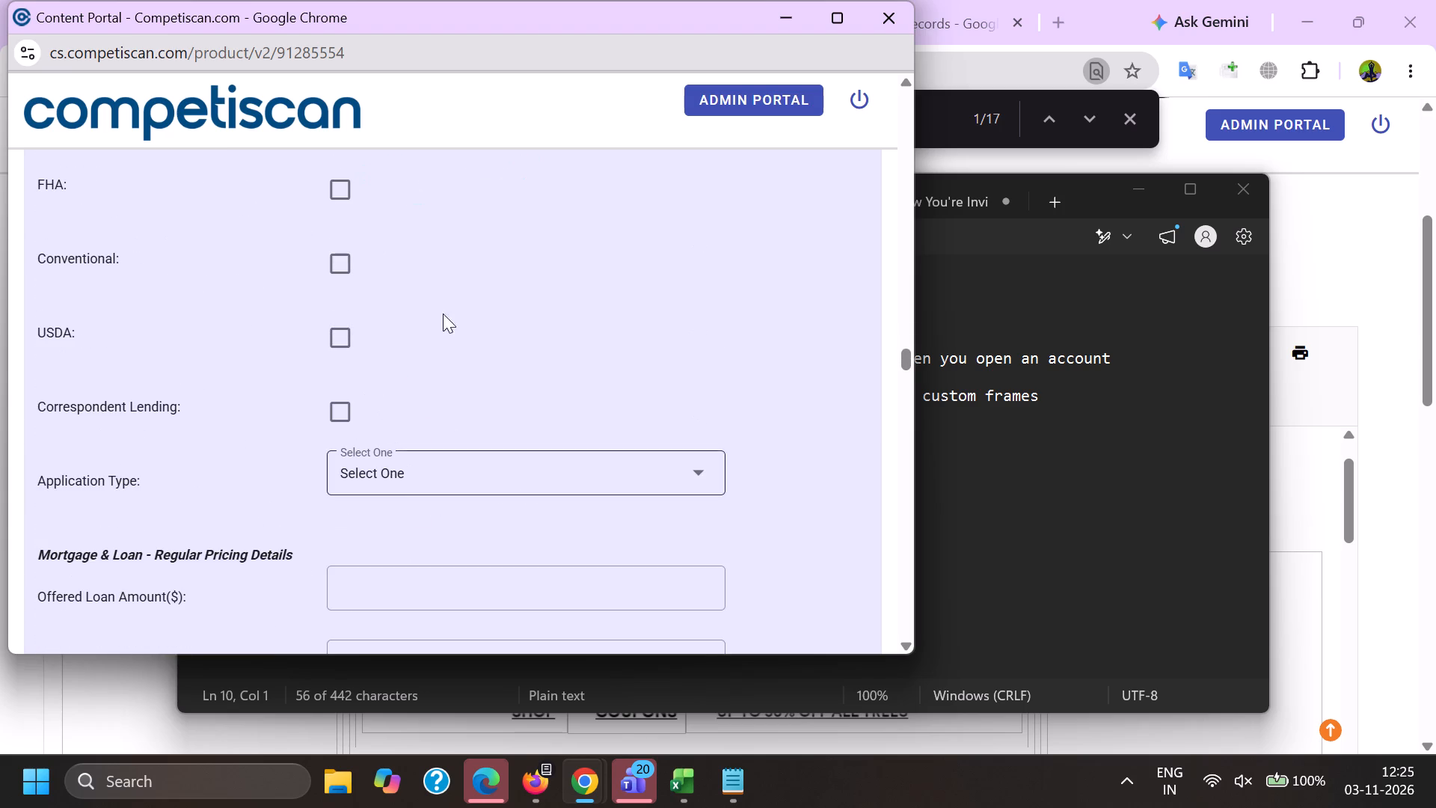
scroll(443, 290, "down", 2)
left_click(425, 238)
left_click(221, 242)
scroll(321, 226, "down", 4)
scroll(399, 408, "down", 5)
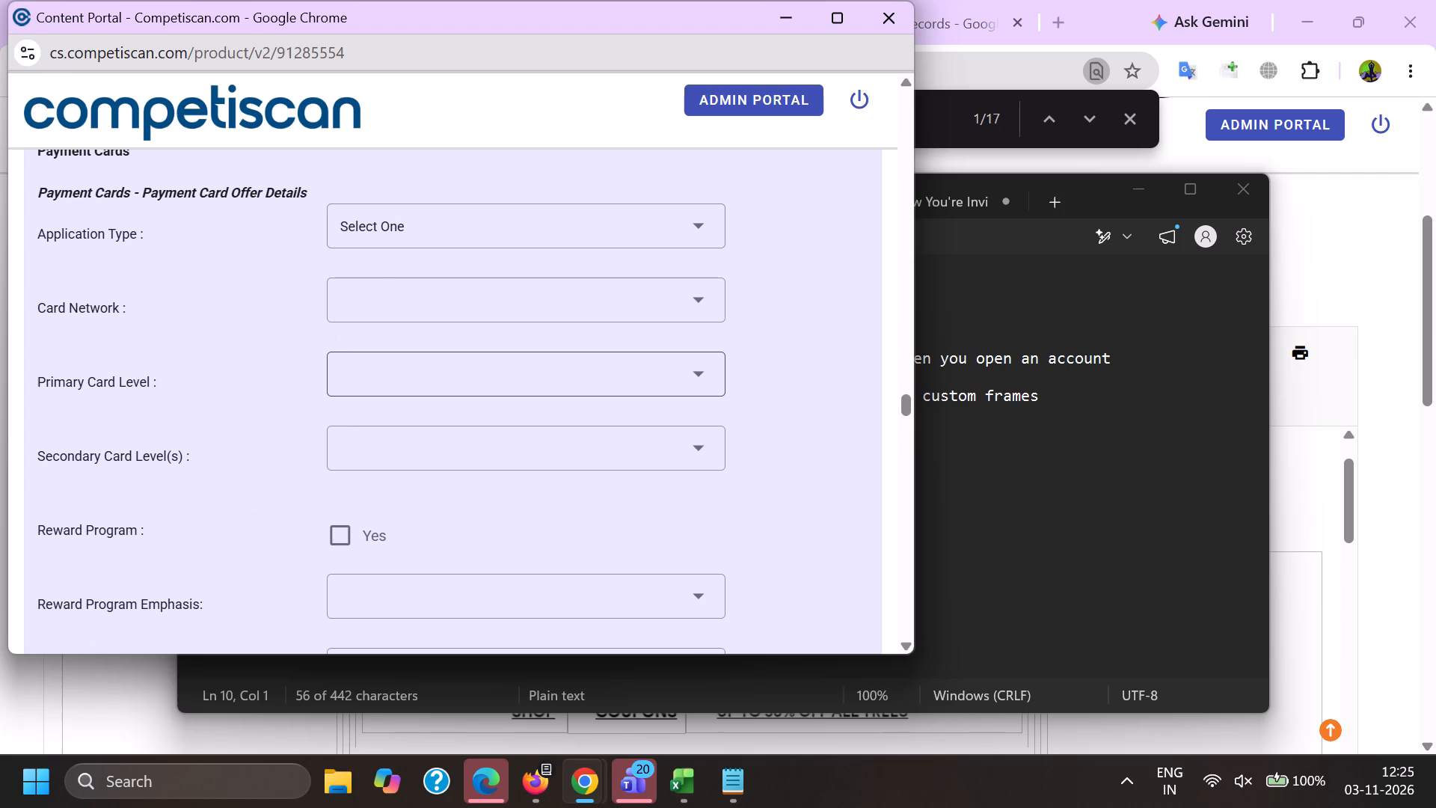
left_click(378, 214)
left_click(405, 336)
left_click_drag(203, 336, 230, 348)
left_click(376, 376)
scroll(377, 235, "down", 2)
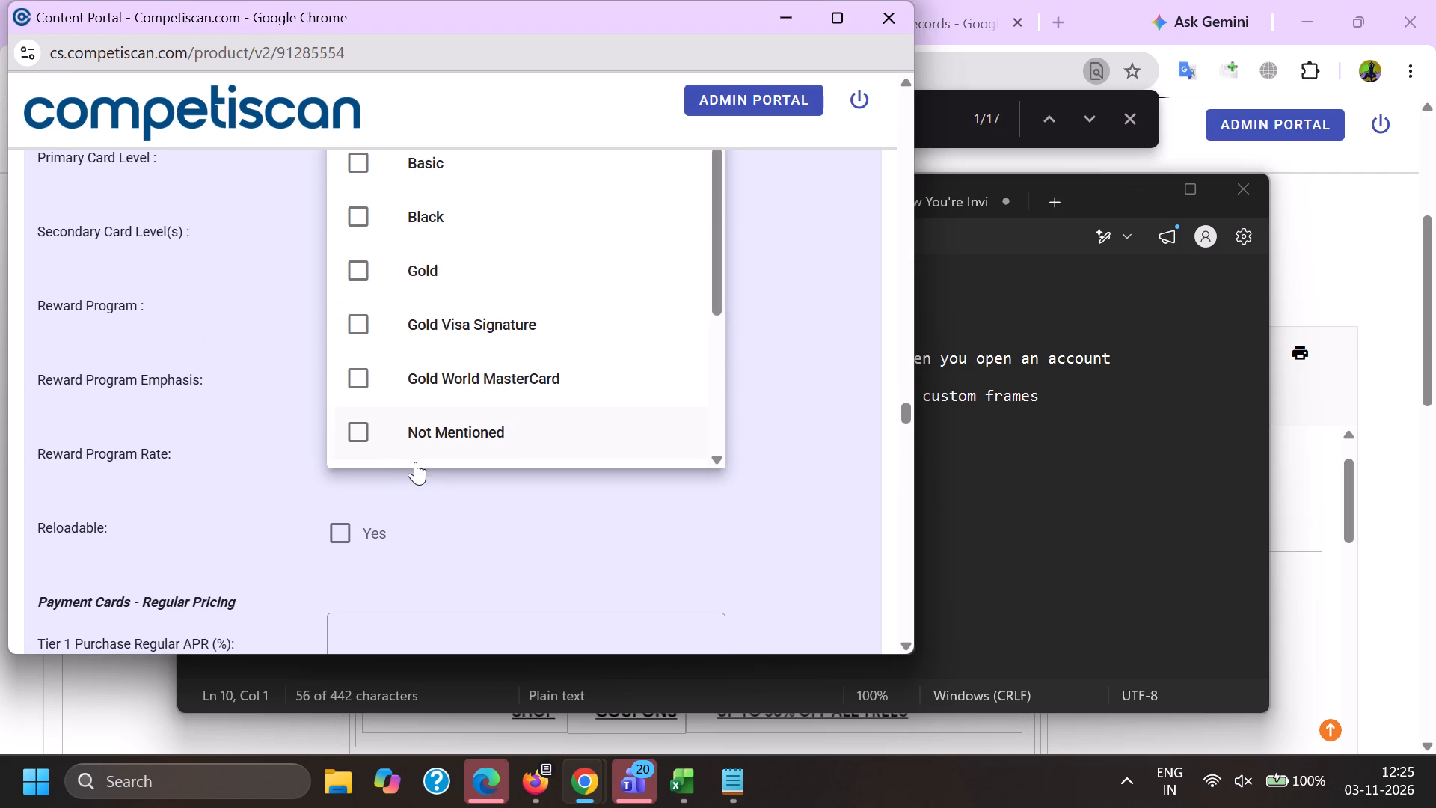
left_click(416, 459)
left_click(420, 334)
left_click(418, 376)
left_click(202, 386)
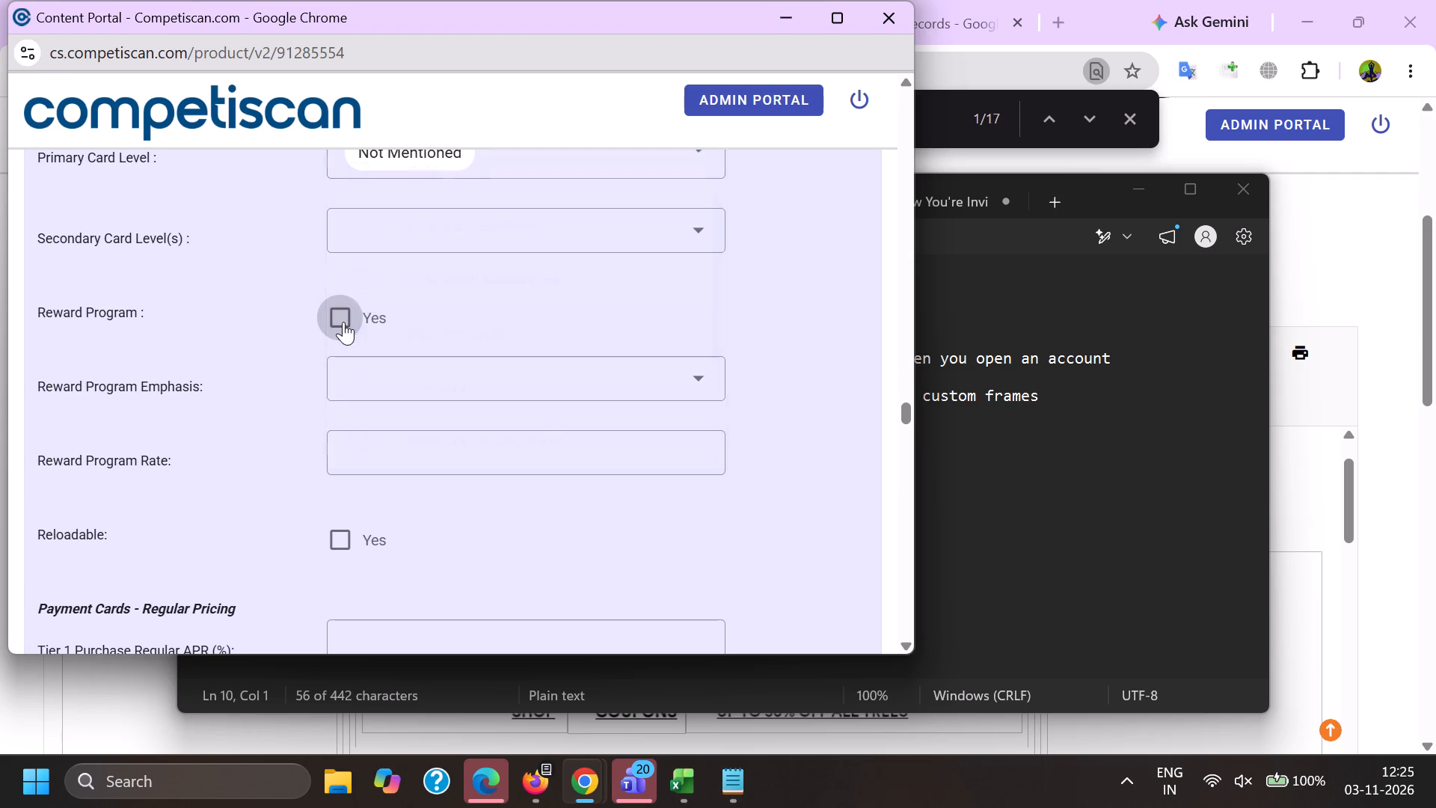
left_click(343, 322)
Mark Credit Card Mentioned in the Non-Profit/Consumer Services/Retail credit section and submit the product form.
double_click(248, 415)
key("End")
left_click(358, 290)
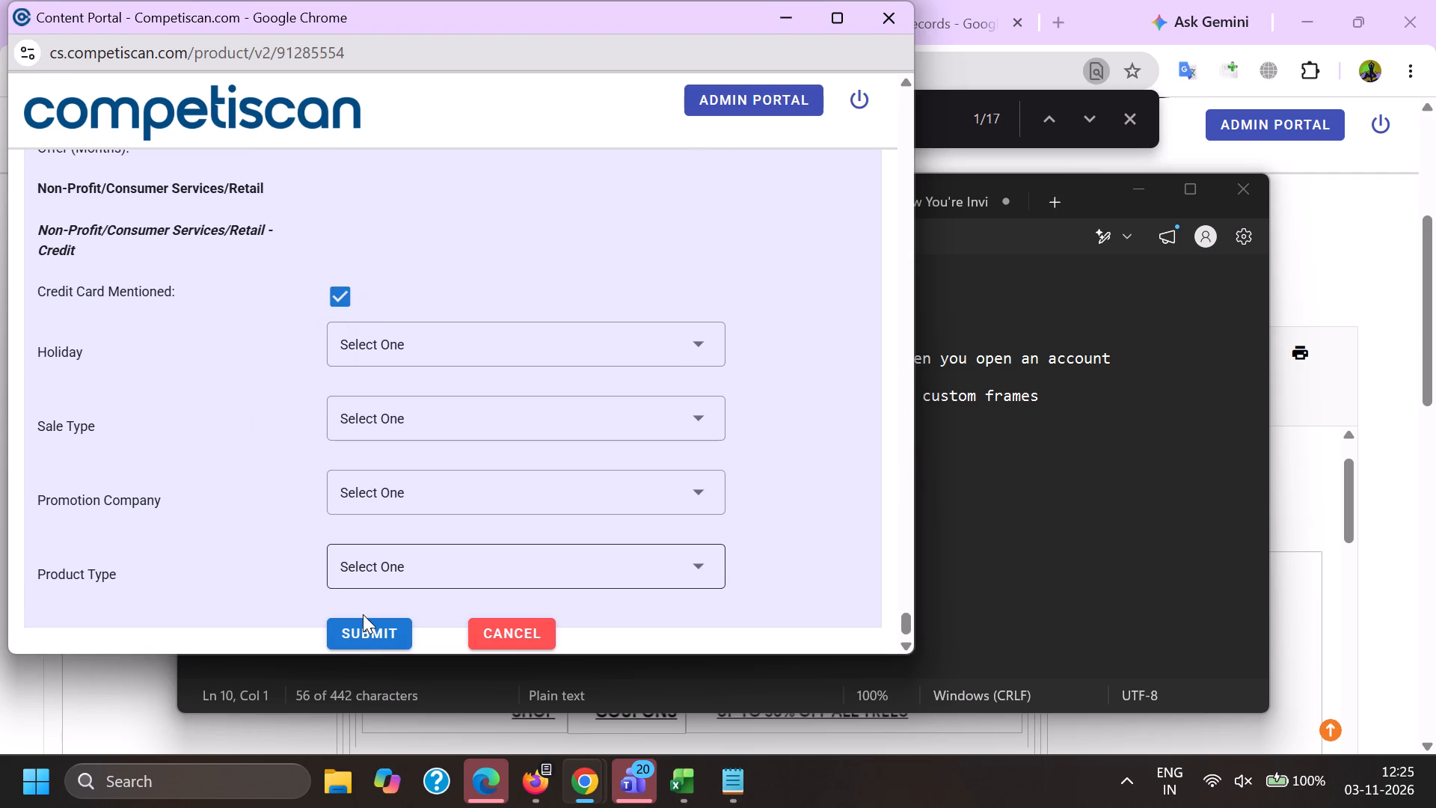
left_click(363, 631)
Replace the Forward To address of email 91285554 with the Competiscan address copied from the Halloween notes in Notepad.
key("alt+Tab")
left_click(1286, 466)
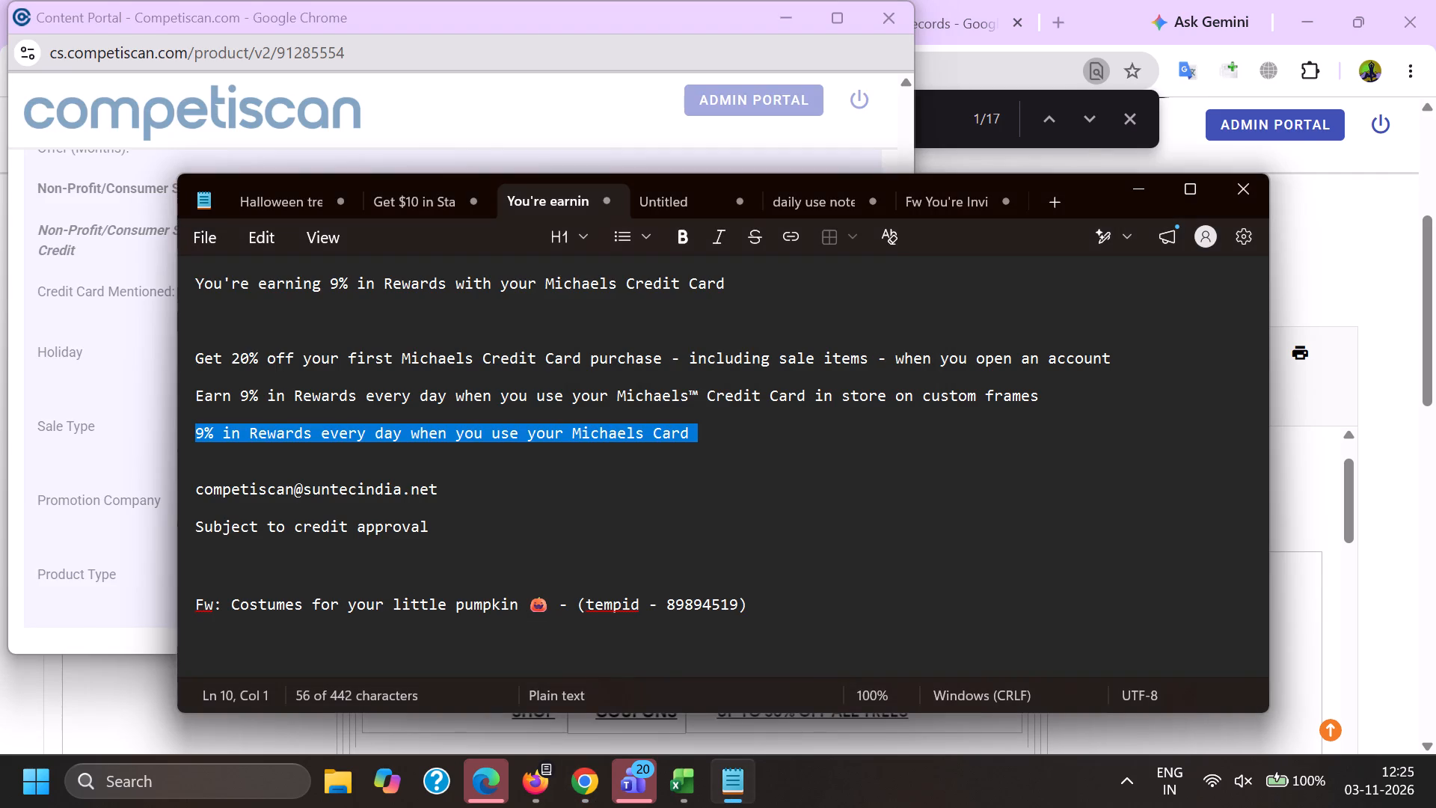
left_click(740, 794)
left_click(267, 201)
key("ctrl+c")
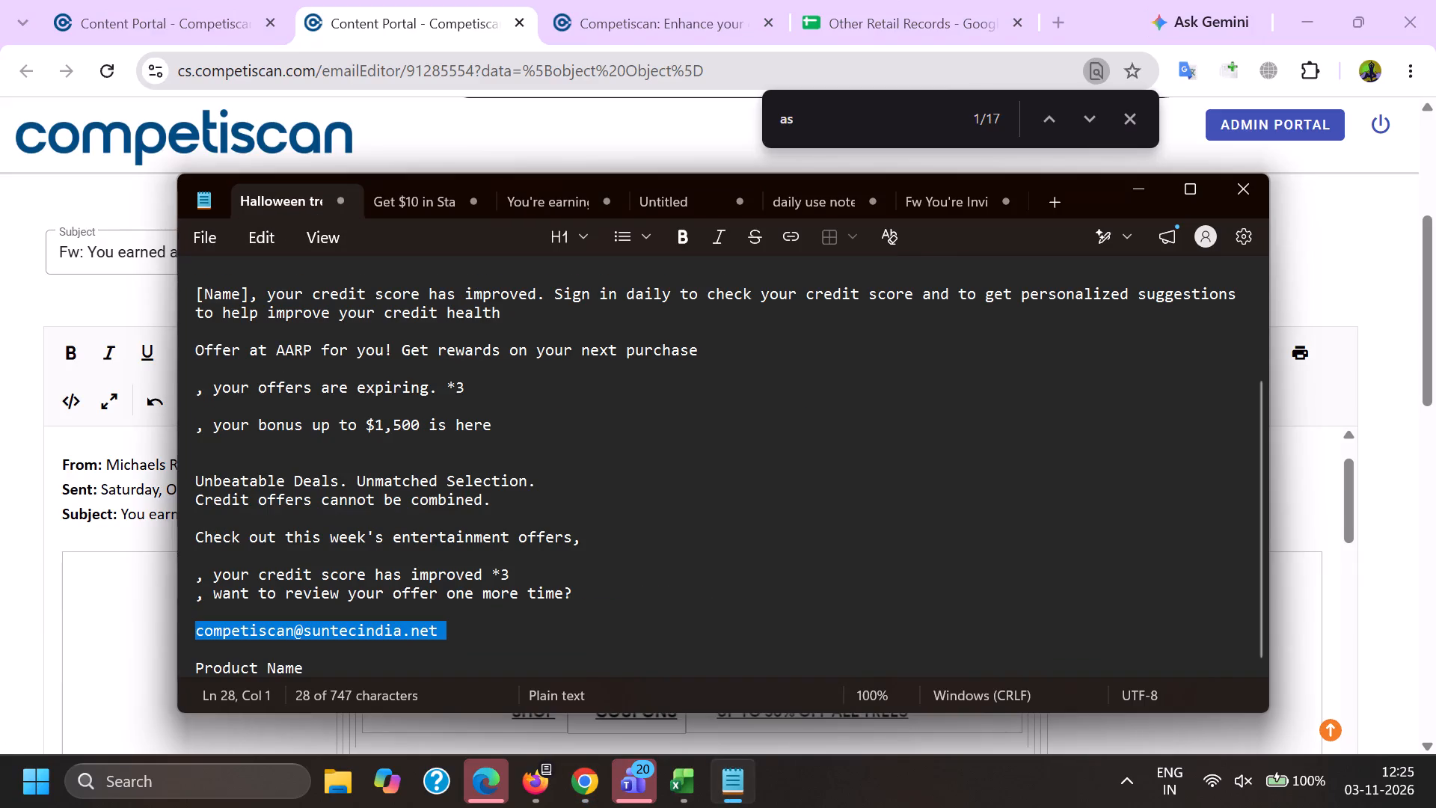
key("alt+Tab")
scroll(253, 572, "up", 16)
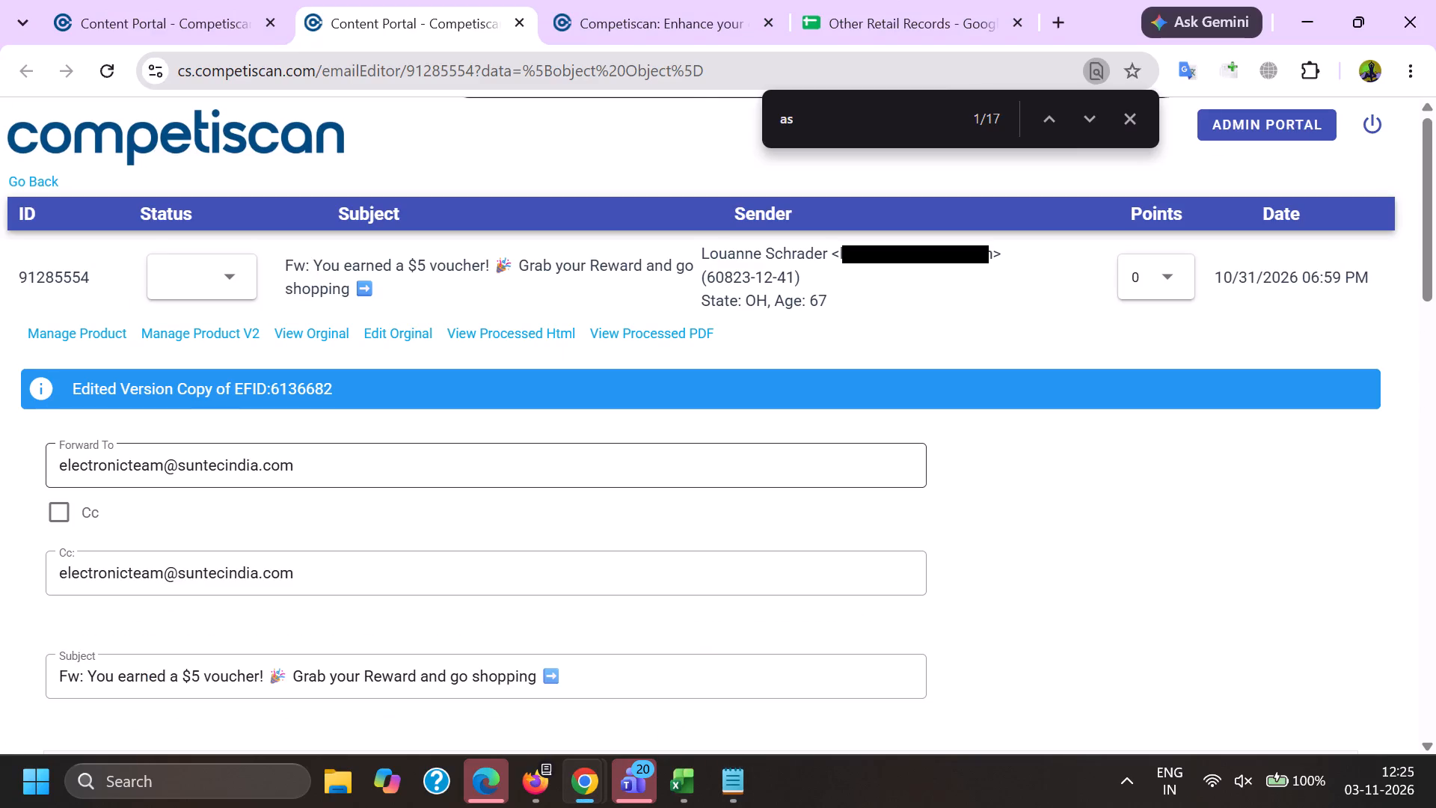
left_click_drag(319, 463, 5, 450)
key("ctrl+v")
Enable Cc and replace the Cc address with the same copied Competiscan address.
left_click(77, 508)
left_click_drag(342, 580, 1, 529)
key("ctrl+v")
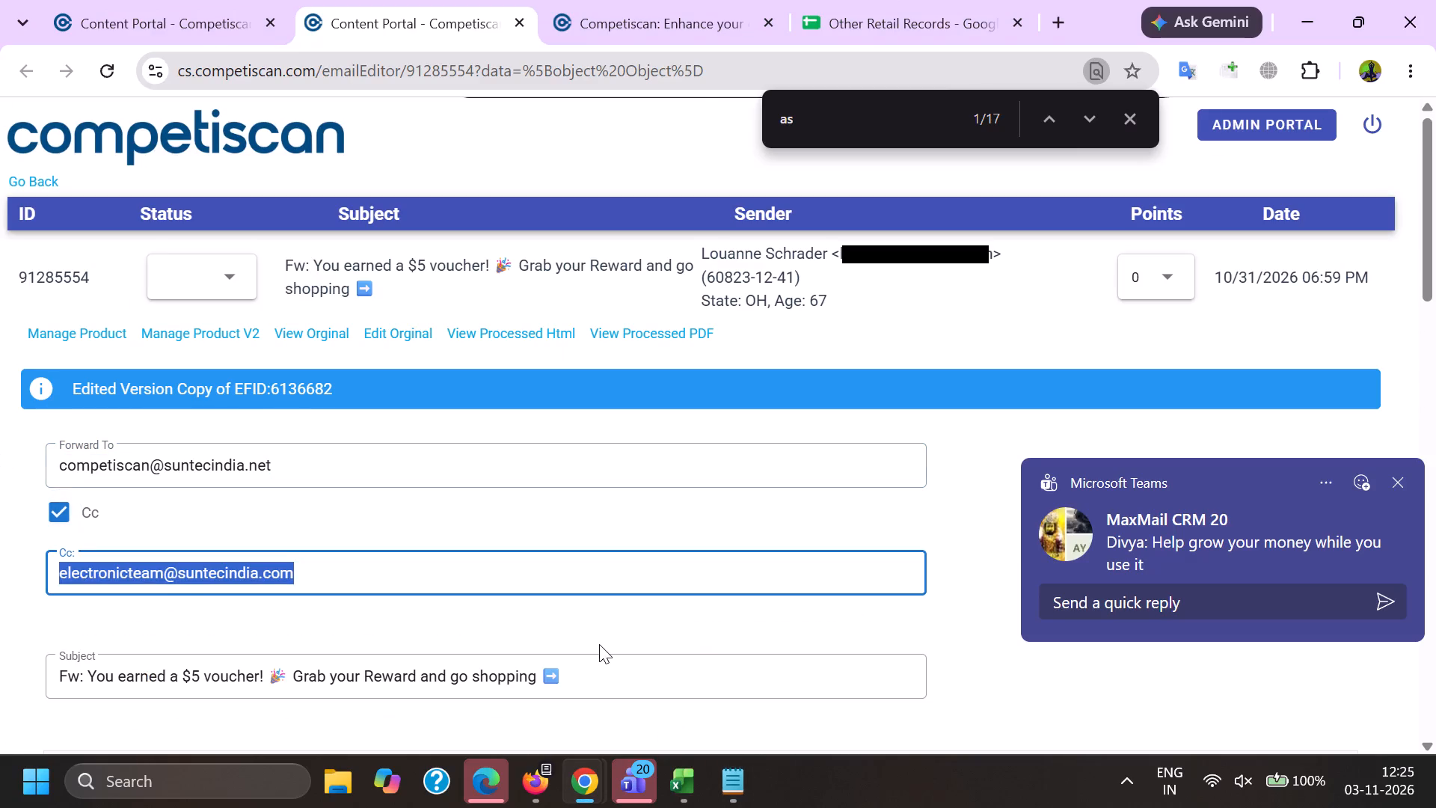
Append "++" to the end of the email subject.
left_click(630, 666)
key("space")
key("shift+plus")
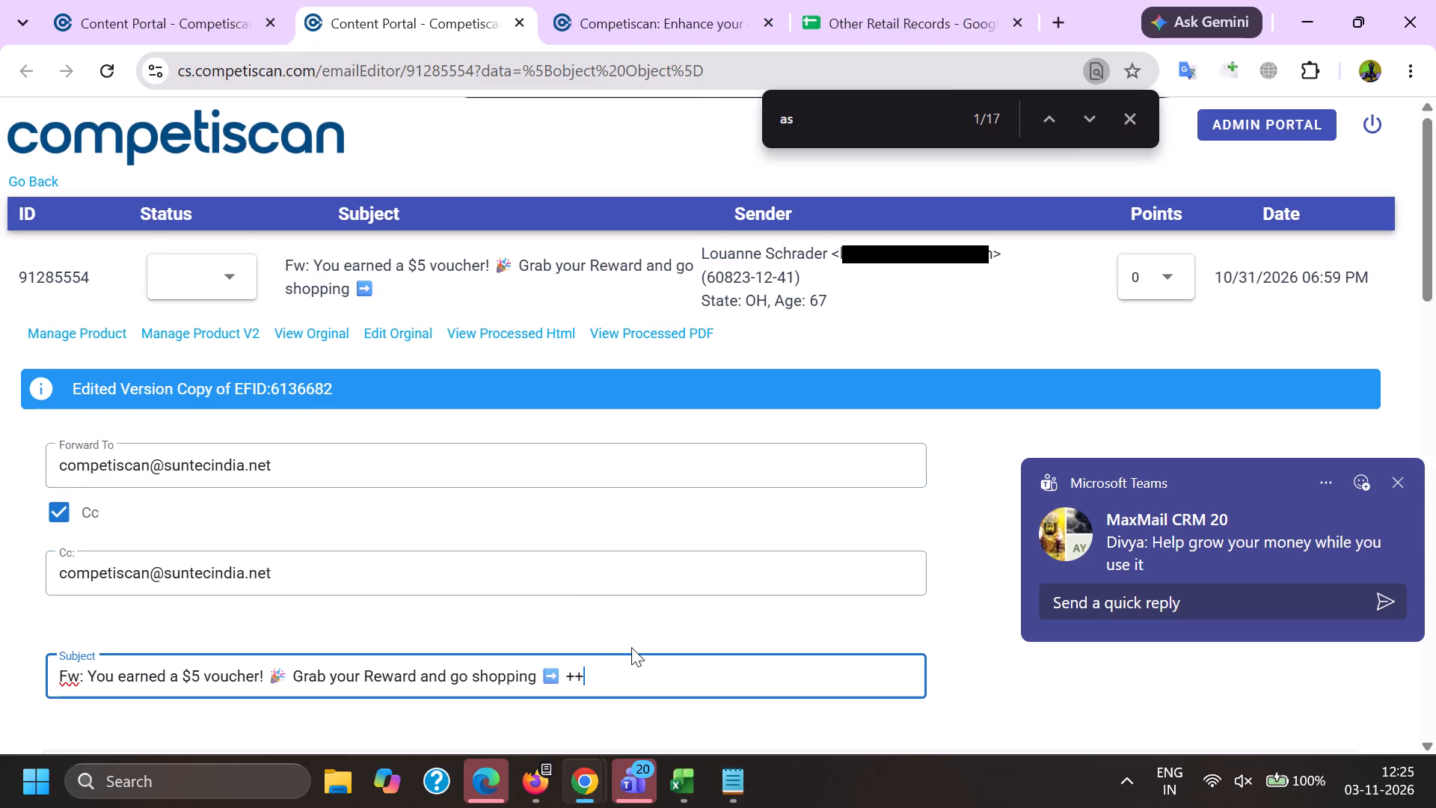
Start the message with "remove the name -" followed by the recipient's first name as shown in the voucher banner.
scroll(576, 558, "down", 10)
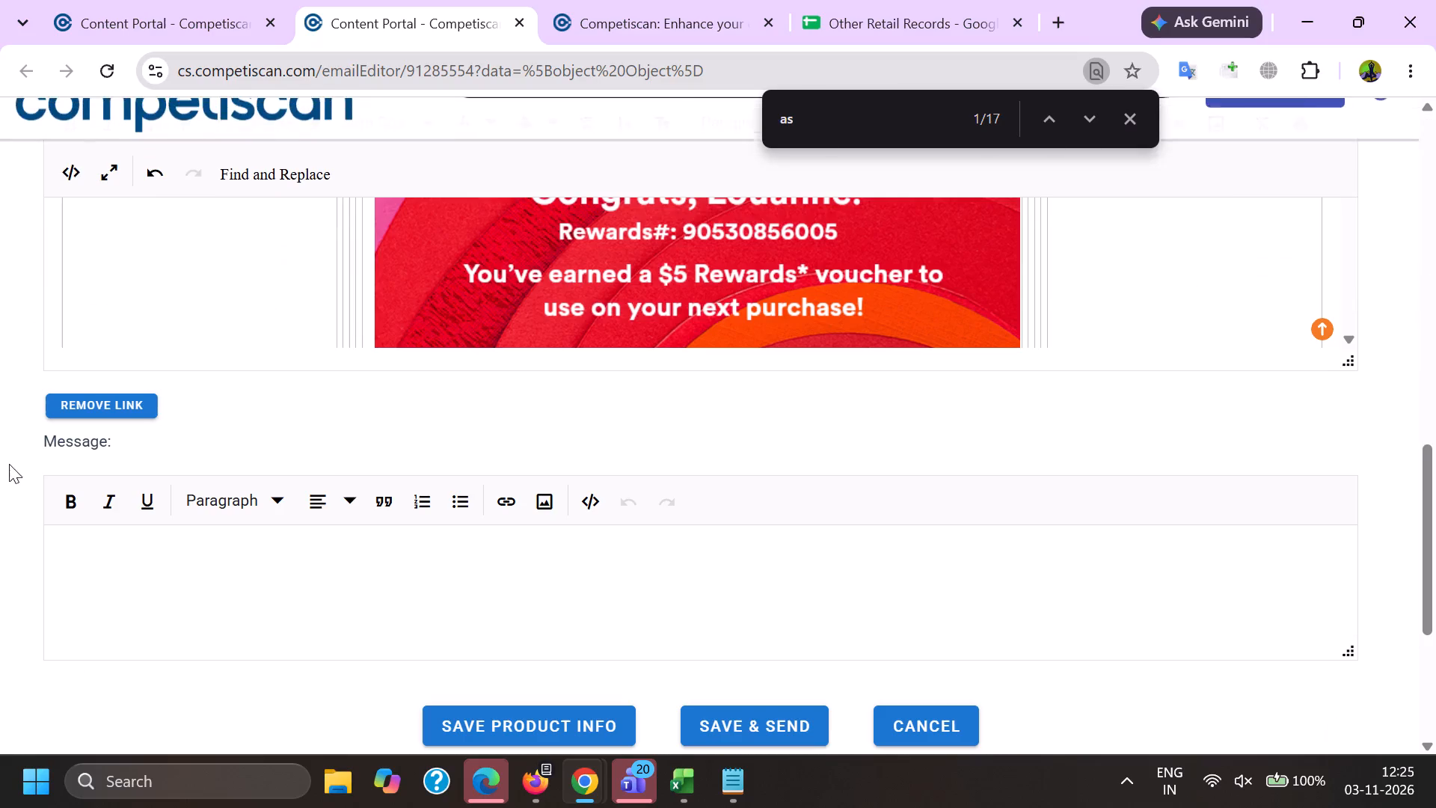
left_click(184, 622)
key("r")
key("e")
key("m")
key("o")
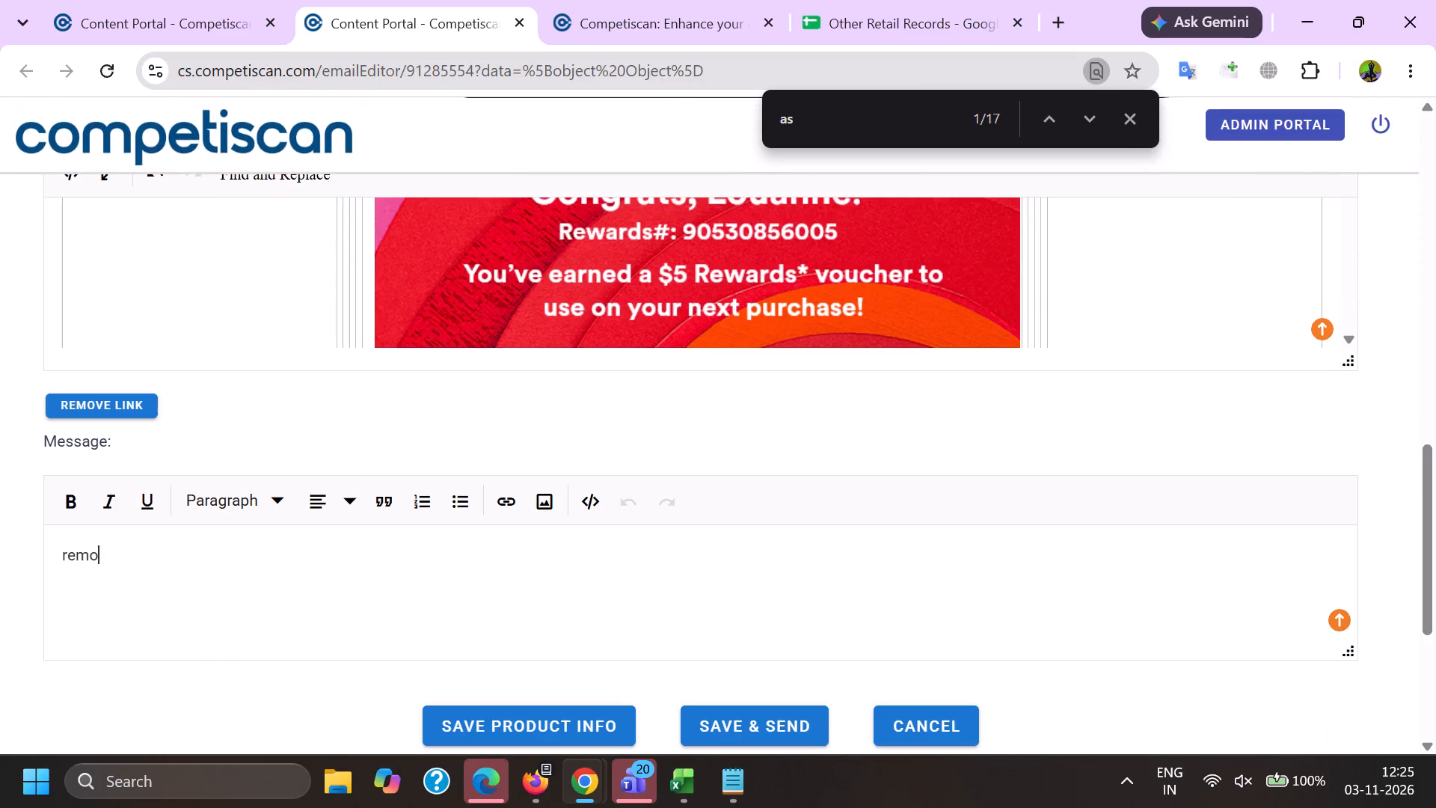
key("v")
key("e")
key("space")
key("t")
key("h")
key("e")
key("space")
key("n")
key("a")
key("m")
key("e")
key("space")
key("minus")
key("space")
scroll(185, 621, "up", 4)
scroll(0, 586, "down", 2)
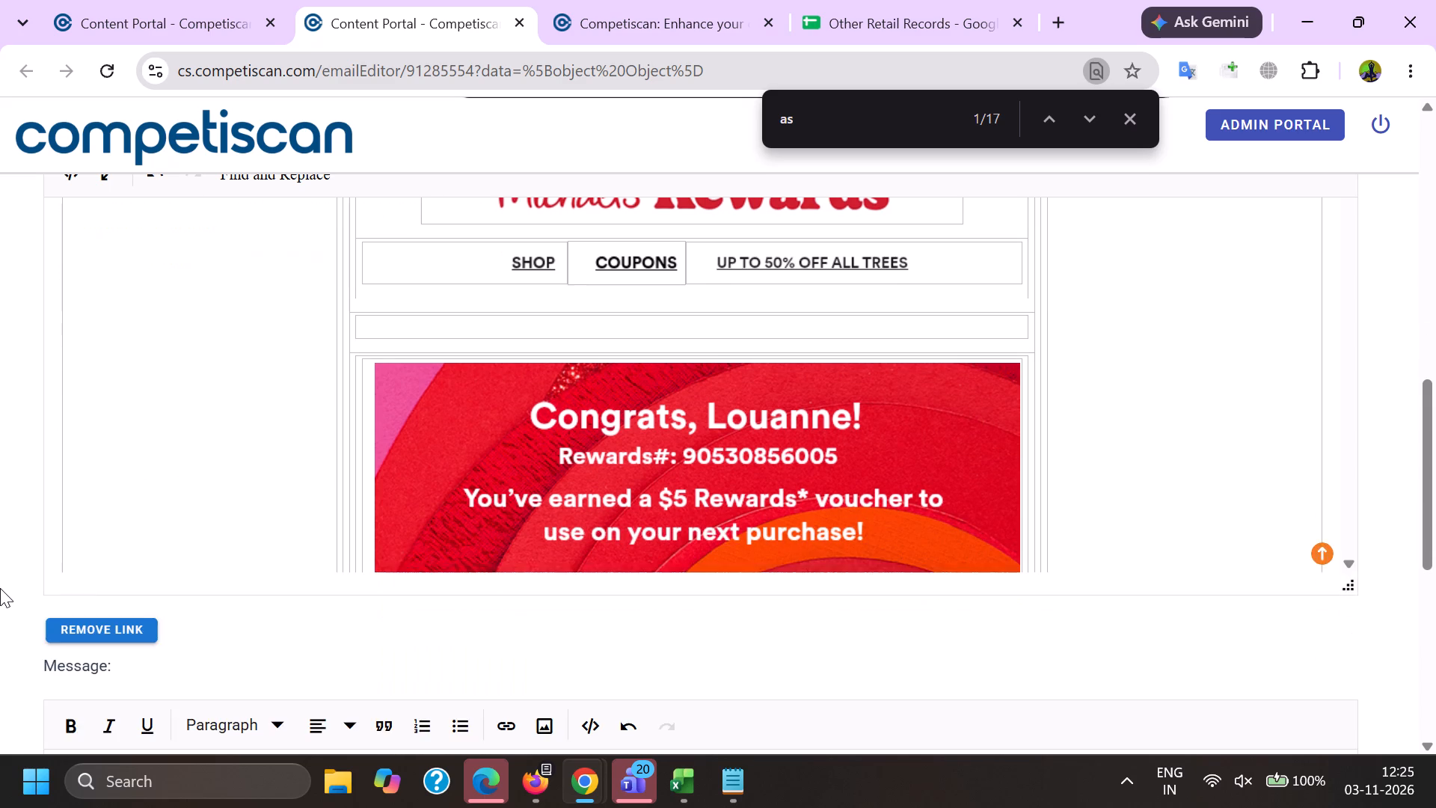
scroll(0, 588, "down", 2)
type("lo")
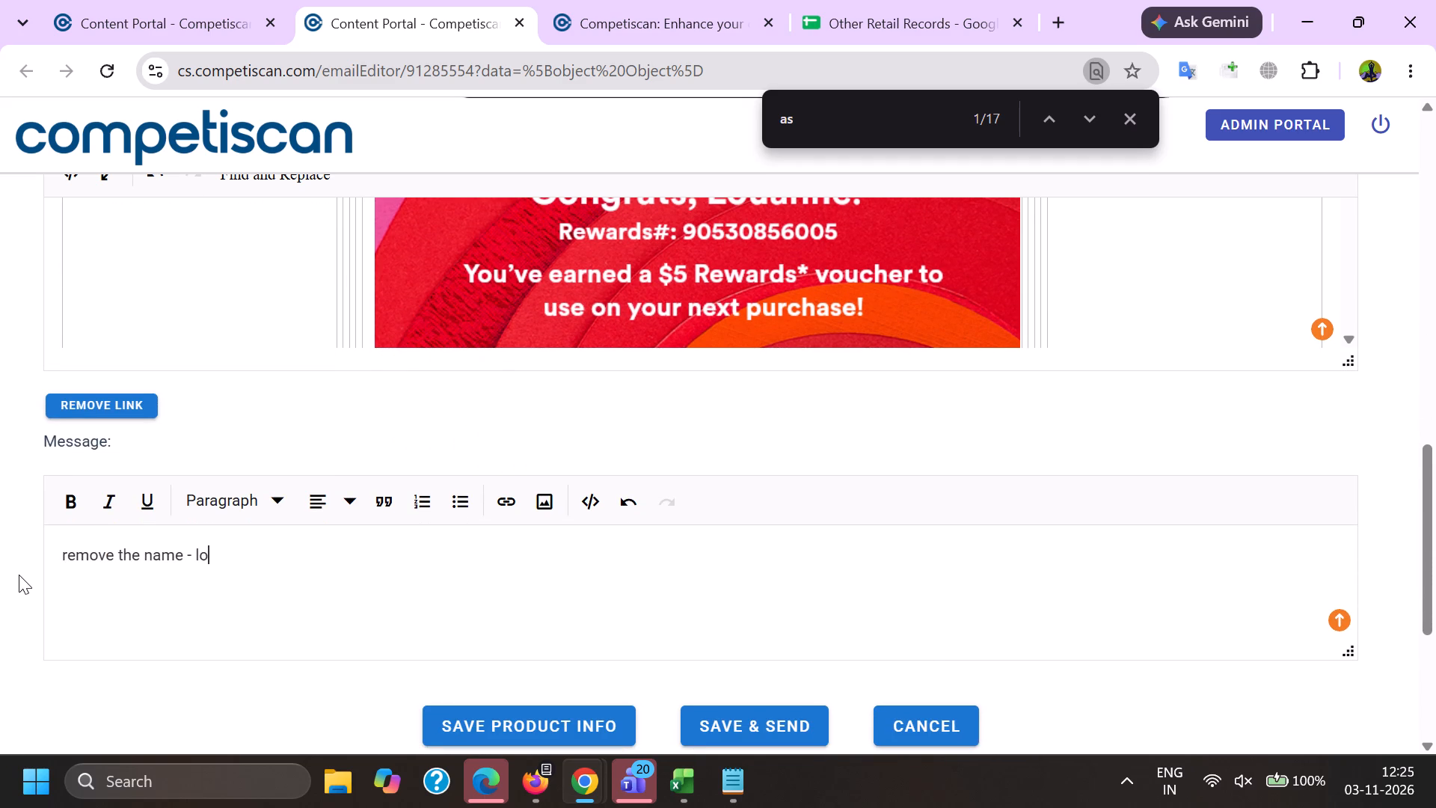
key("u")
key("a")
key("n")
key("n")
key("e")
Check the email body for occurrences of the recipient's name and add "2 times" after the name in the message.
scroll(273, 605, "up", 2)
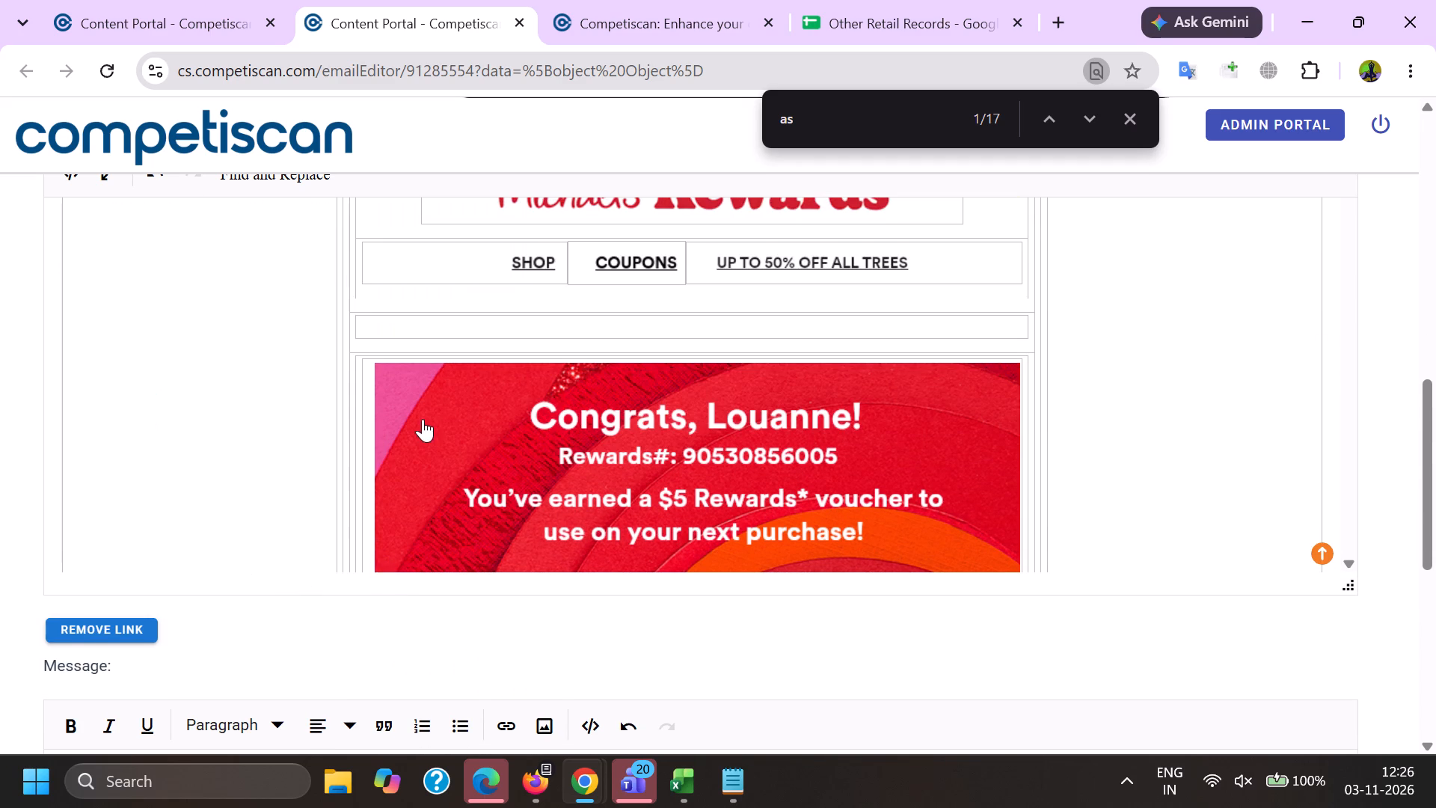
scroll(423, 419, "up", 3)
scroll(423, 419, "down", 8)
scroll(444, 596, "up", 2)
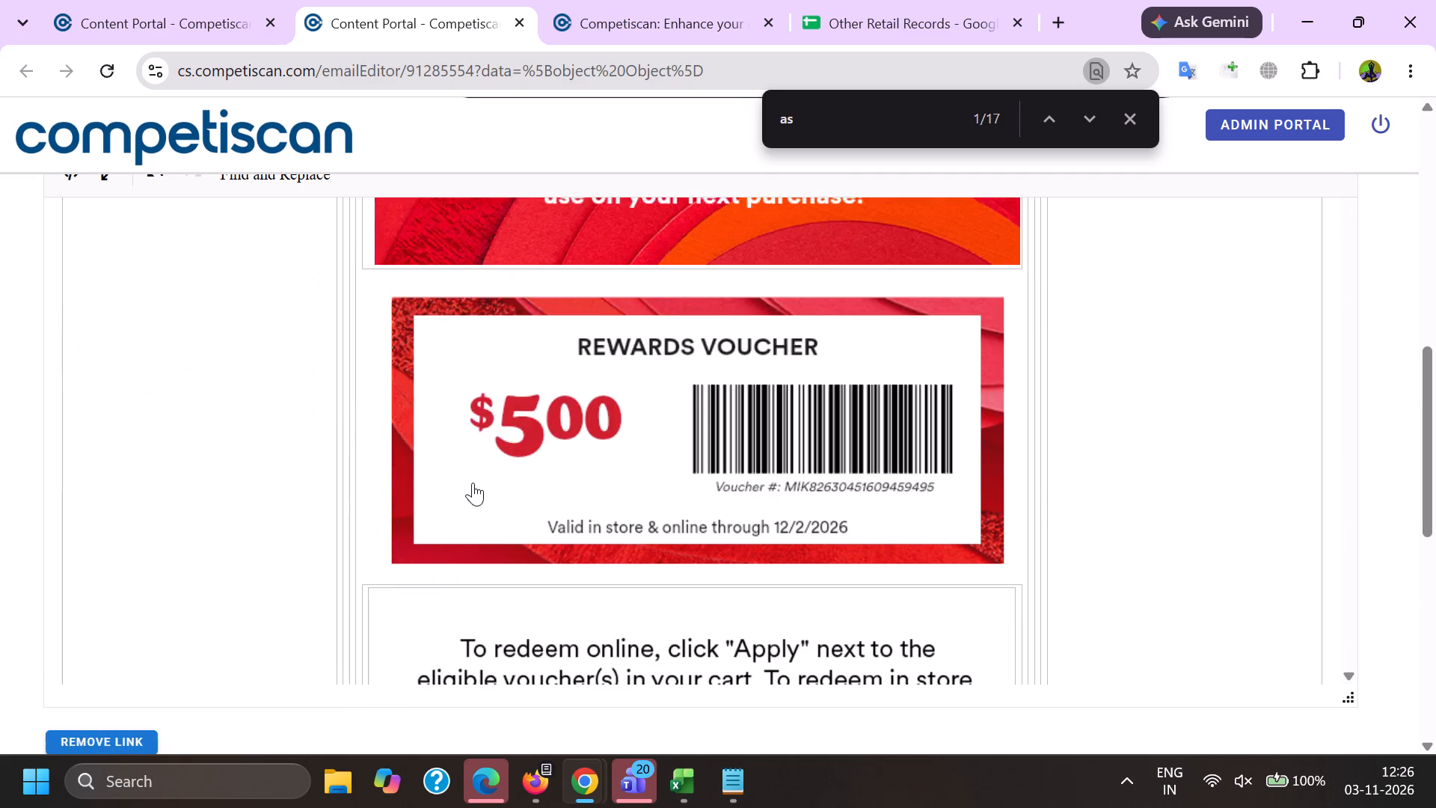
scroll(473, 479, "down", 15)
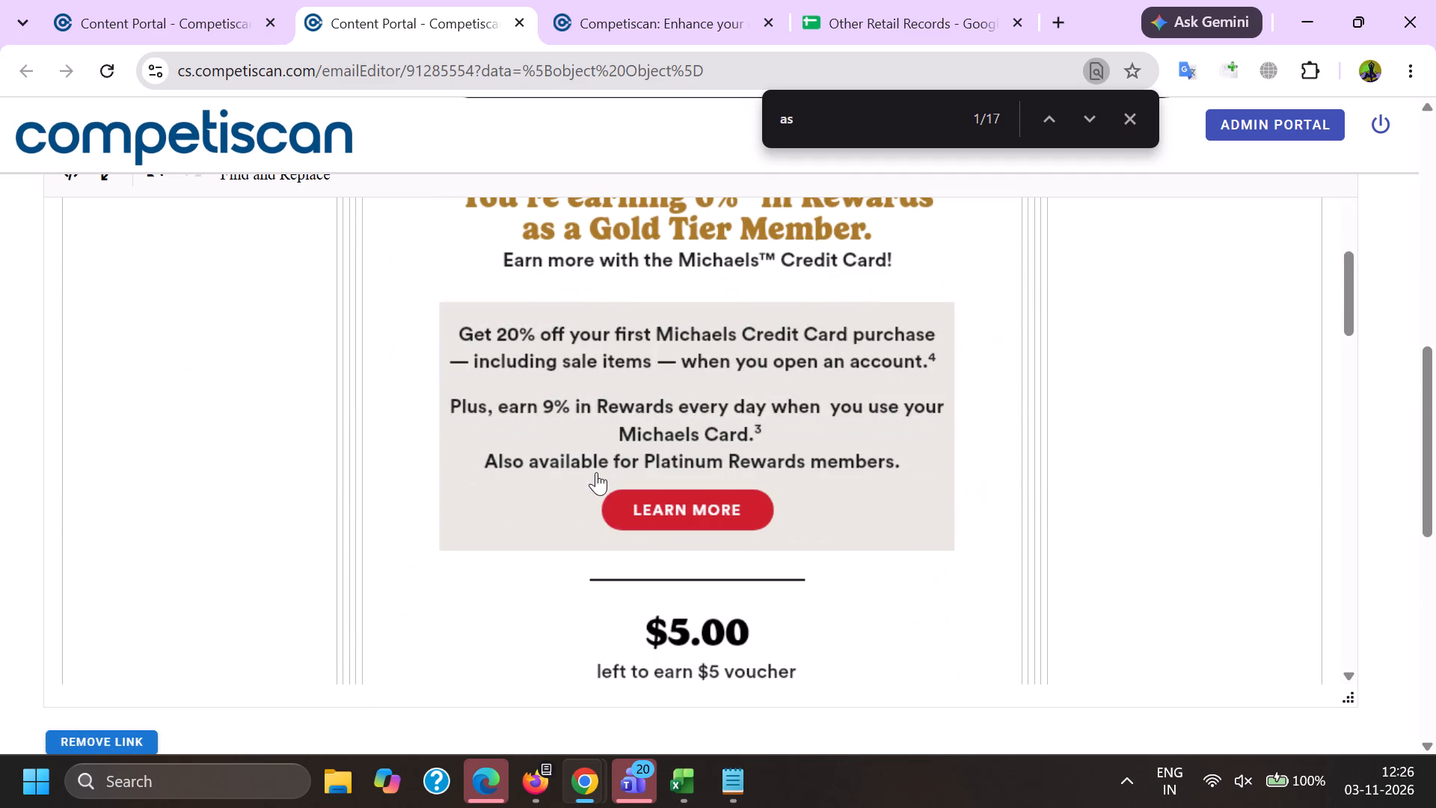
scroll(538, 456, "down", 8)
key("space")
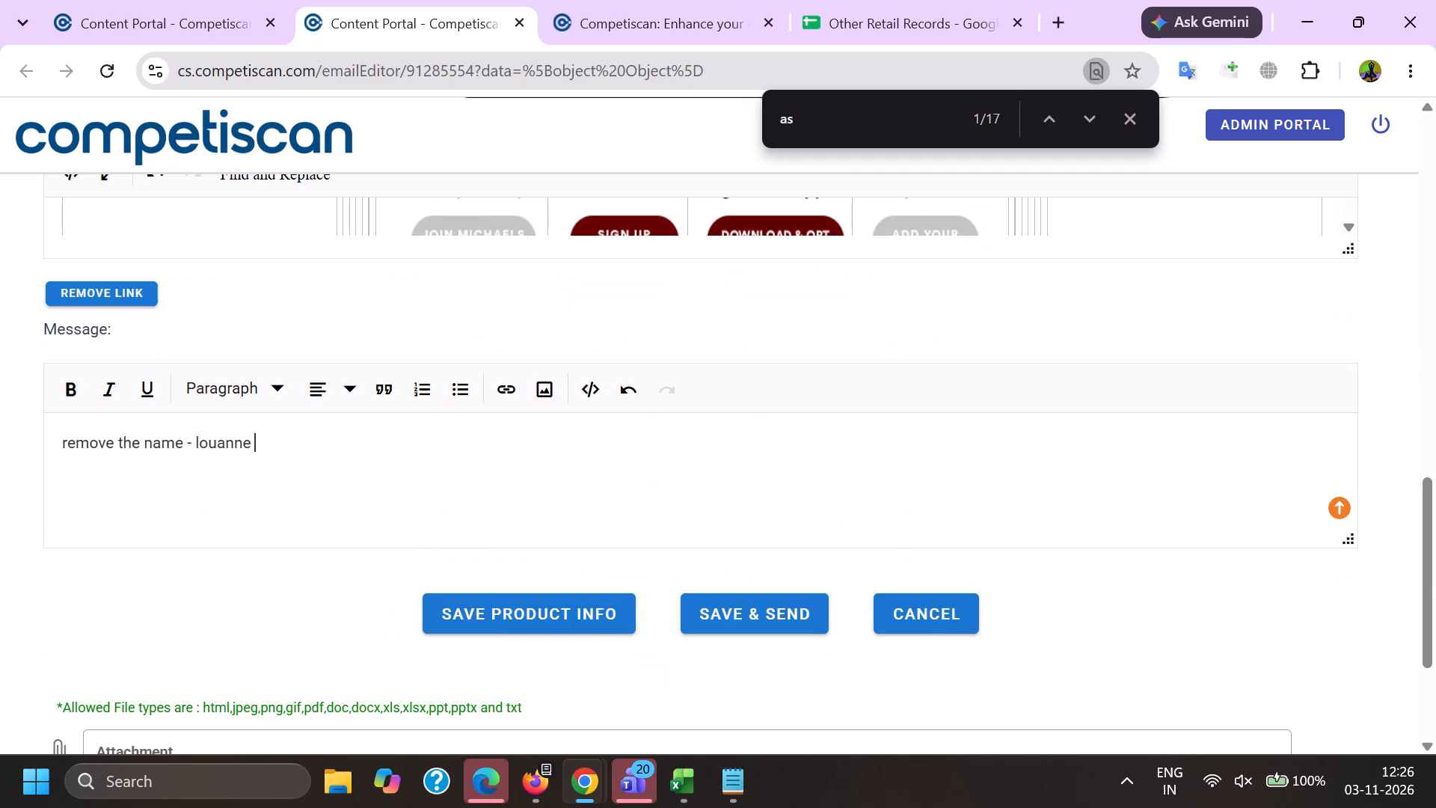
key("2")
key("space")
key("t")
type("im")
key("e")
key("s")
key("space")
Check the rewards number in the email body and add ", rewards id 2 times" to the message.
type(", rewards id")
key("space")
scroll(82, 459, "up", 4)
scroll(338, 431, "up", 4)
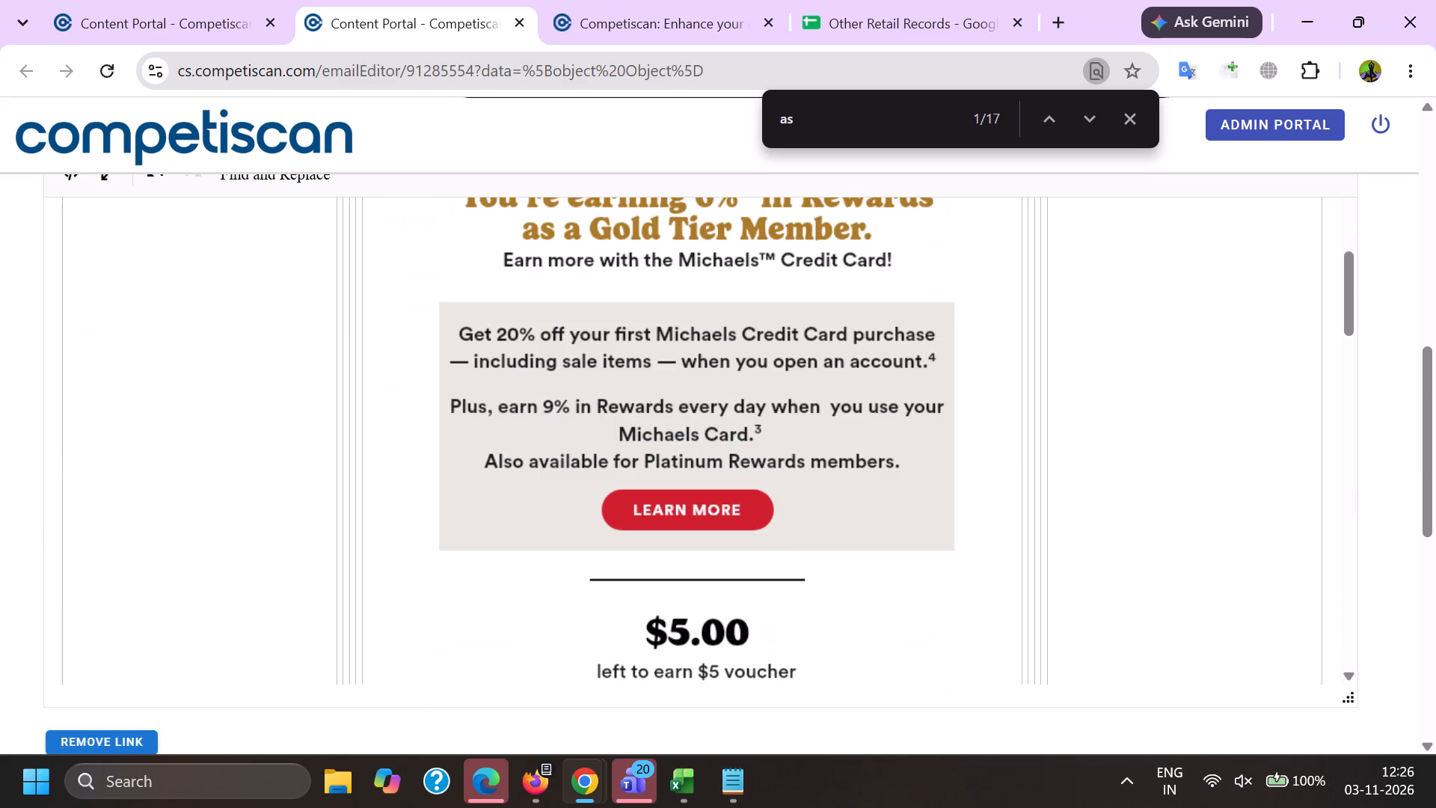
scroll(332, 447, "up", 19)
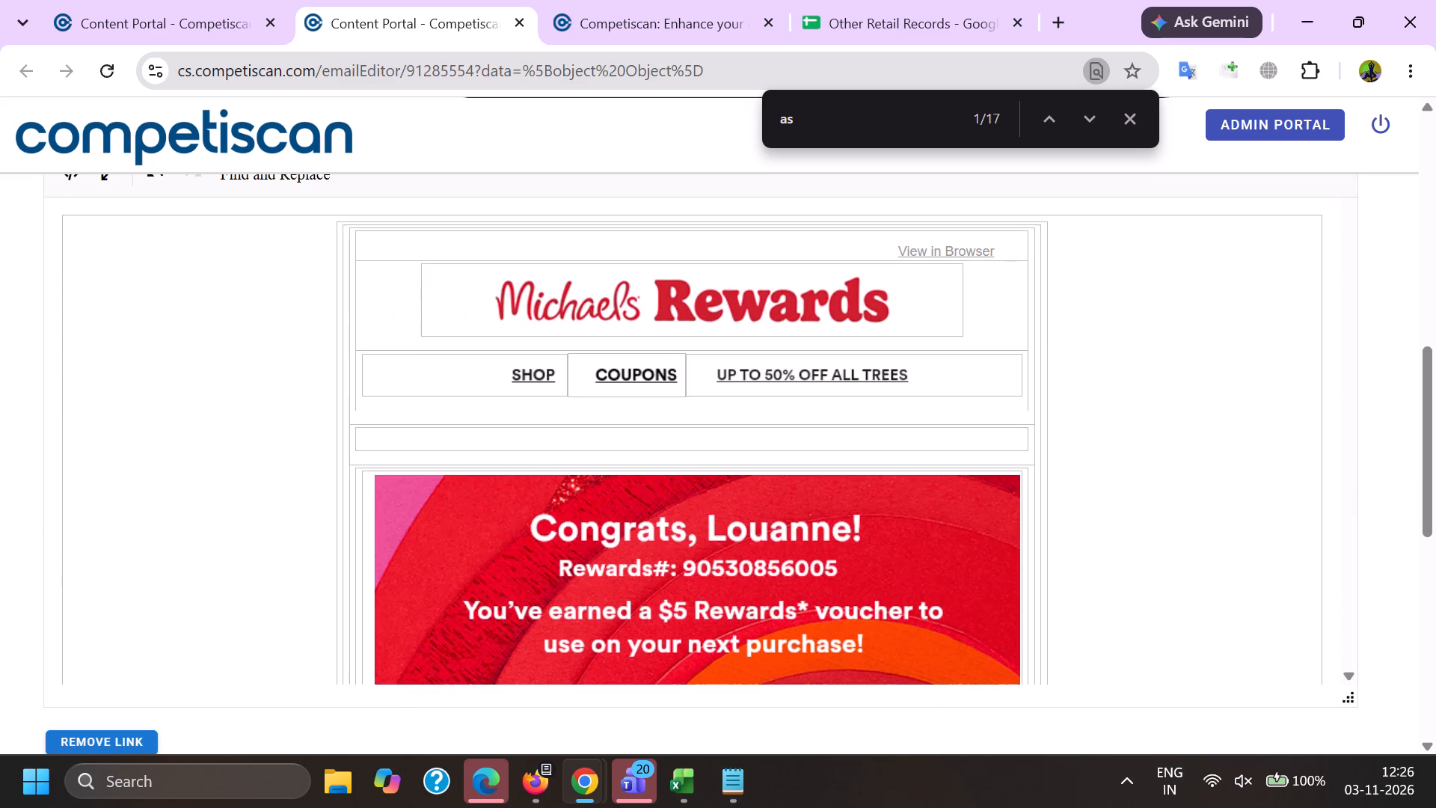
scroll(0, 517, "down", 4)
type("2")
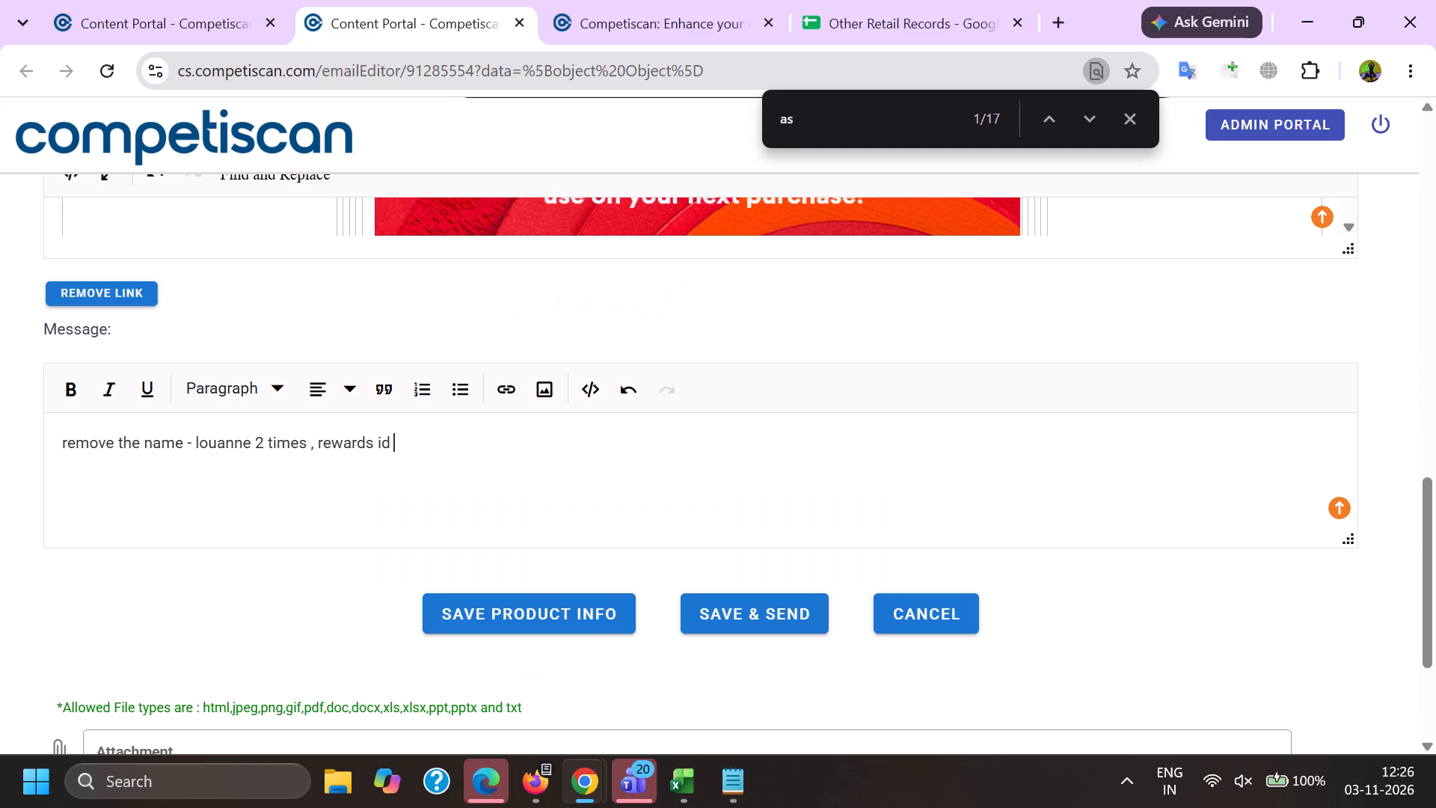
key("space")
key("t")
type("ime")
key("s")
key("space")
Extend the removal message with "and barcode".
key("a")
key("n")
key("d")
key("space")
key("b")
key("a")
key("r")
key("c")
type("od")
key("e")
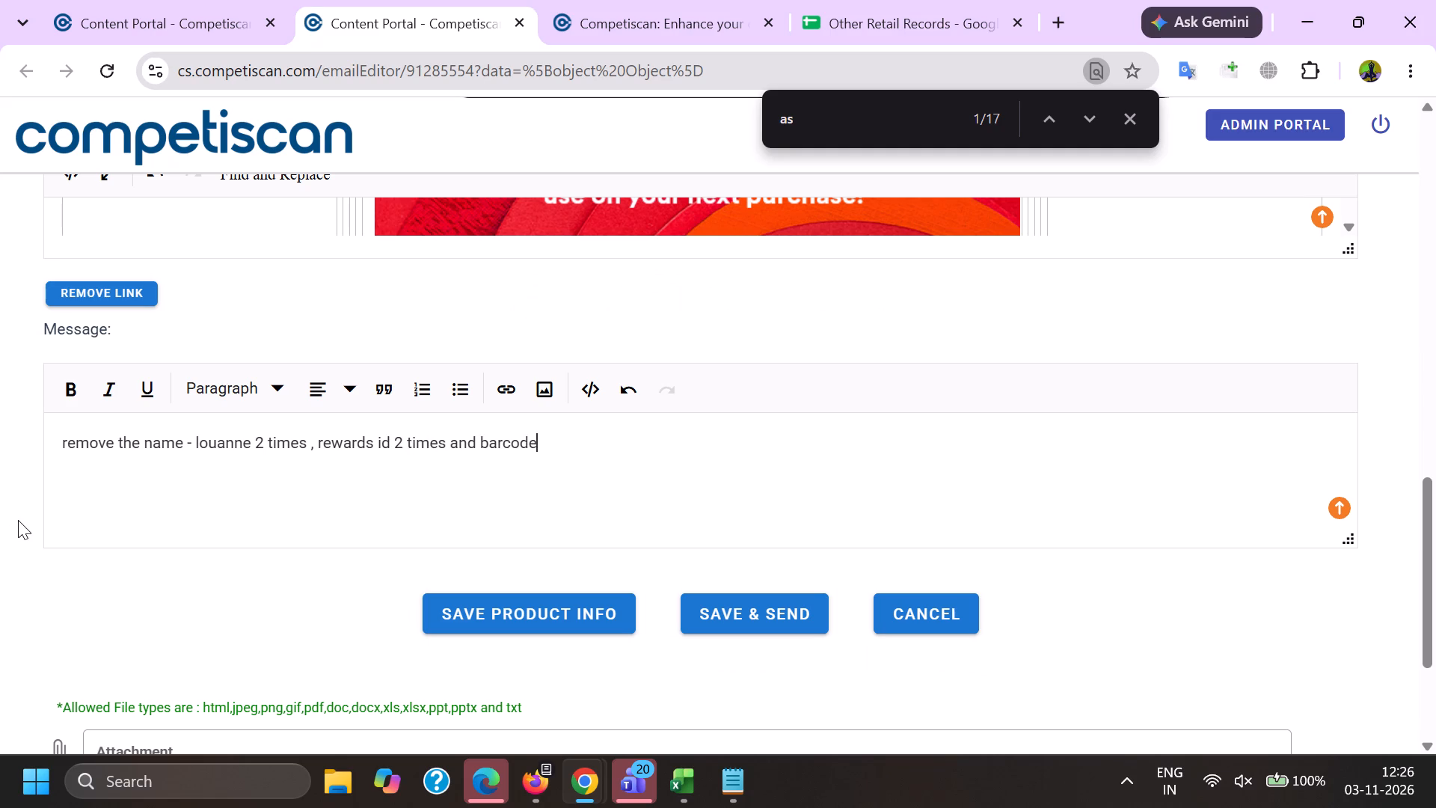
key("space")
Review the voucher section of the email and replace the "and" before "barcode" in the message with a comma.
scroll(43, 505, "up", 5)
scroll(270, 499, "down", 6)
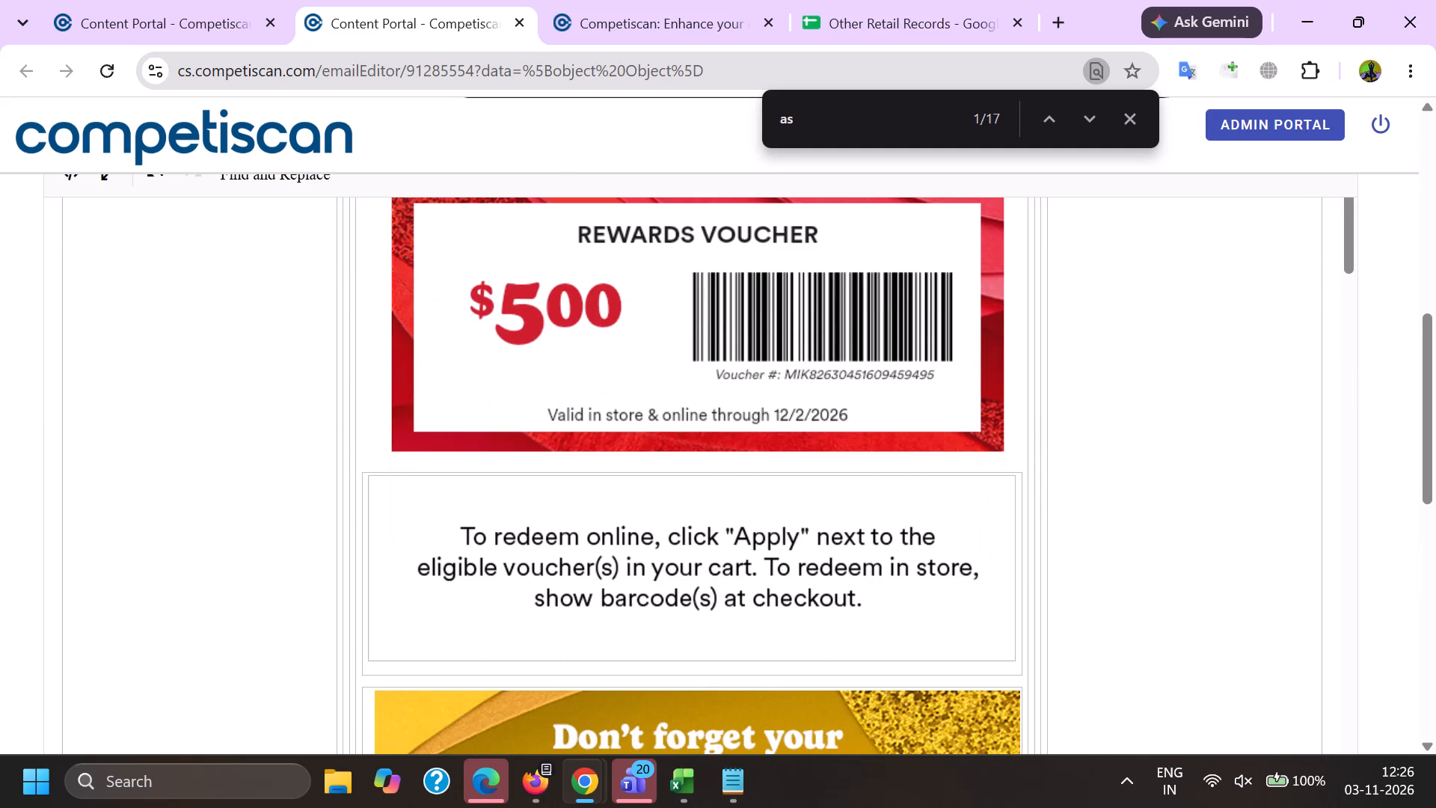
scroll(0, 495, "down", 4)
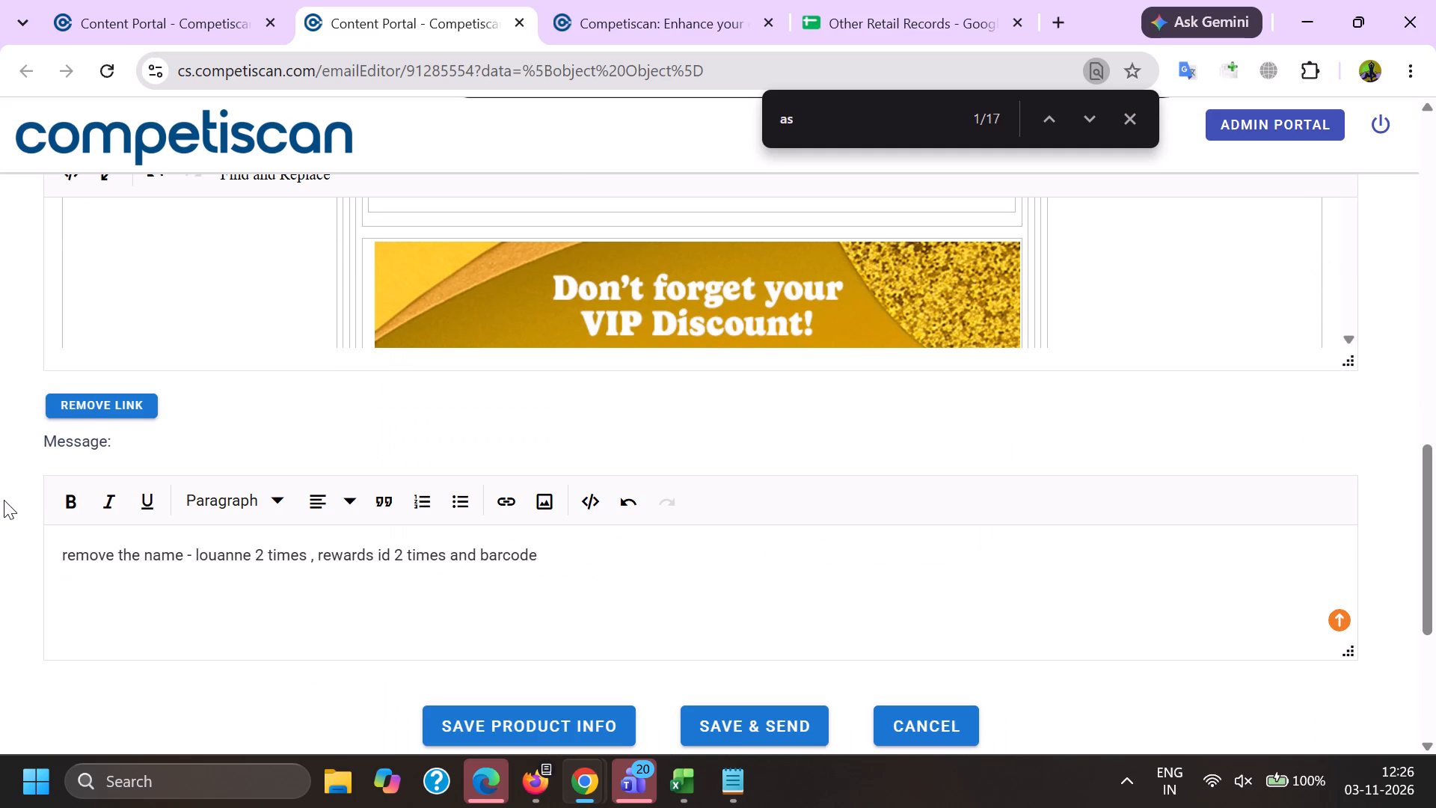
key("Left")
key("Left")
key("Left")
key("Left")
key("Left")
key("Left")
key("Left")
key("Left")
key("Left")
key("Left")
key("Left")
key("Left")
key("Left")
key("Right")
key("Right")
key("Right")
key("Right")
key("BackSpace")
key("BackSpace")
key("BackSpace")
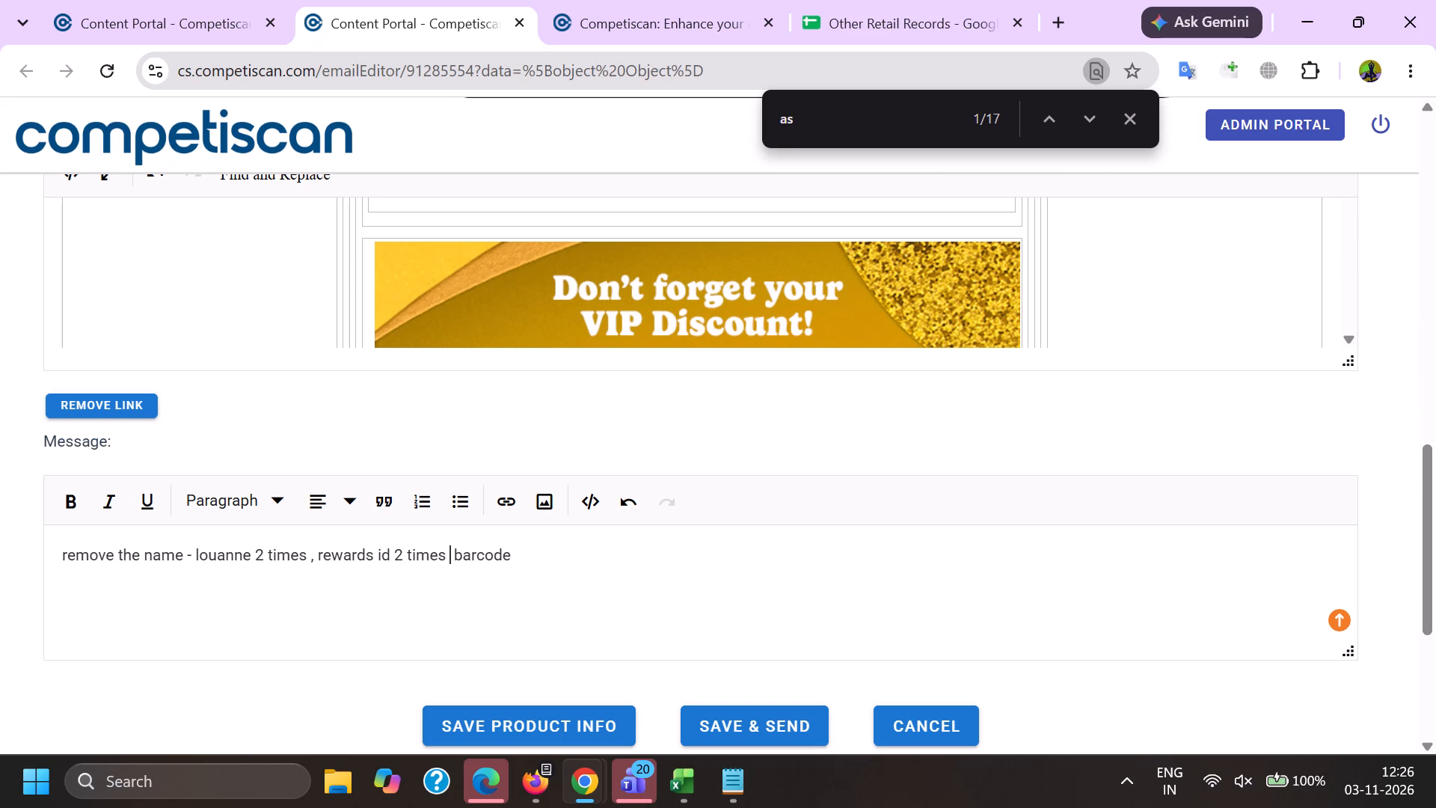
key("BackSpace")
key("comma")
key("Right")
Complete the removal message after "barcode" with "and voucher code also from the pdf !".
key("Down")
key("BackSpace")
key("a")
key("n")
key("s")
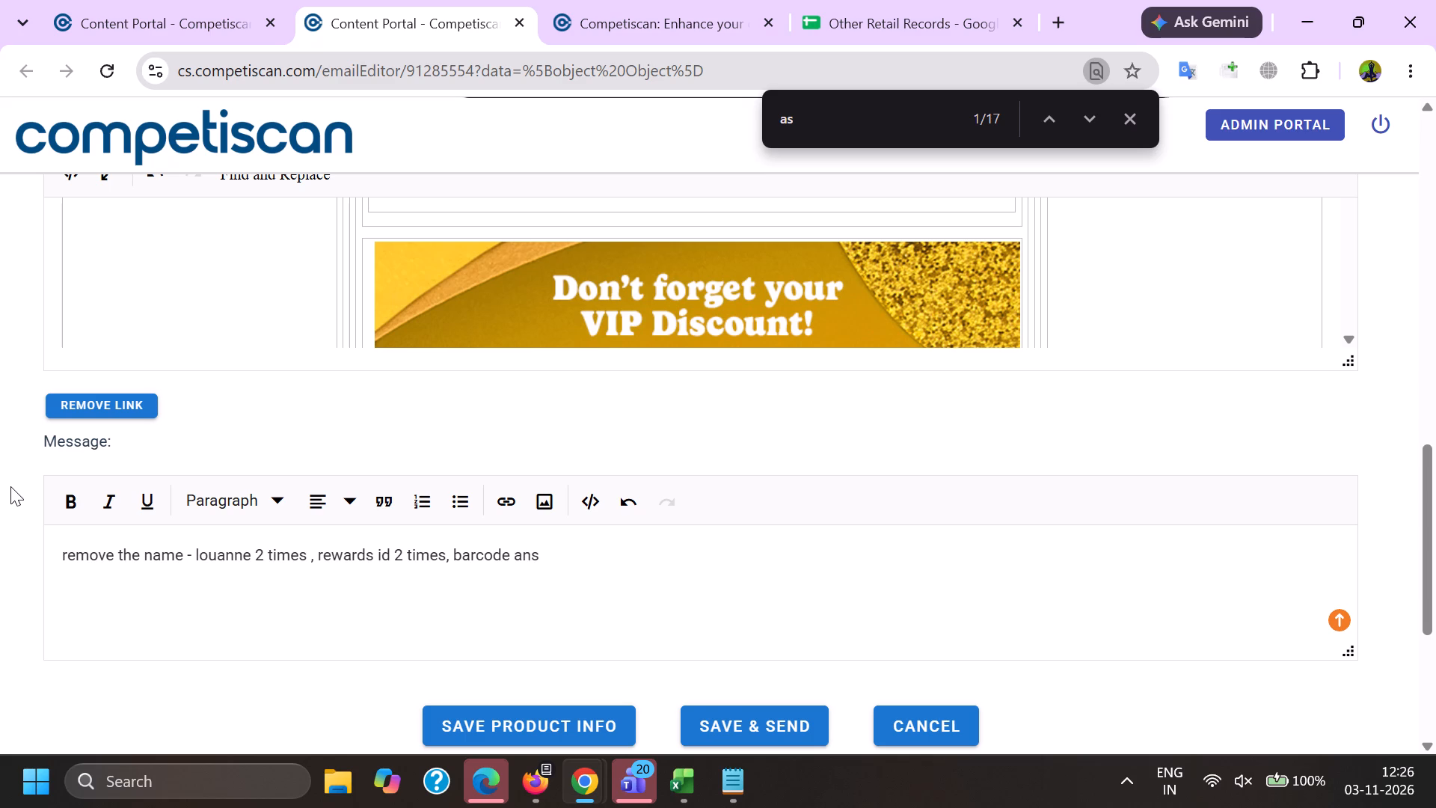
key("BackSpace")
key("d")
key("space")
key("v")
key("o")
key("u")
key("c")
key("h")
key("e")
type("r")
key("space")
key("c")
key("o")
key("d")
key("e")
key("space")
key("a")
type("ls")
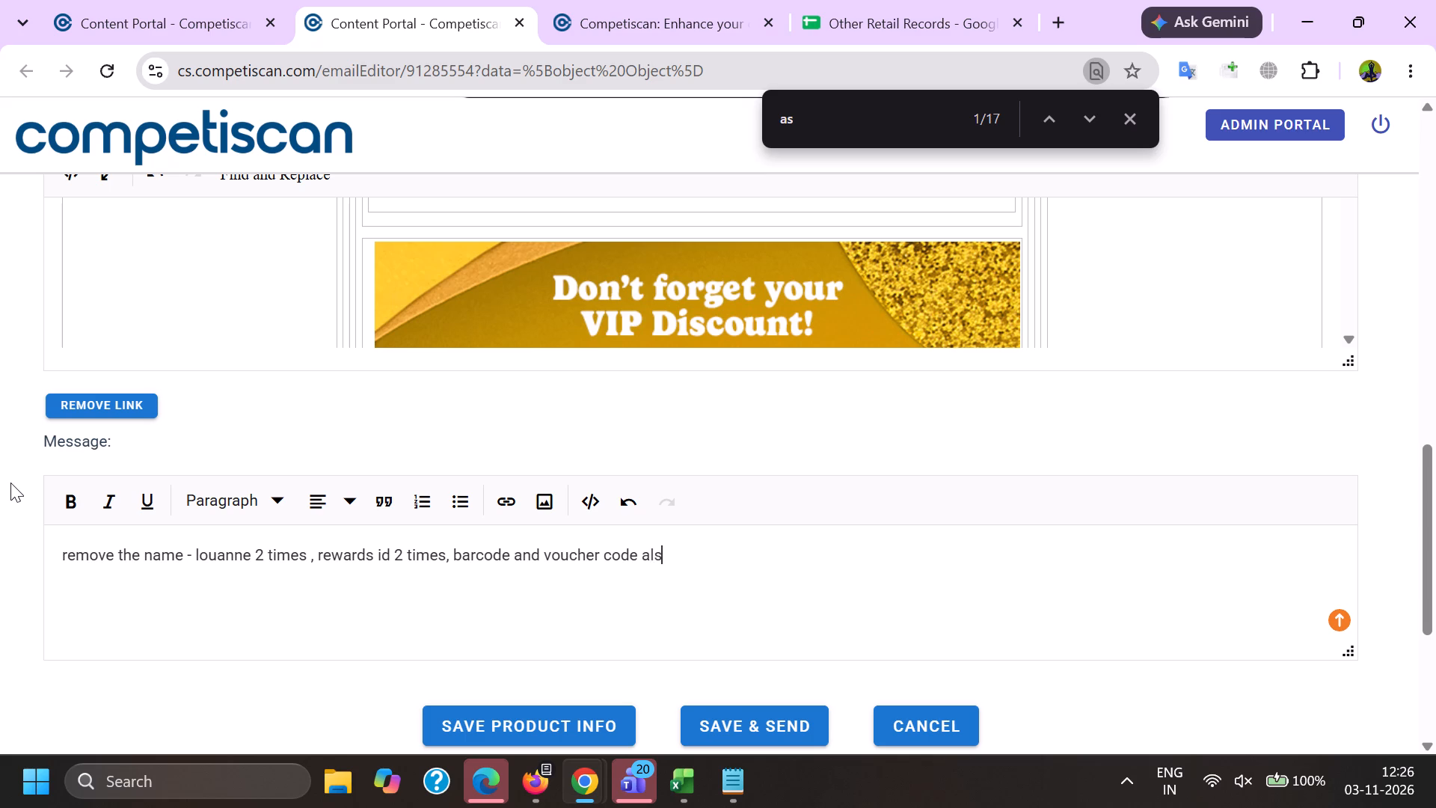
type("o")
key("space")
type("fro")
key("space")
key("BackSpace")
type("m thew")
key("space")
key("BackSpace")
key("BackSpace")
key("space")
type("pdf !")
Save and send the email with the removal message, confirming the sending.
scroll(0, 508, "down", 11)
left_click(744, 371)
left_click(735, 450)
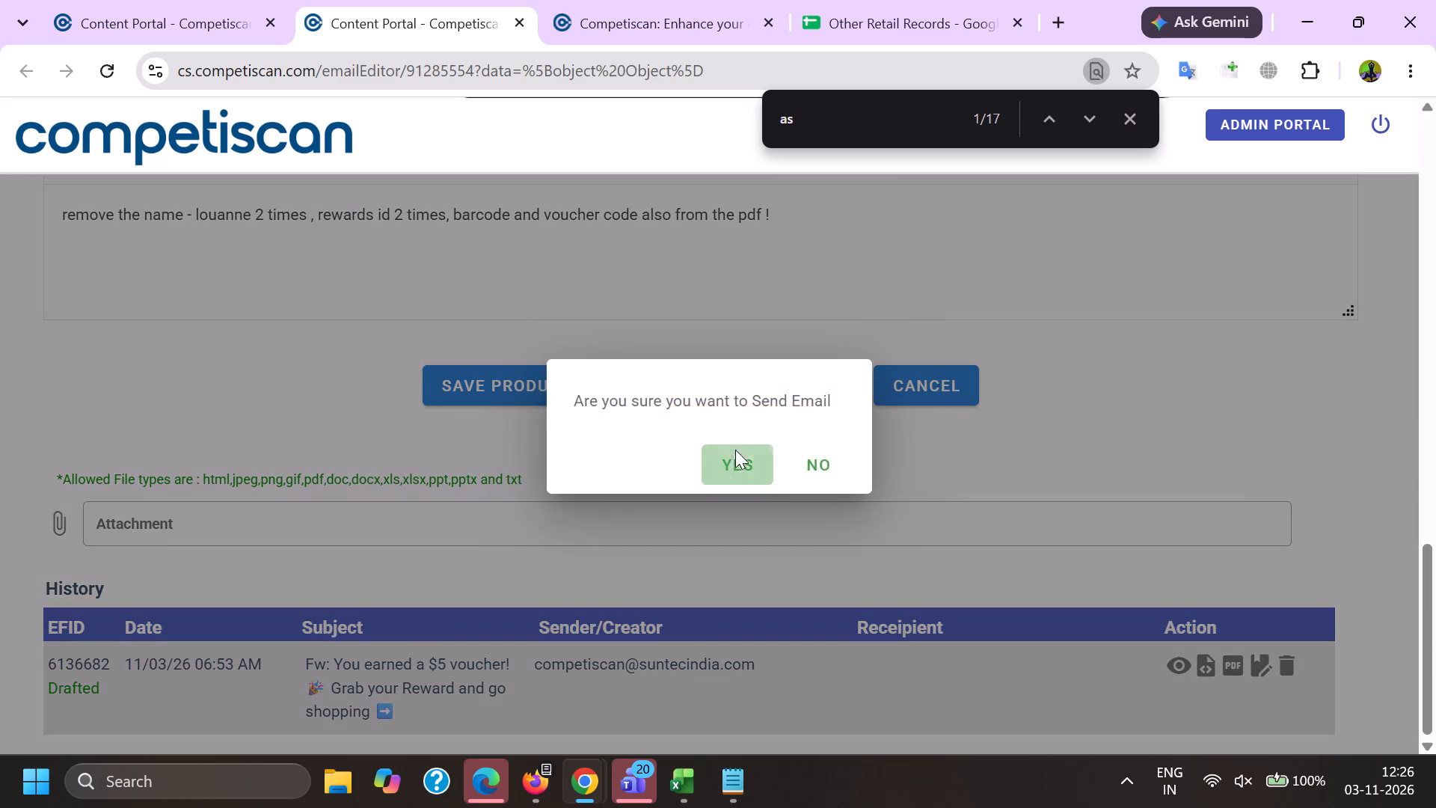
left_click(686, 792)
left_click(960, 675)
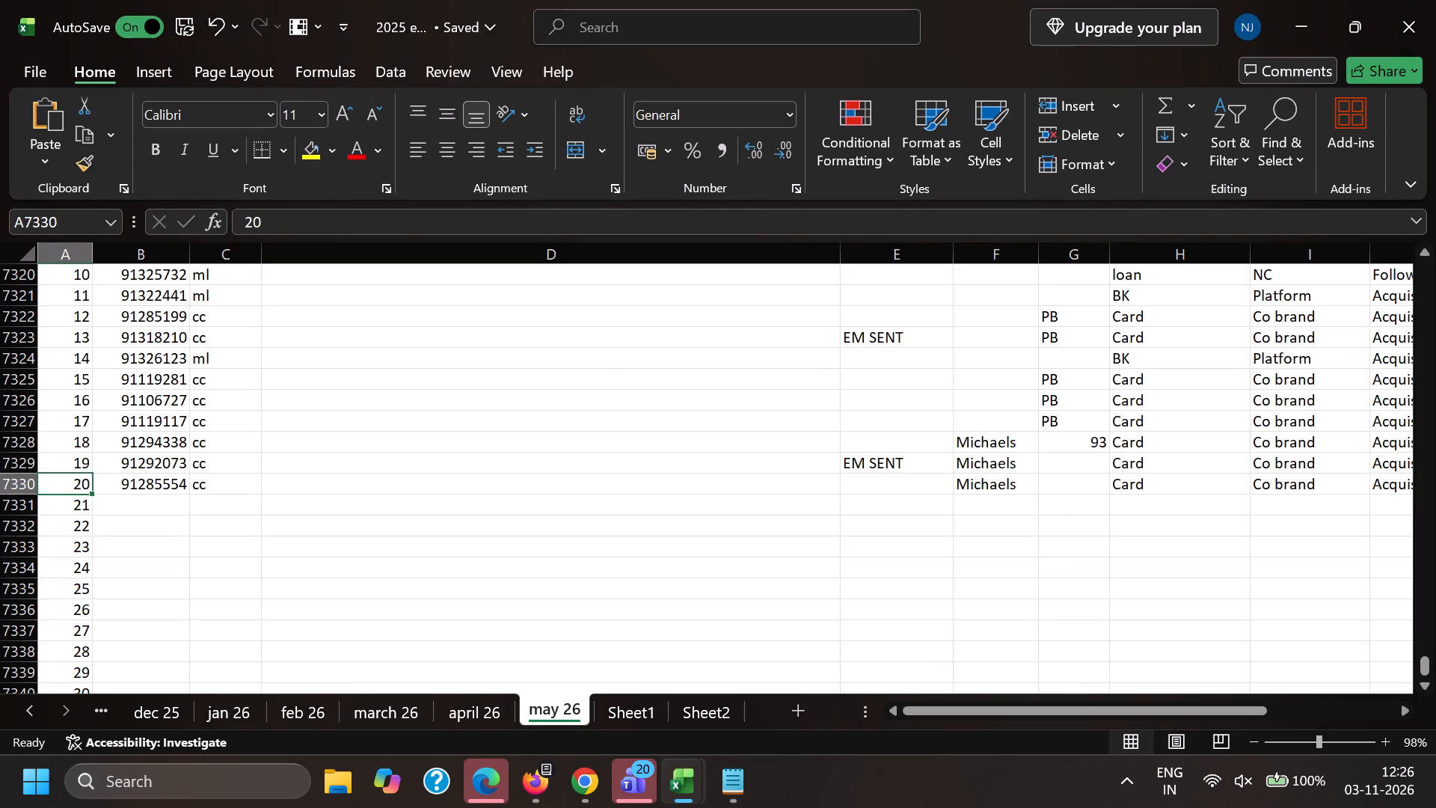
left_click(144, 507)
left_click(865, 480)
key("e")
left_click(693, 579)
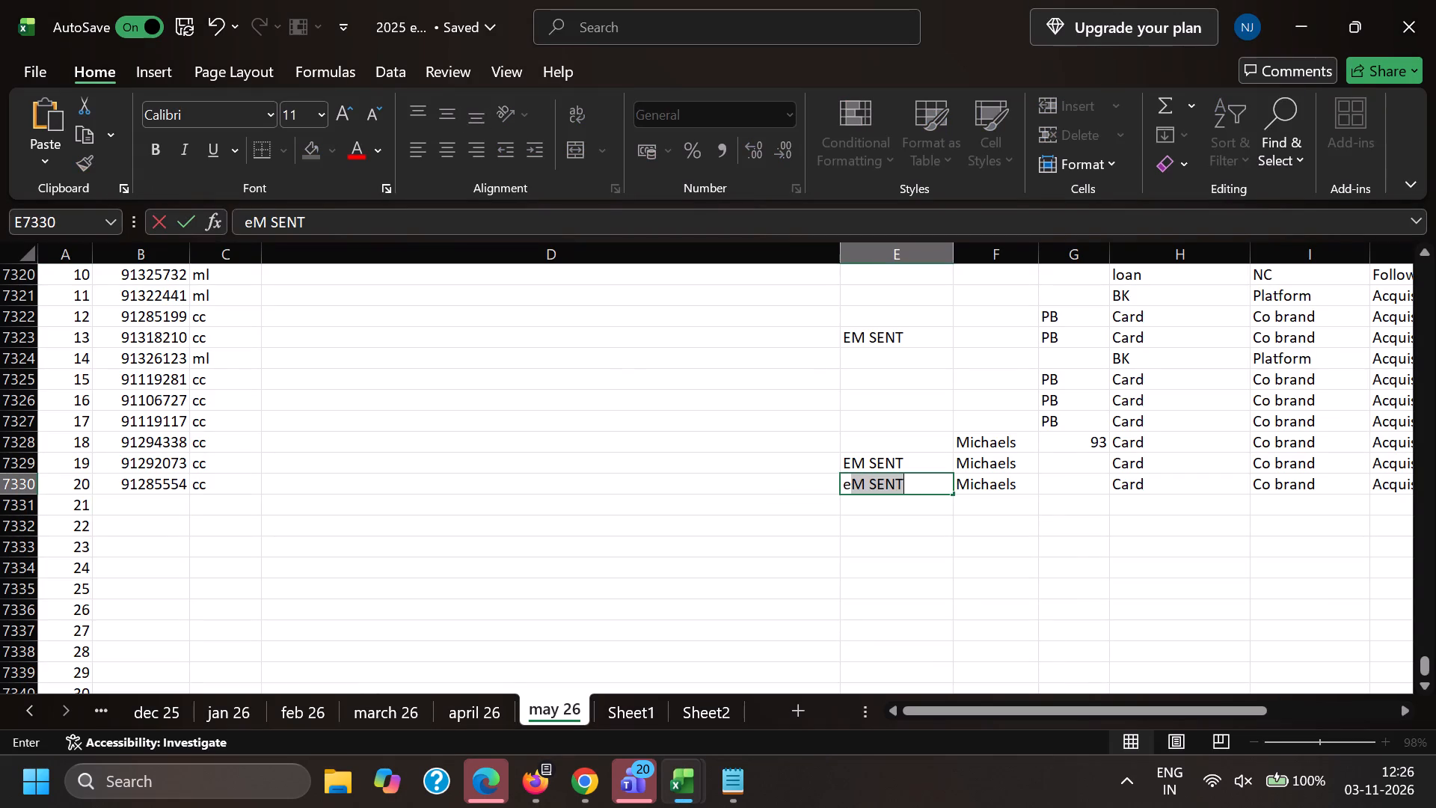
key("ctrl+s")
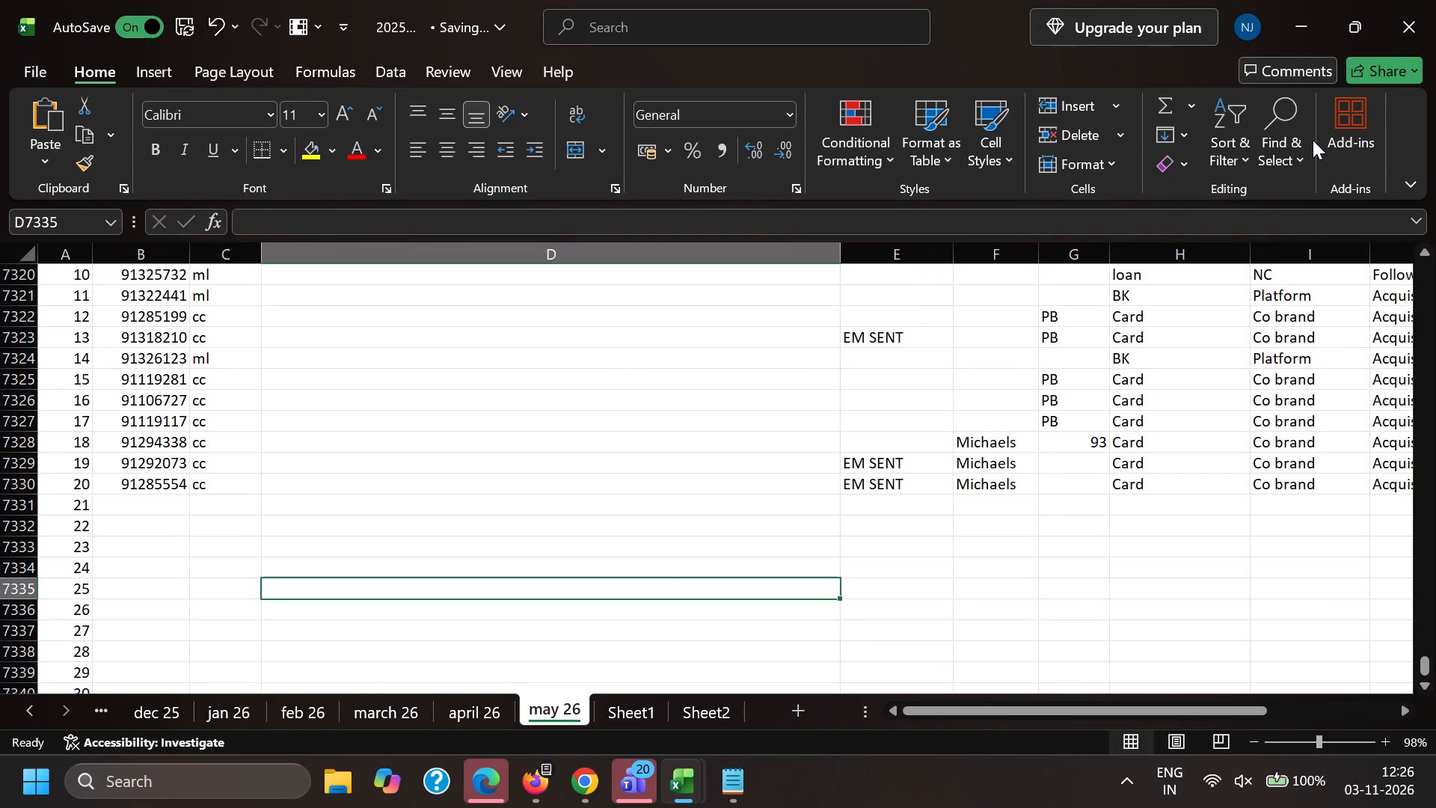